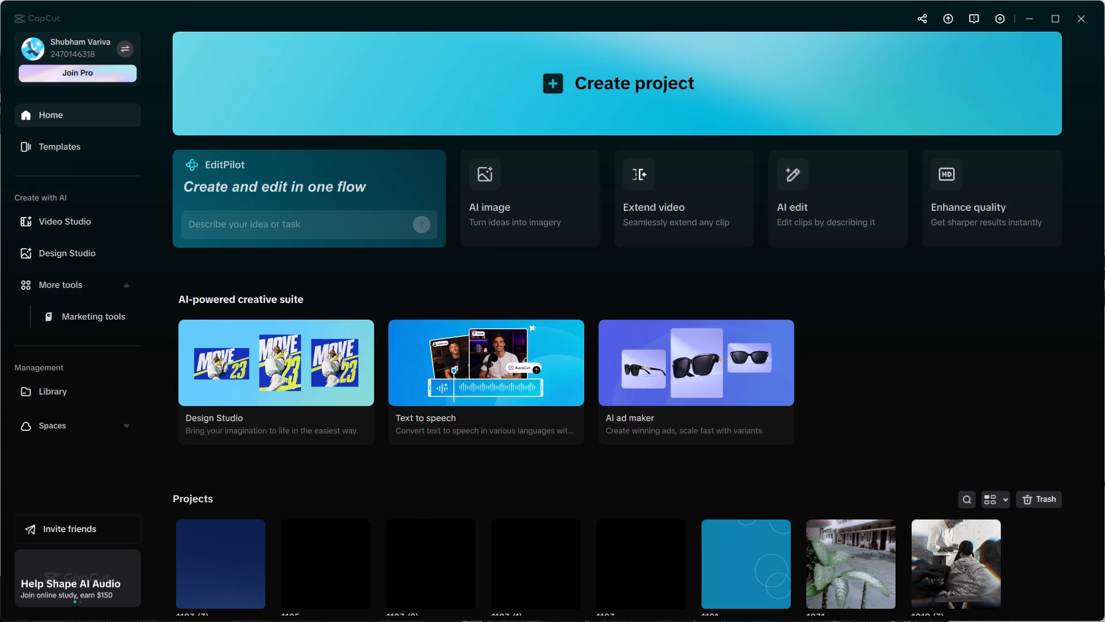
# Look through the saved projects in the Projects section of the home page.
pyautogui.scroll(-3, 424, 377)
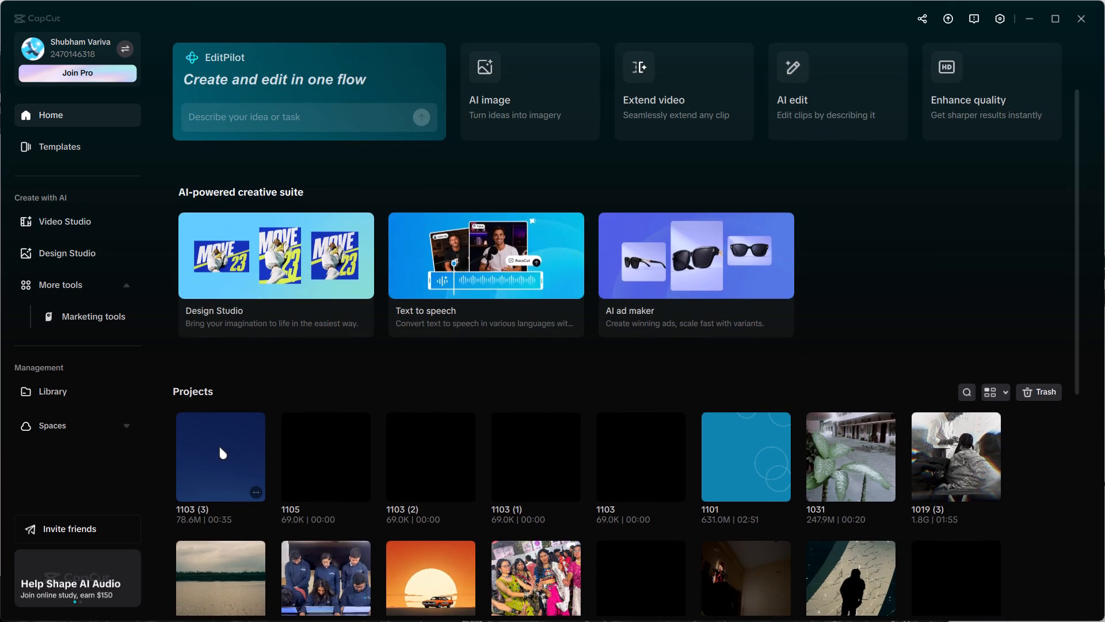
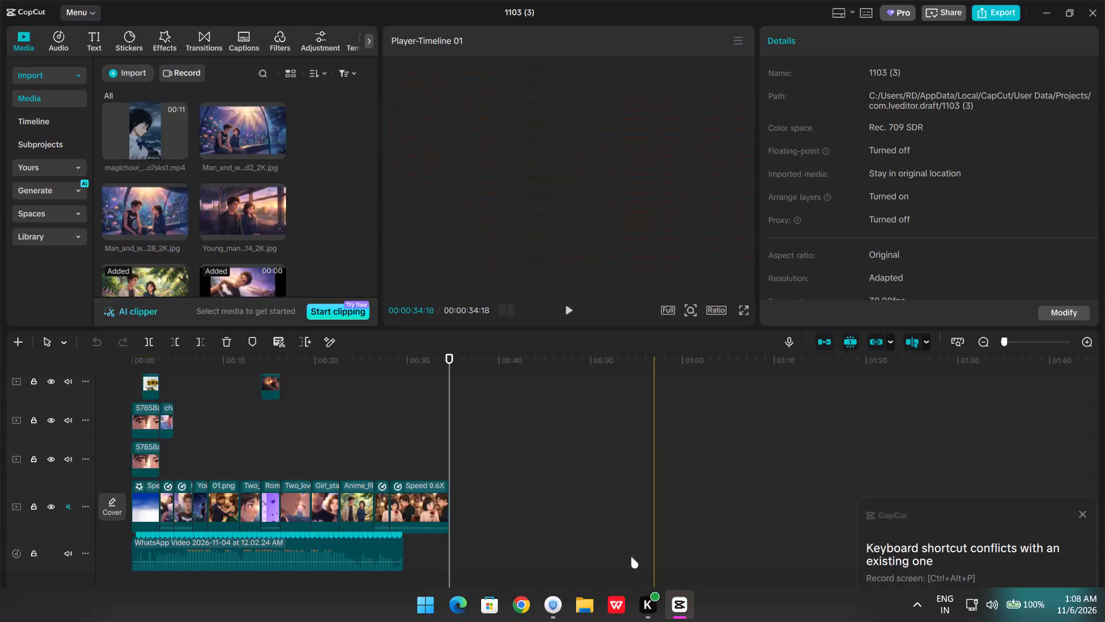
# Play and scrub through the opening seconds of the timeline to review the sunflower overlay and the cut to the following clip.
pyautogui.click(385, 430)
pyautogui.moveTo(385, 430); pyautogui.dragTo(0, 484)
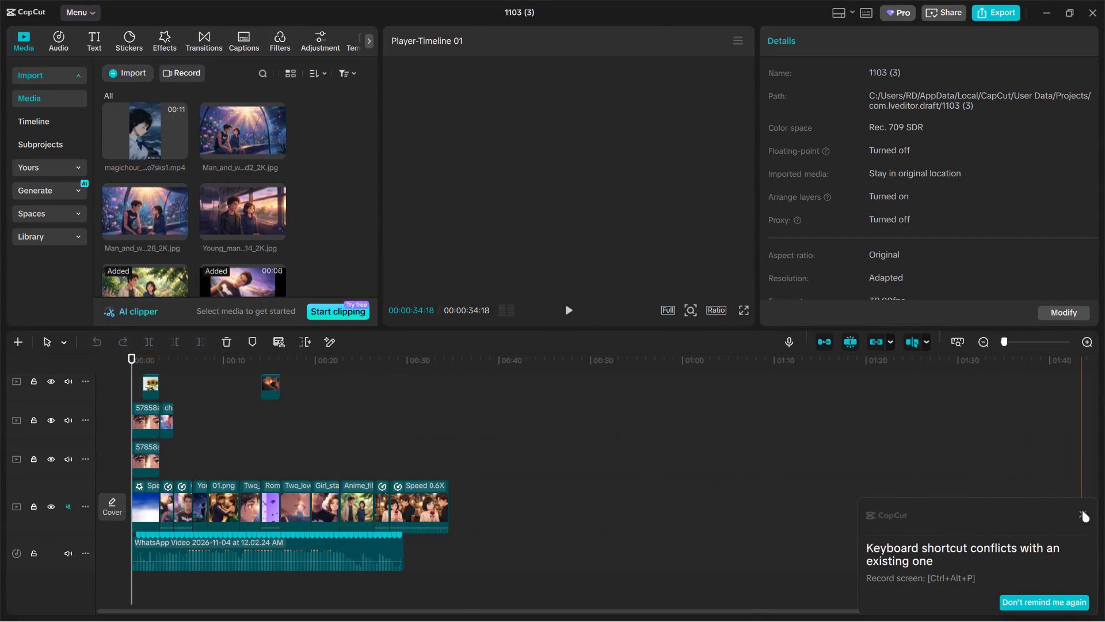
pyautogui.click(1080, 511)
pyautogui.moveTo(1005, 338); pyautogui.dragTo(1011, 338)
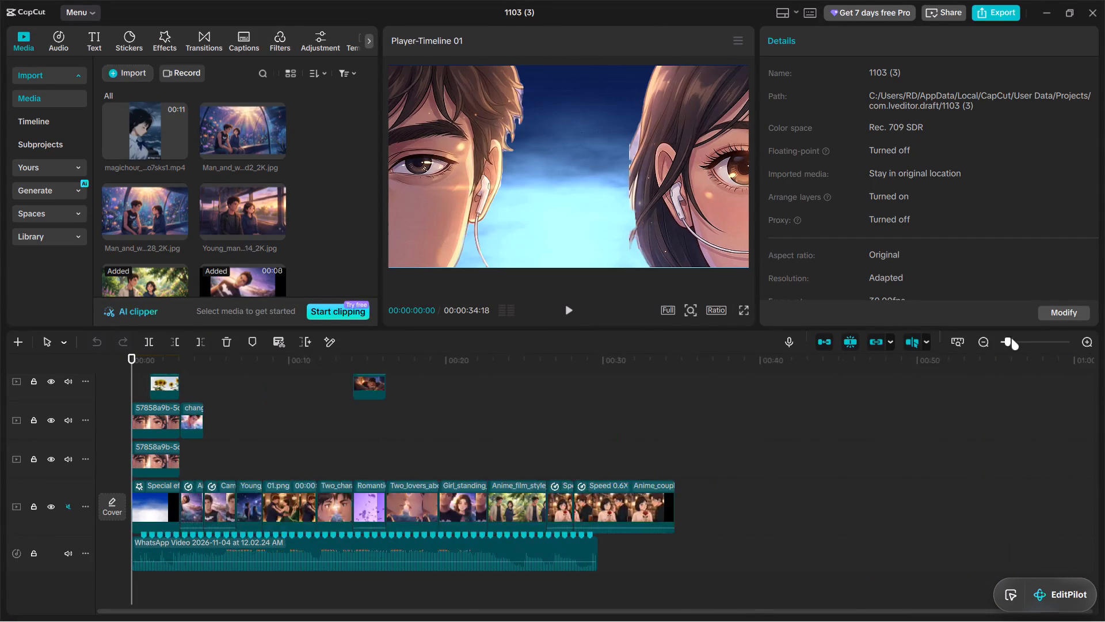
pyautogui.moveTo(1011, 338); pyautogui.dragTo(1016, 338)
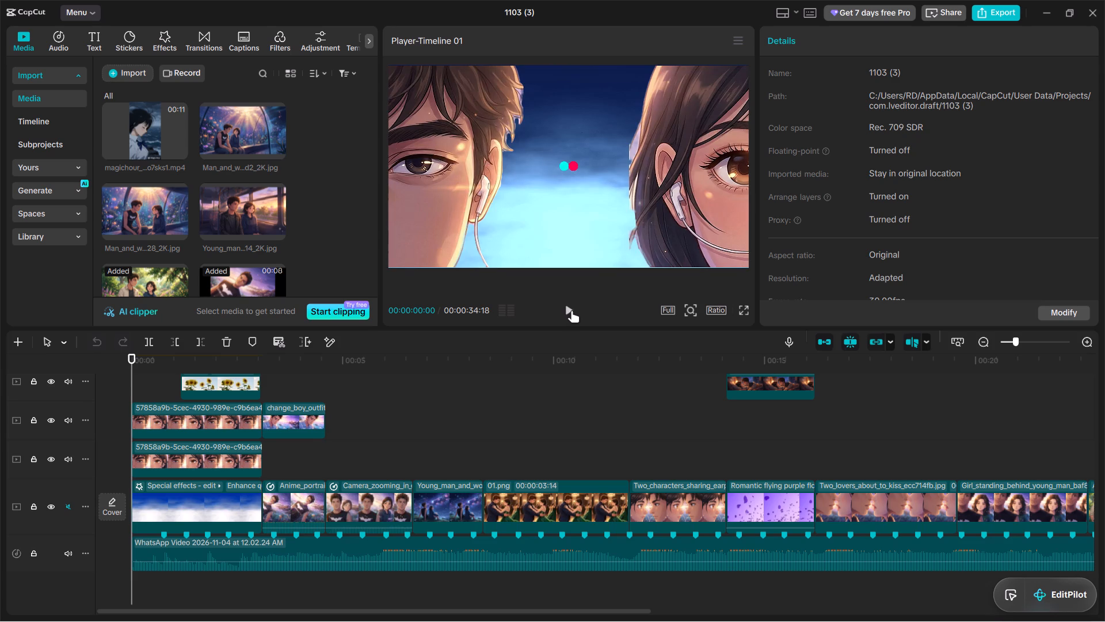
pyautogui.click(571, 310)
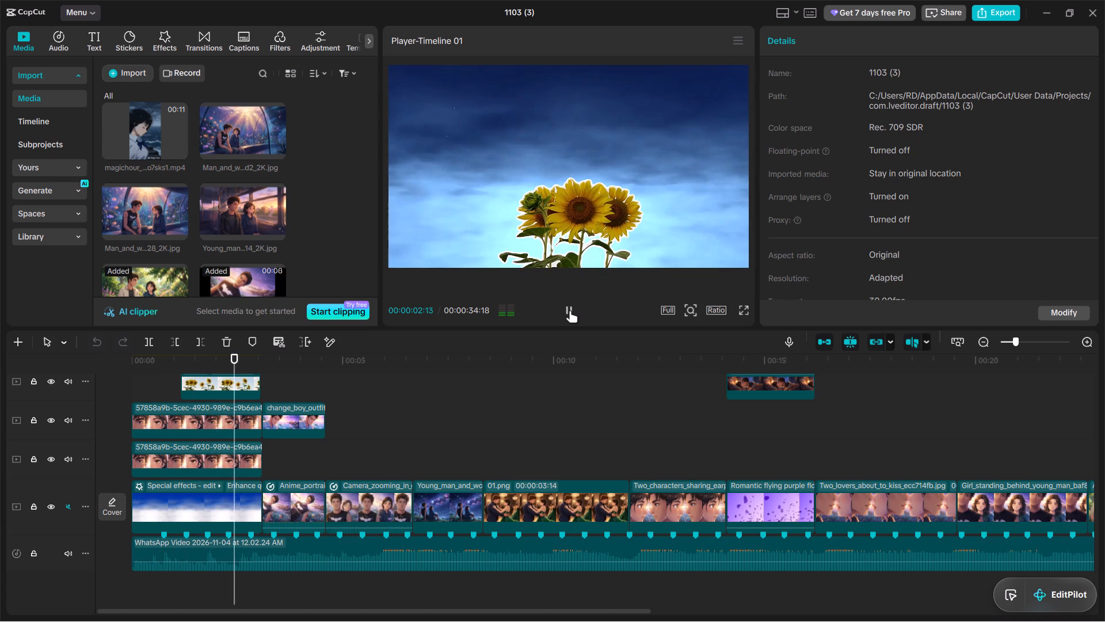
pyautogui.click(570, 310)
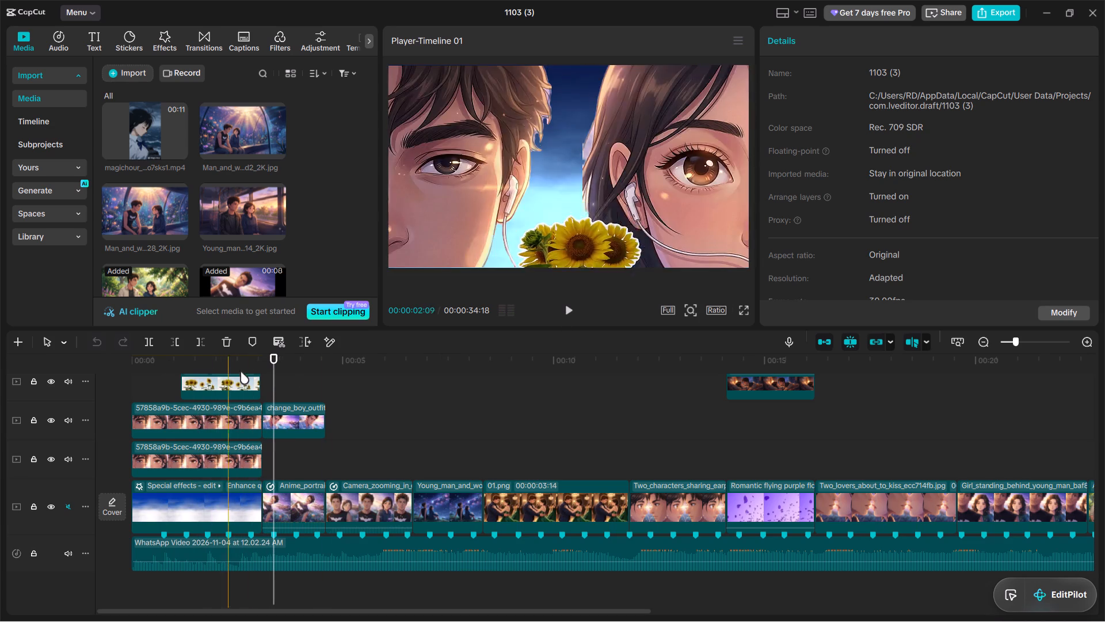
pyautogui.moveTo(269, 377); pyautogui.dragTo(220, 377)
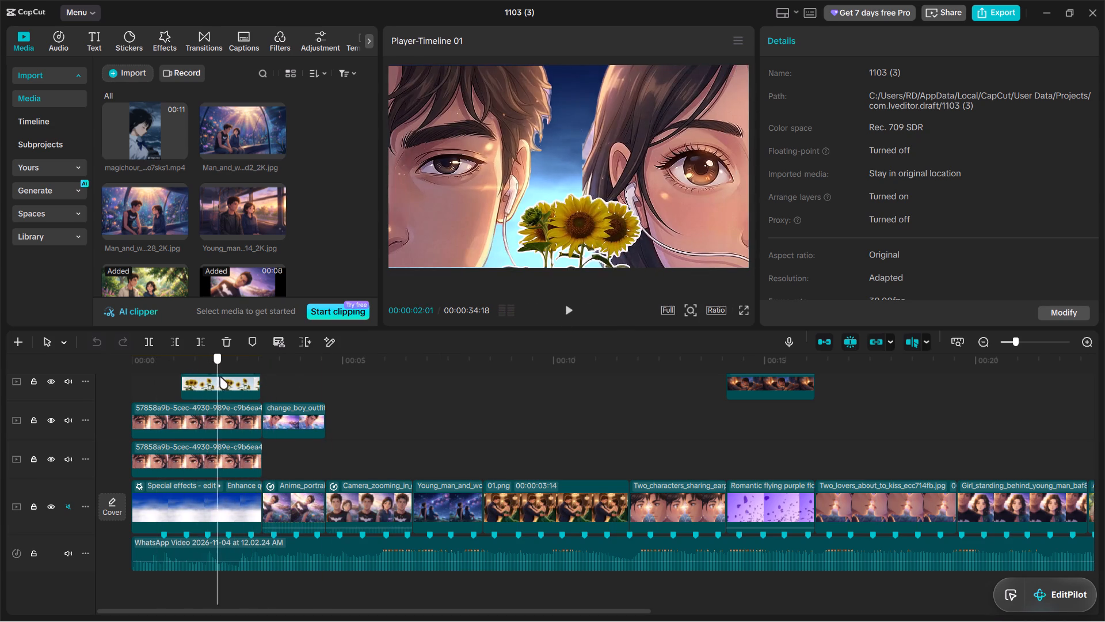
pyautogui.moveTo(220, 377); pyautogui.dragTo(208, 381)
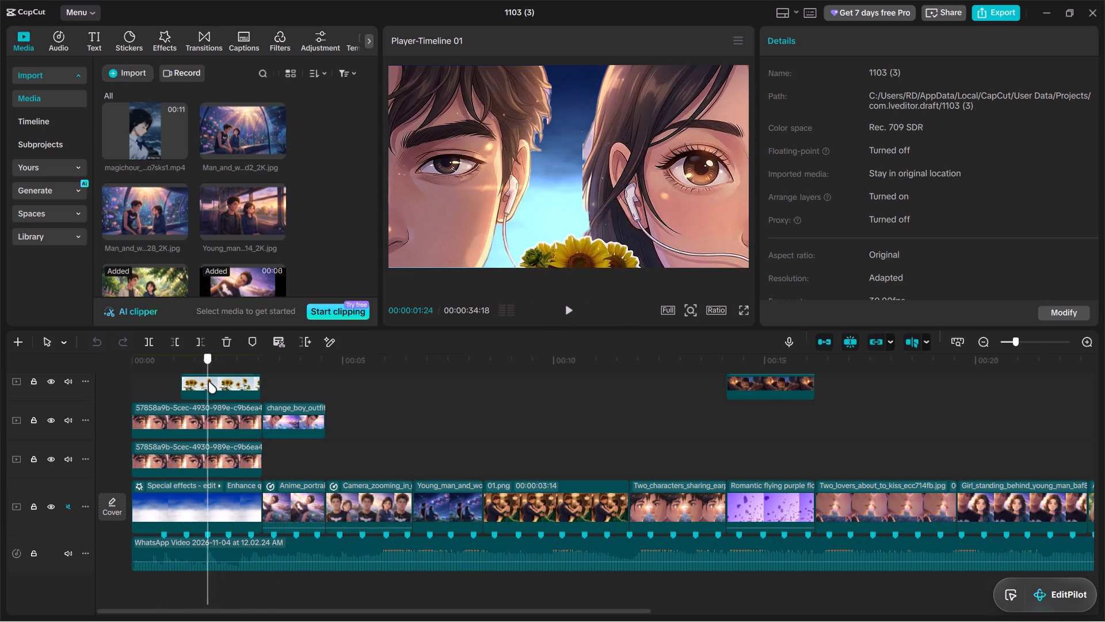
pyautogui.moveTo(208, 381); pyautogui.dragTo(159, 382)
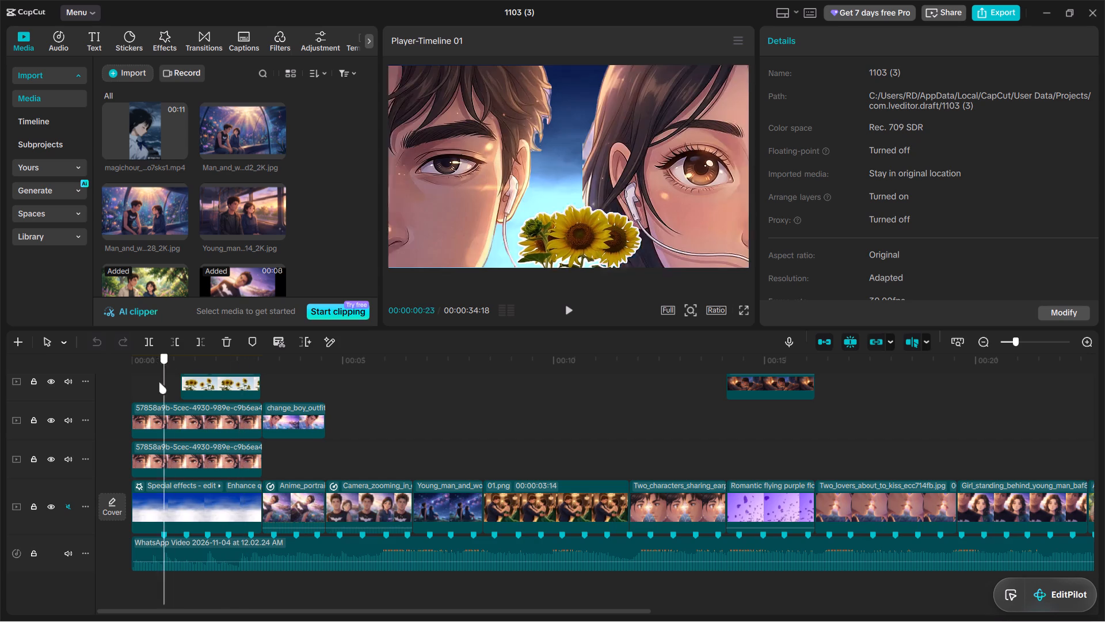
pyautogui.moveTo(159, 382); pyautogui.dragTo(157, 379)
pyautogui.click(570, 316)
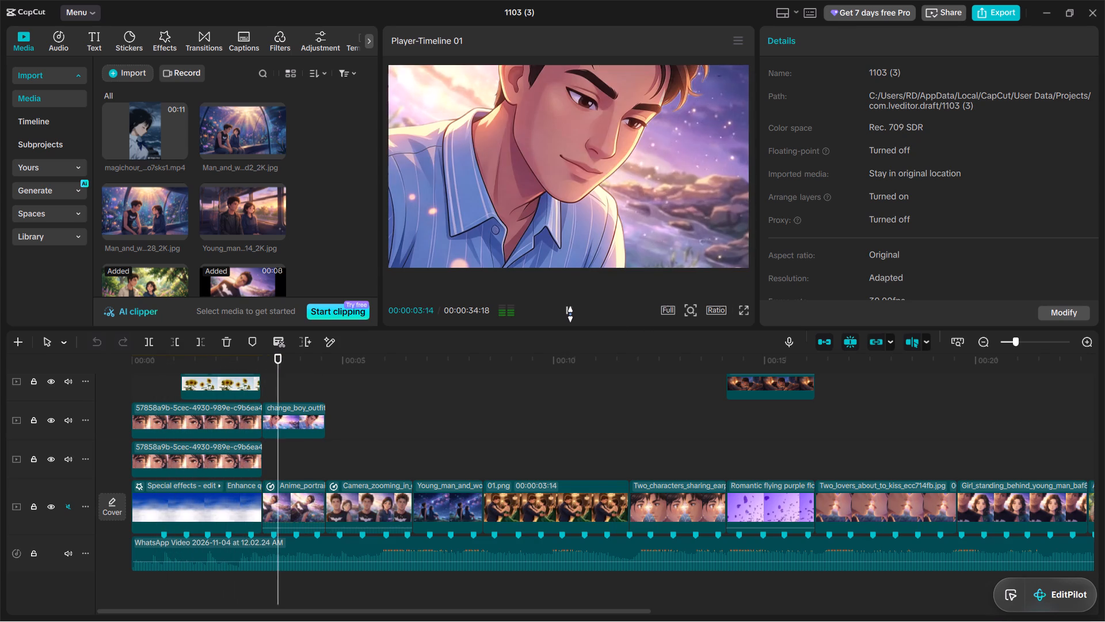
pyautogui.click(570, 314)
# Extend the end of the sunflower freeze clip past the first cut to a duration of 2:06, and preview the transition.
pyautogui.click(257, 384)
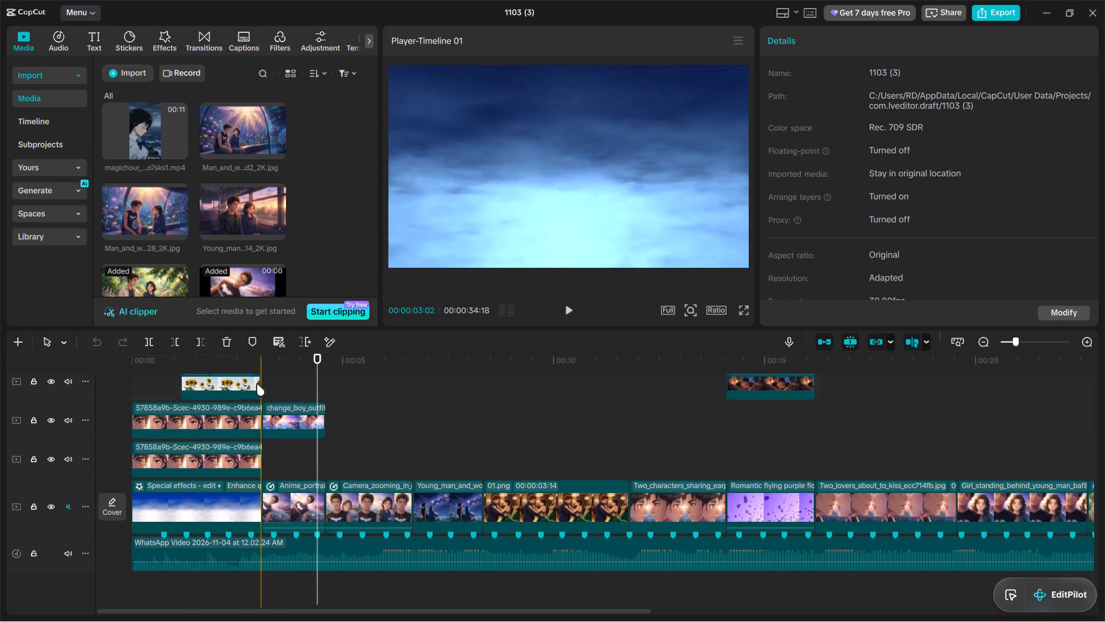
pyautogui.moveTo(262, 385); pyautogui.dragTo(274, 383)
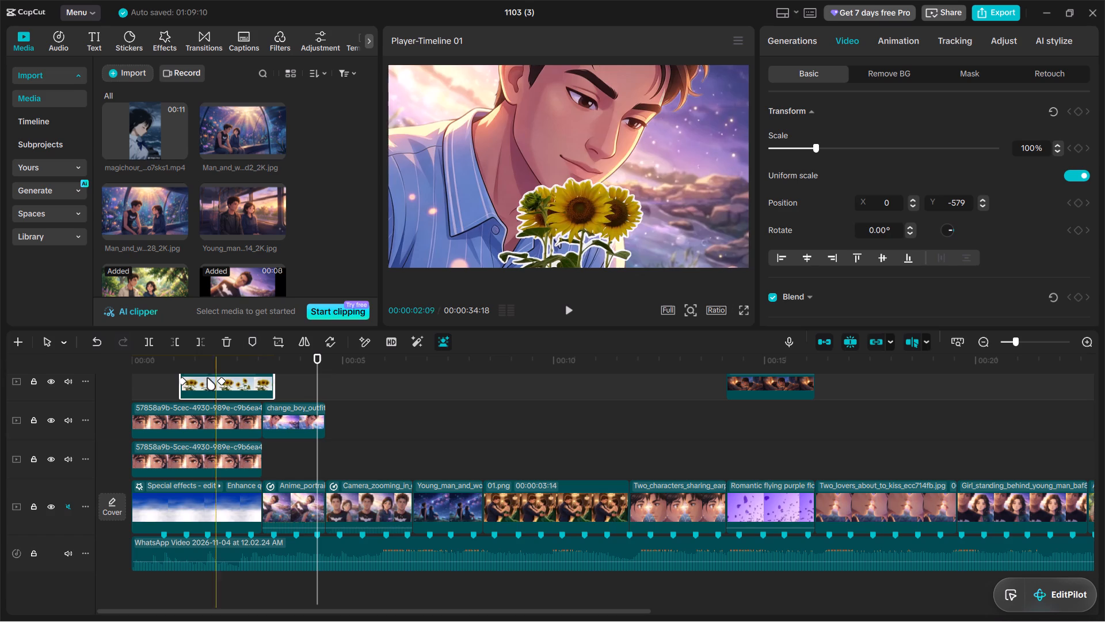
pyautogui.click(174, 379)
pyautogui.click(565, 312)
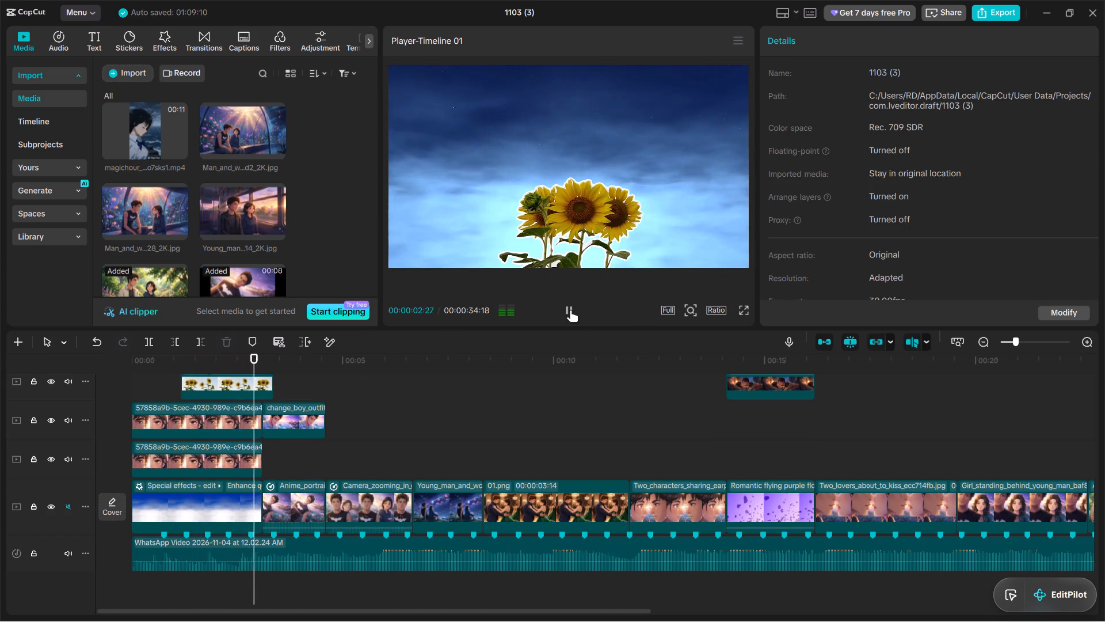
pyautogui.click(570, 310)
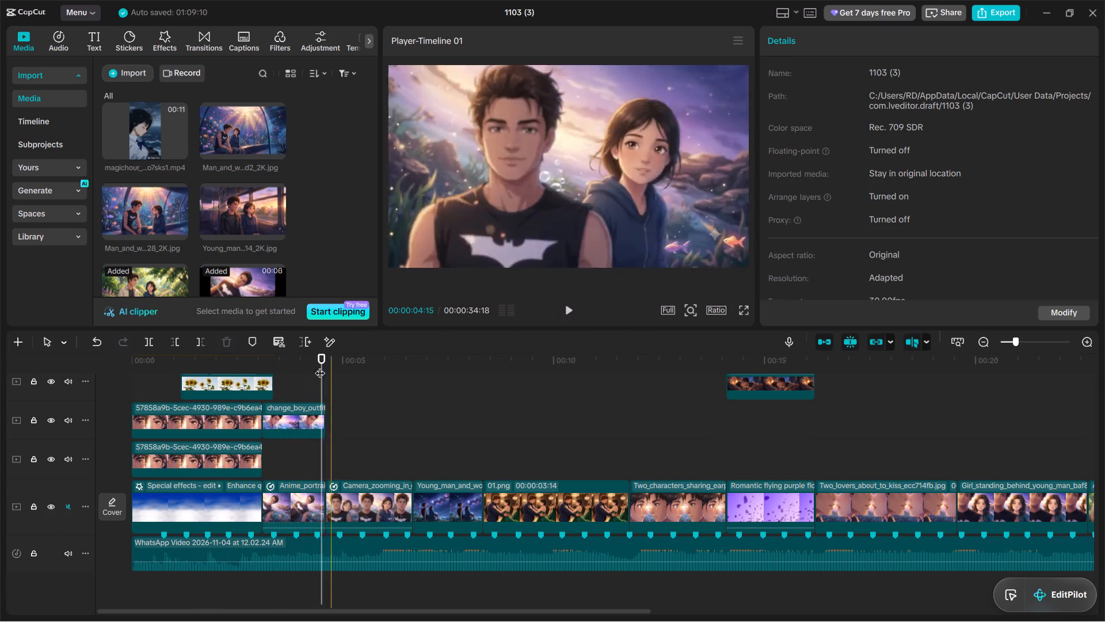
# Move the change_boy_outfit overlay clip onto a track above the sunflower freeze clip, keeping its start at the first cut.
pyautogui.click(257, 381)
pyautogui.click(289, 409)
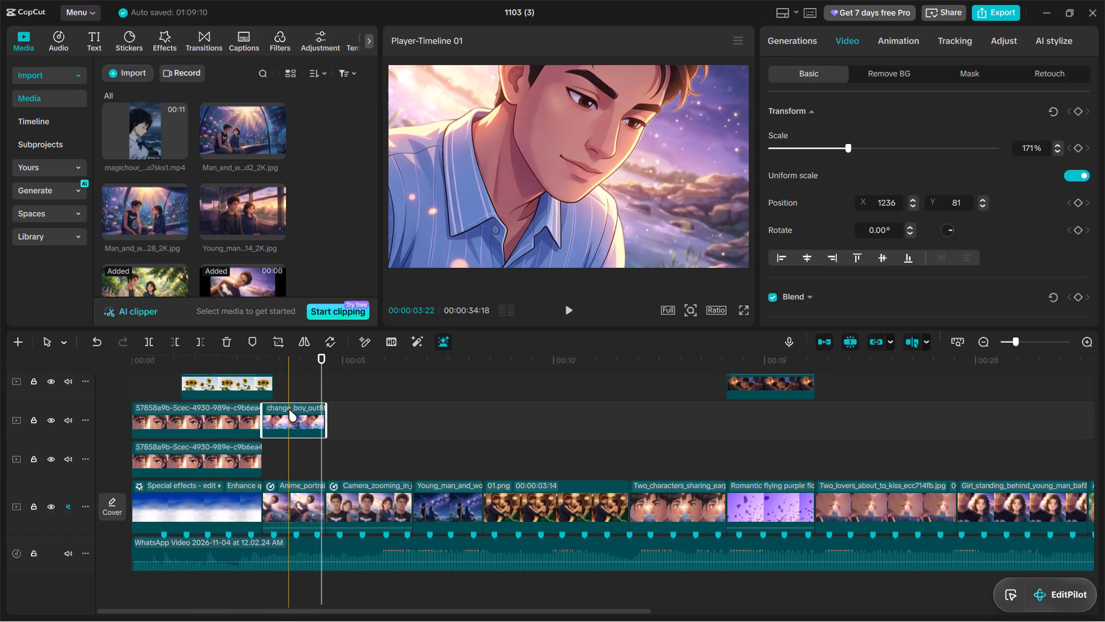
pyautogui.moveTo(289, 409); pyautogui.dragTo(291, 314)
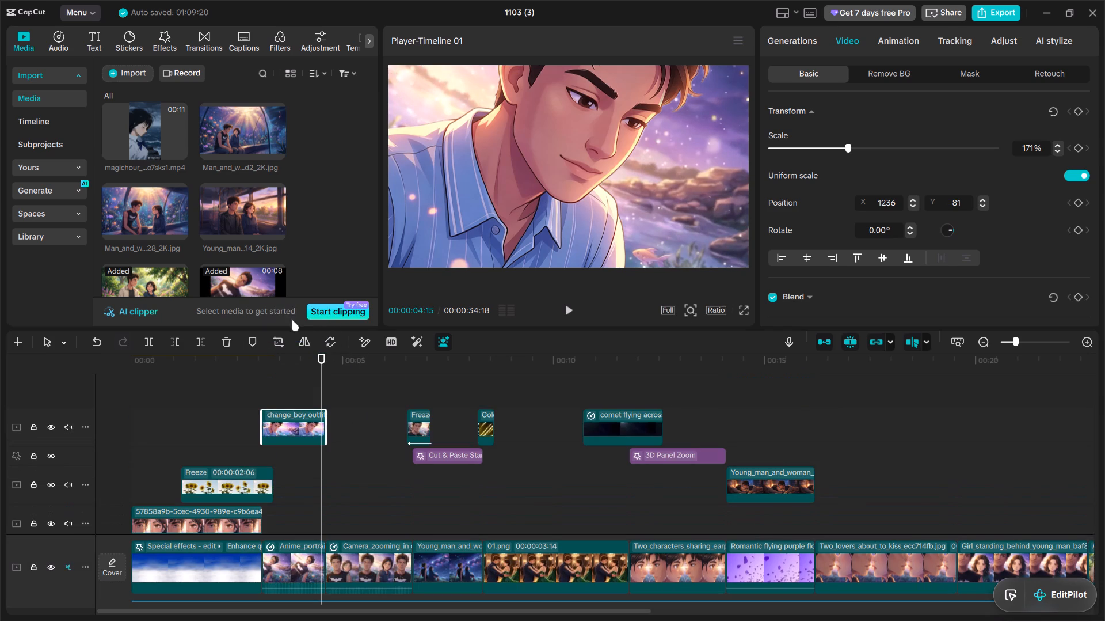
pyautogui.moveTo(292, 423); pyautogui.dragTo(294, 441)
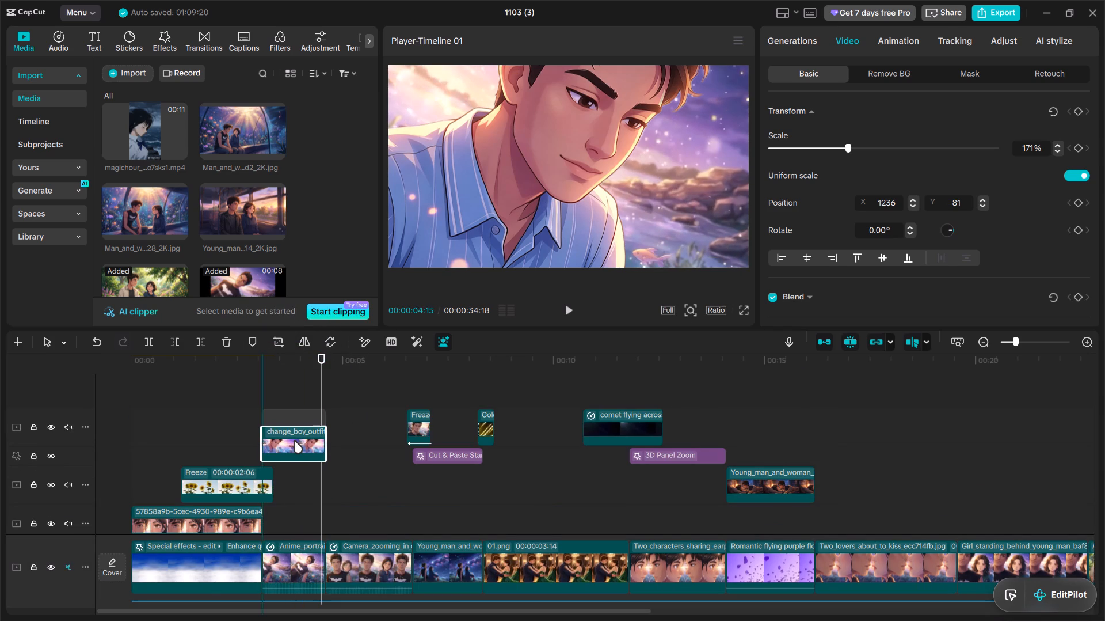
pyautogui.moveTo(294, 441); pyautogui.dragTo(294, 441)
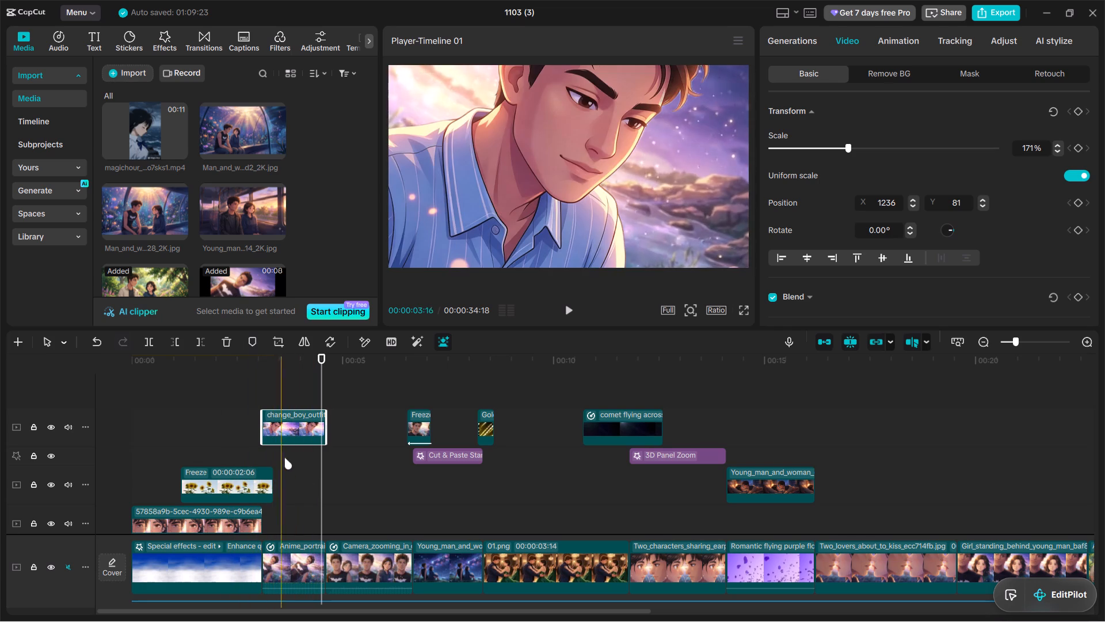
# Add rotation keyframes to the Anime_portrait clip on the main track, one at 4:15 and one at the clip's start.
pyautogui.click(285, 423)
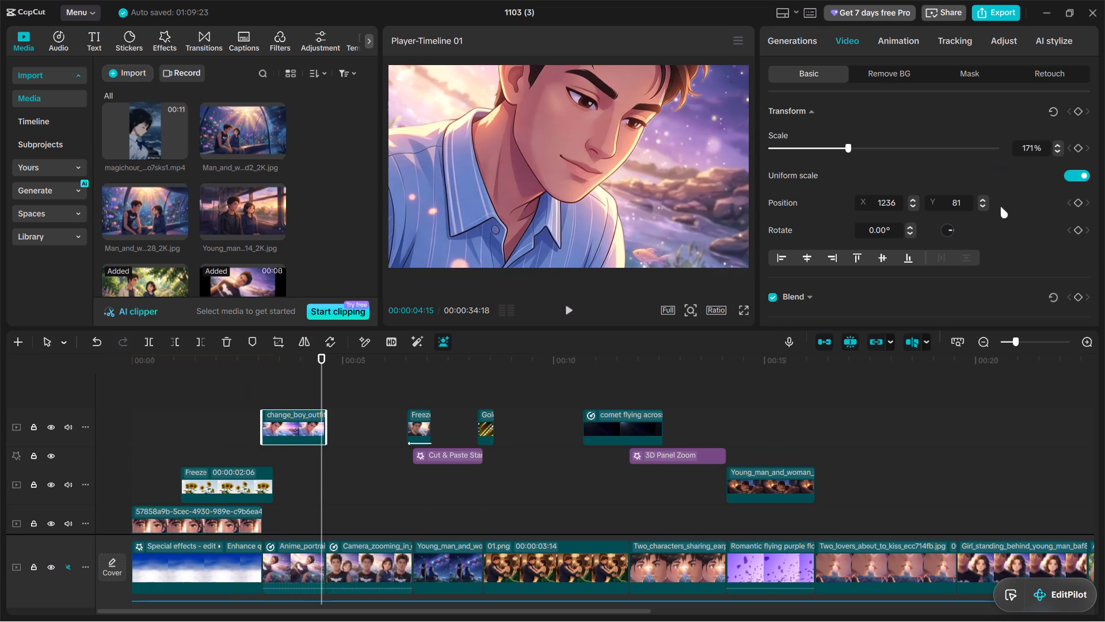
pyautogui.click(368, 566)
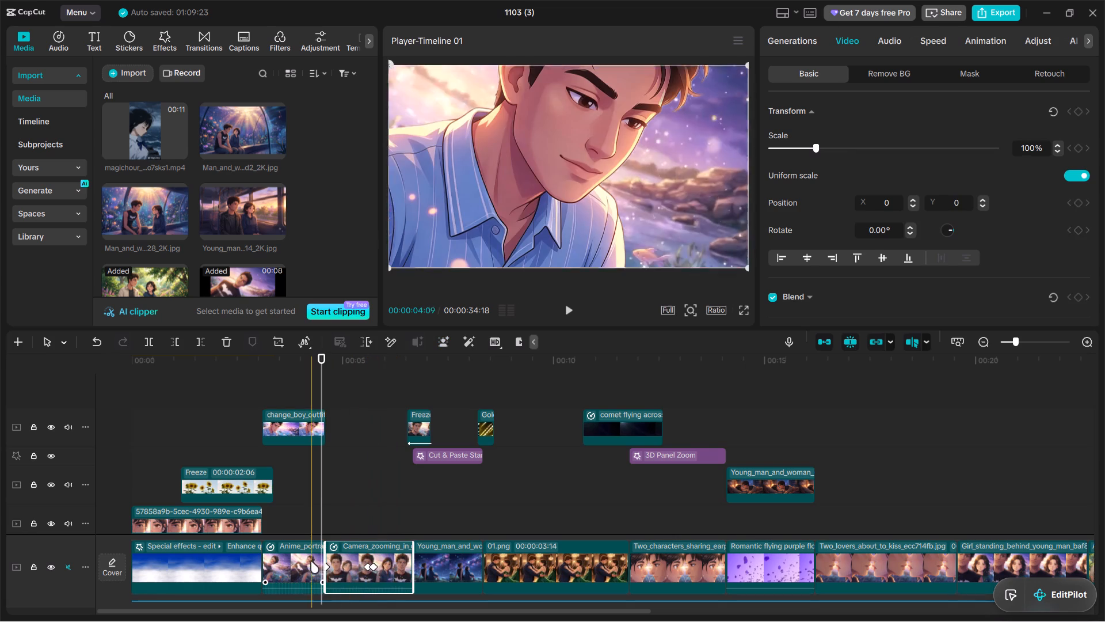
pyautogui.click(310, 561)
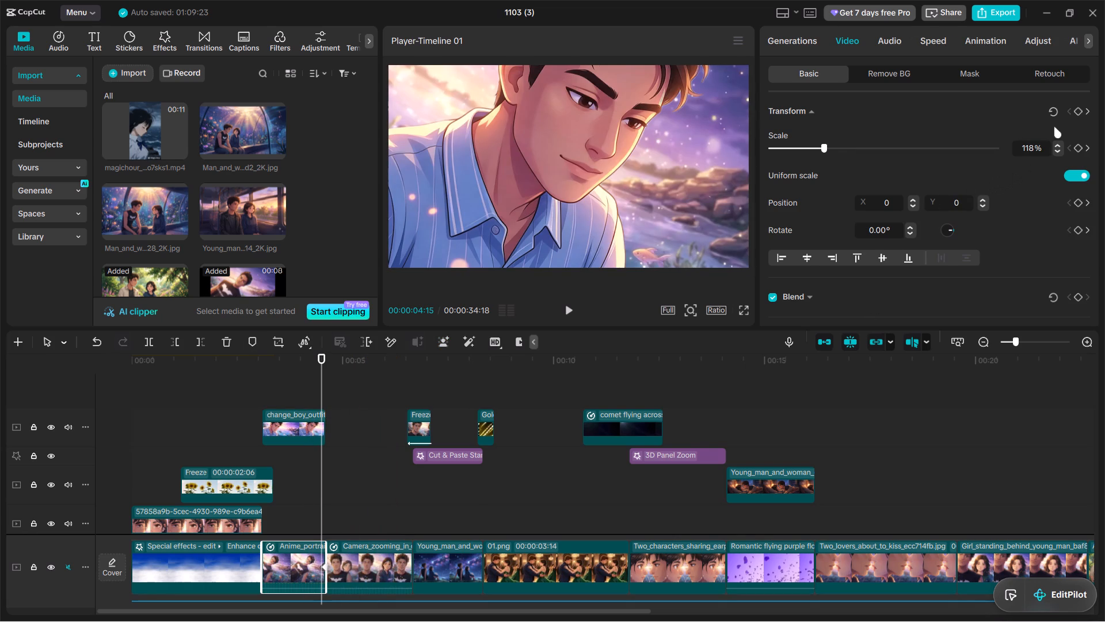
pyautogui.click(1076, 230)
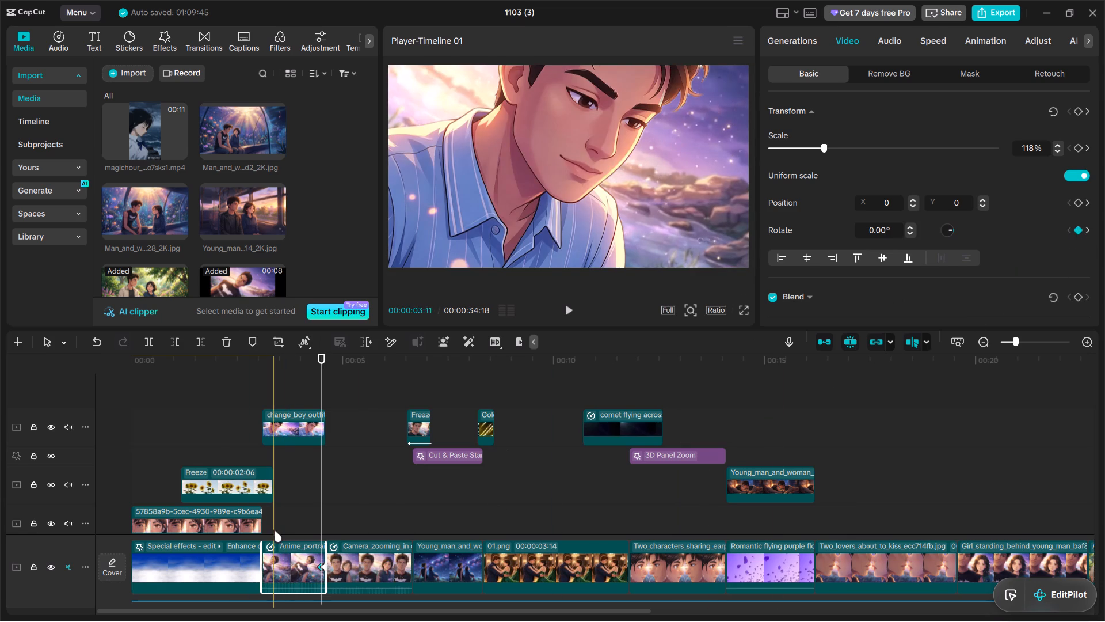
pyautogui.click(265, 528)
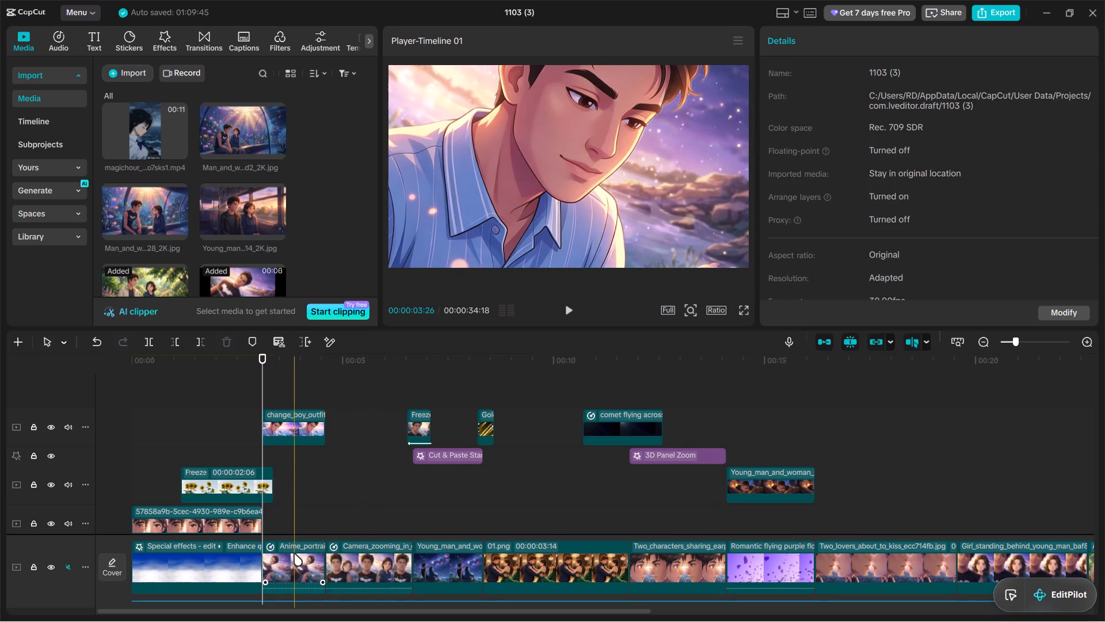
pyautogui.click(294, 553)
pyautogui.click(1081, 233)
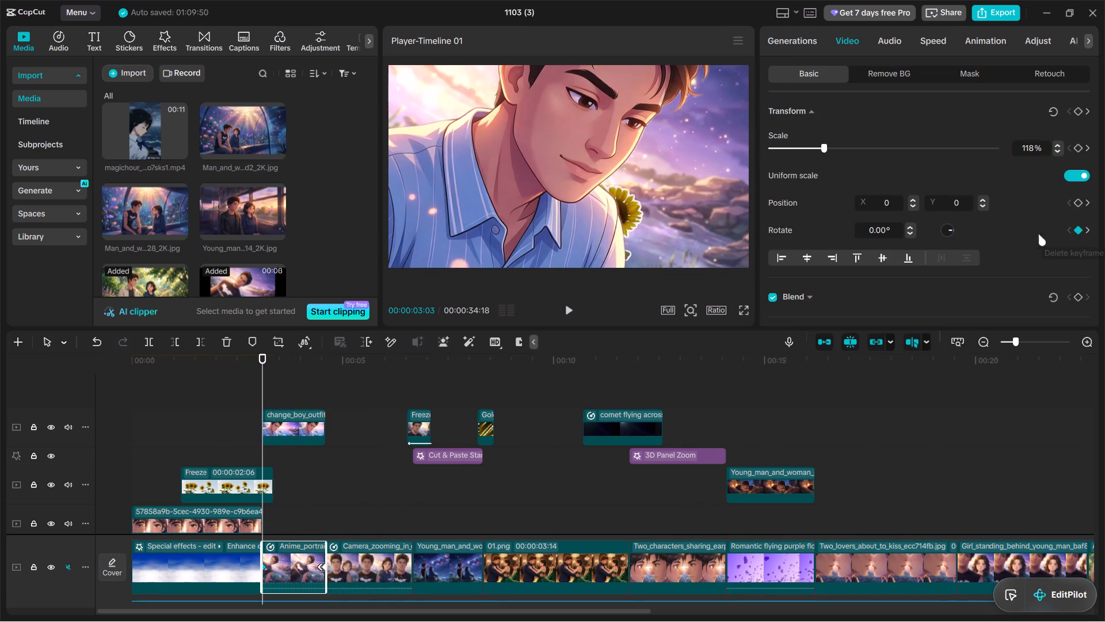
# Set the Anime_portrait clip's rotation to -5.31° at 4:18 with keyframing, and play back that section.
pyautogui.click(324, 529)
pyautogui.click(317, 555)
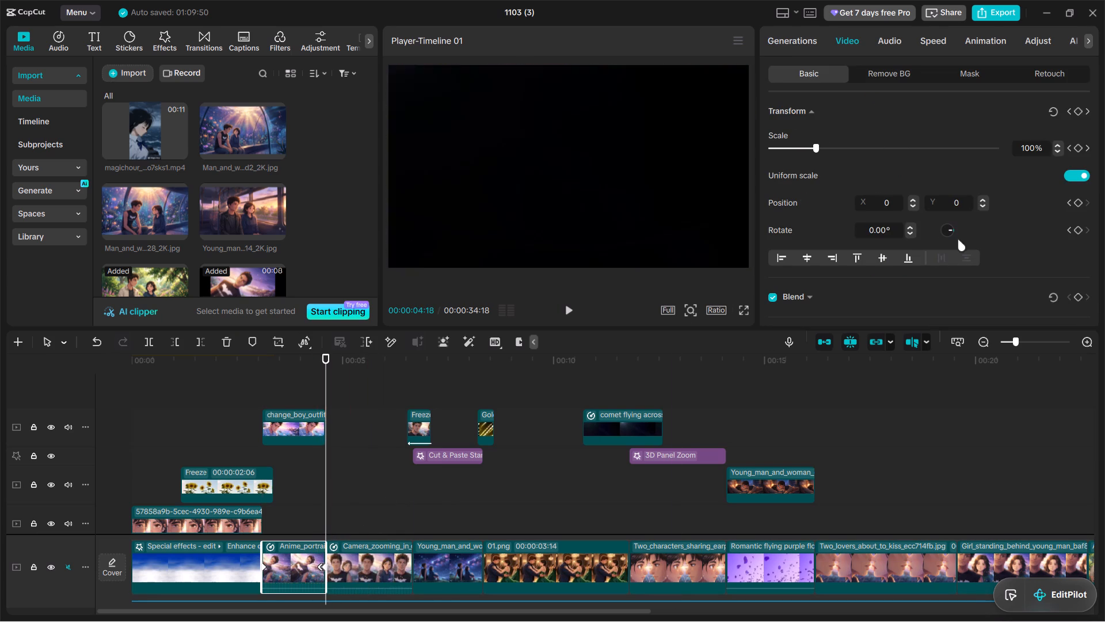
pyautogui.click(1077, 234)
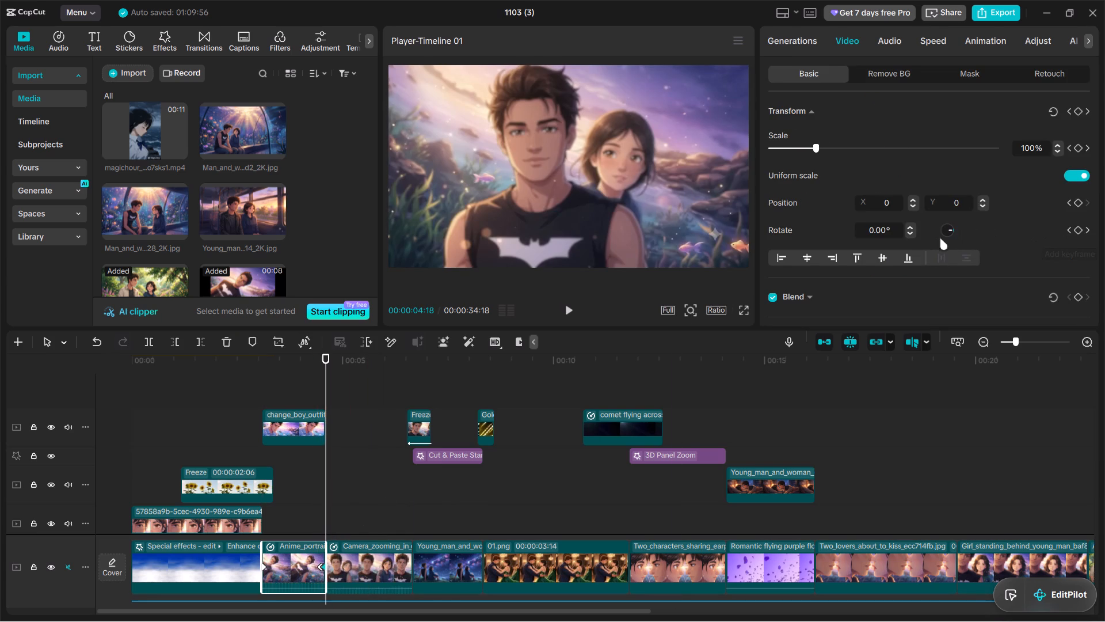
pyautogui.click(952, 232)
pyautogui.click(304, 492)
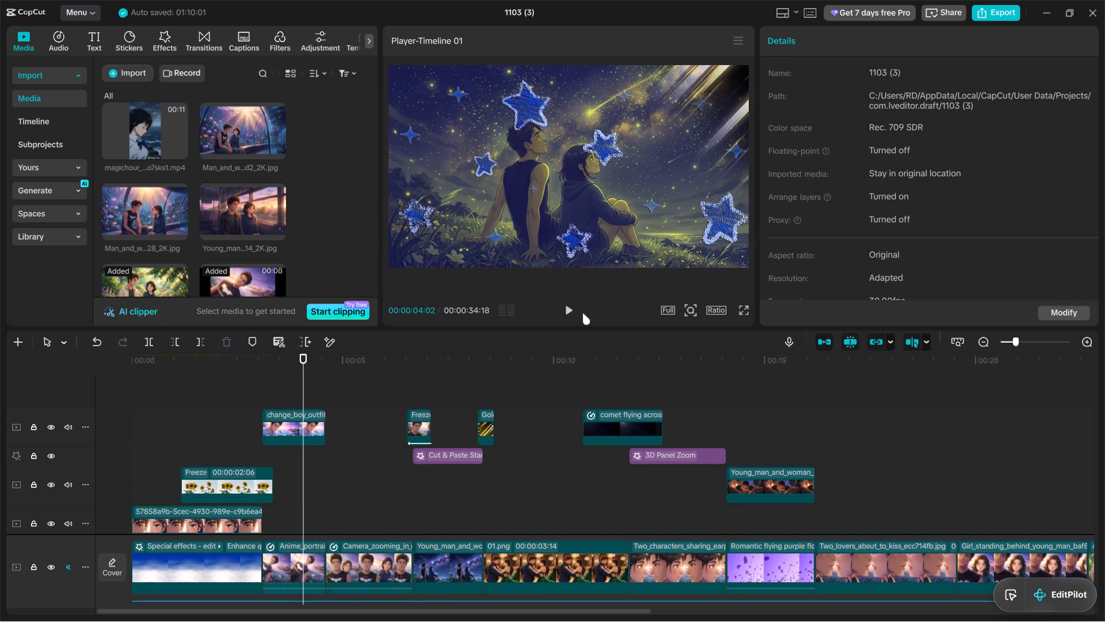
pyautogui.click(570, 306)
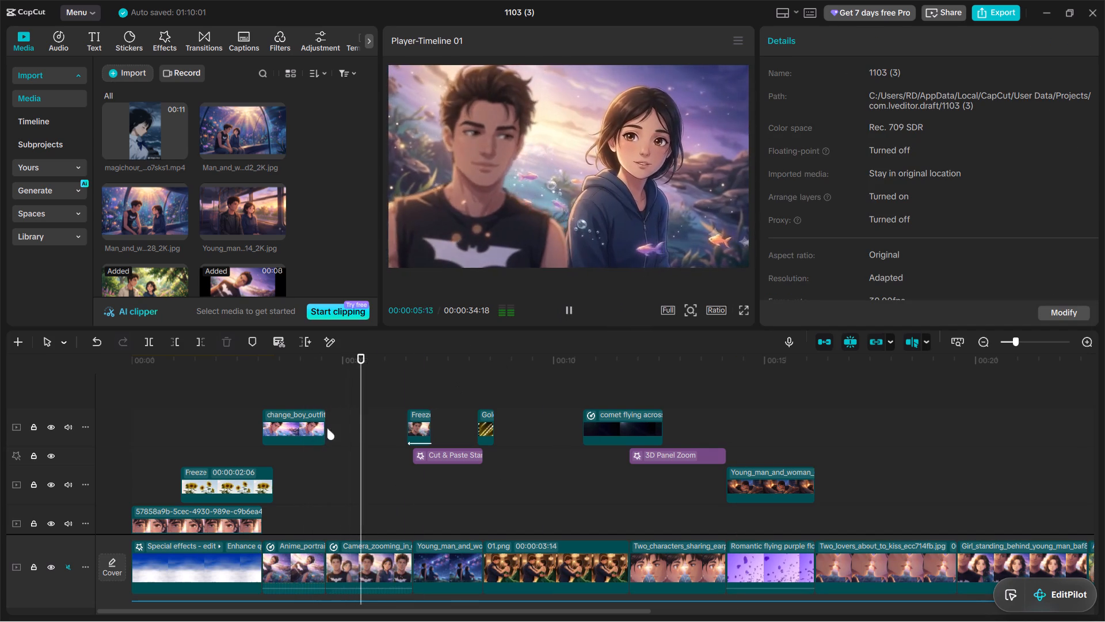
pyautogui.click(207, 443)
pyautogui.click(560, 305)
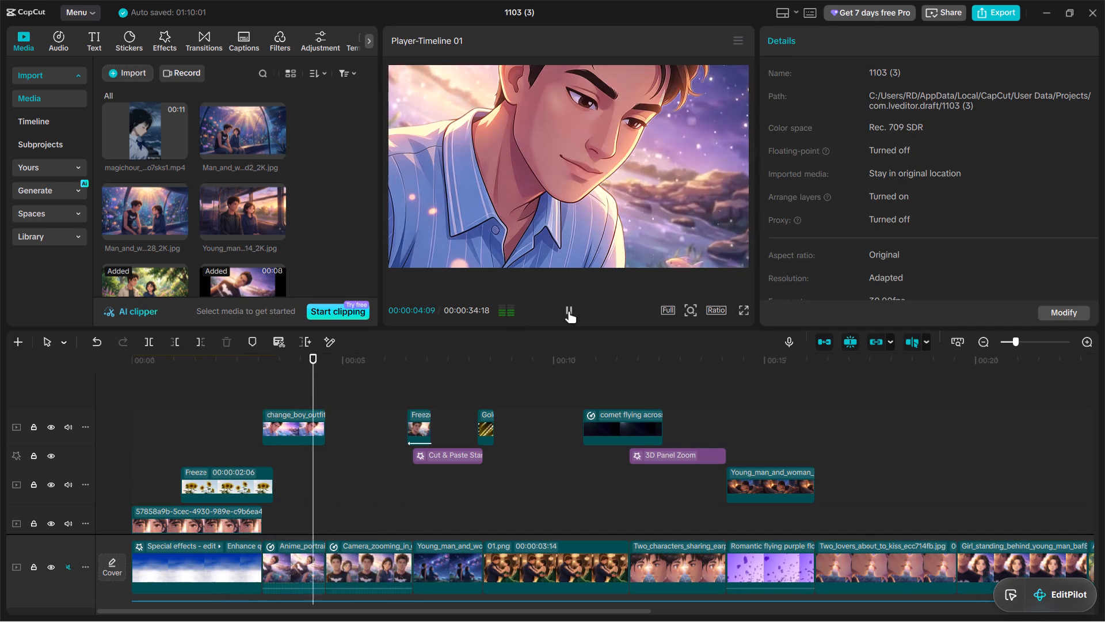
pyautogui.click(569, 311)
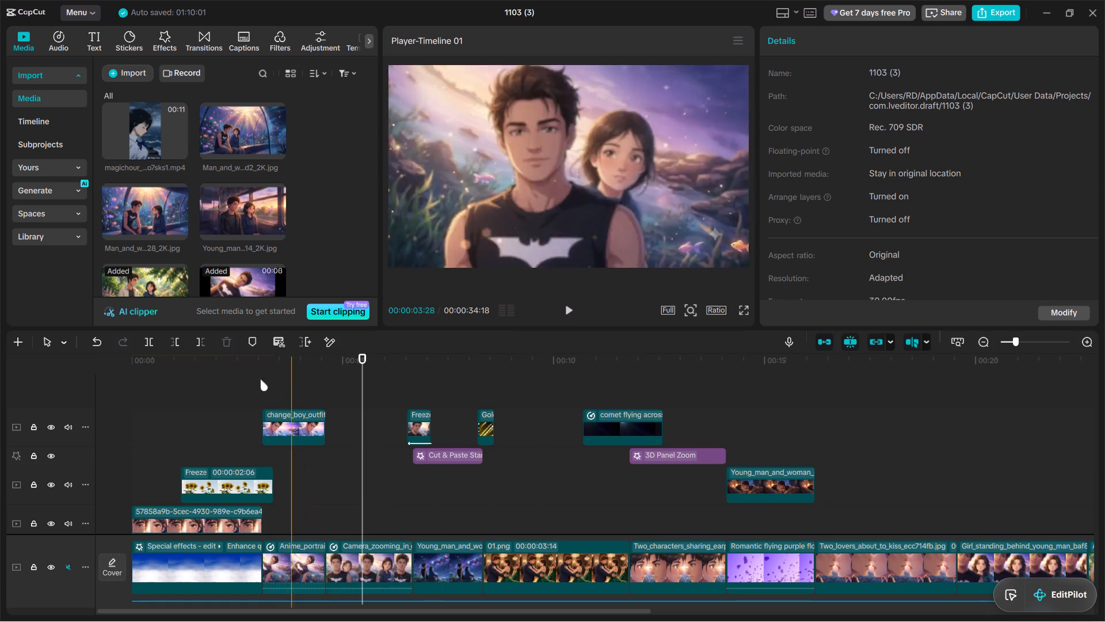
# Add rotation keyframes to the change_boy_outfit overlay clip at 3:03 and 4:14.
pyautogui.click(235, 381)
pyautogui.click(264, 380)
pyautogui.click(281, 419)
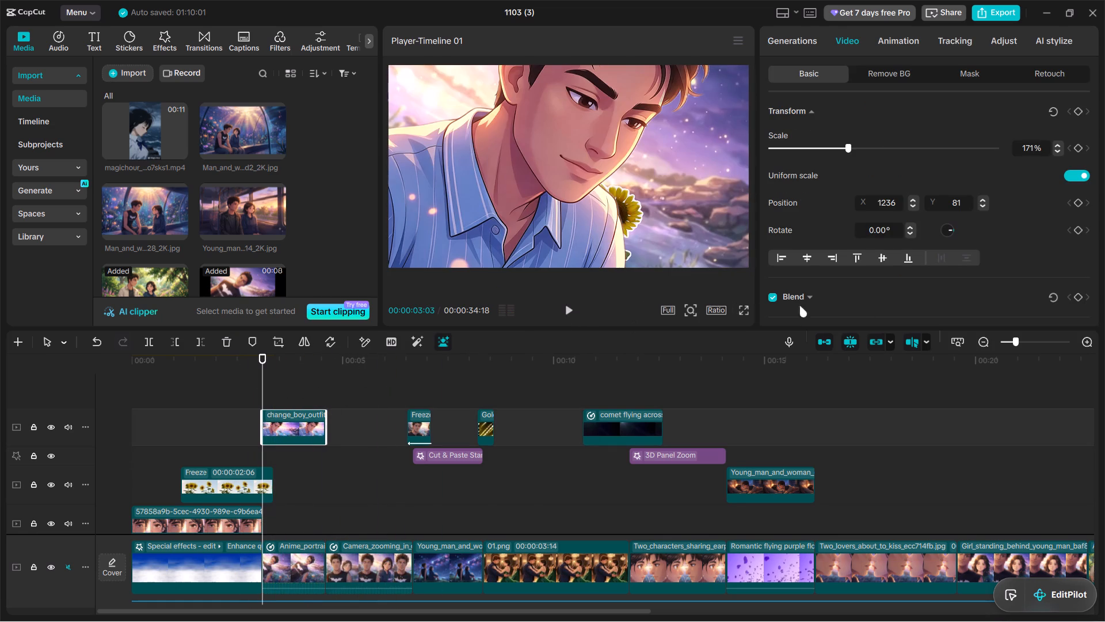
pyautogui.click(1081, 233)
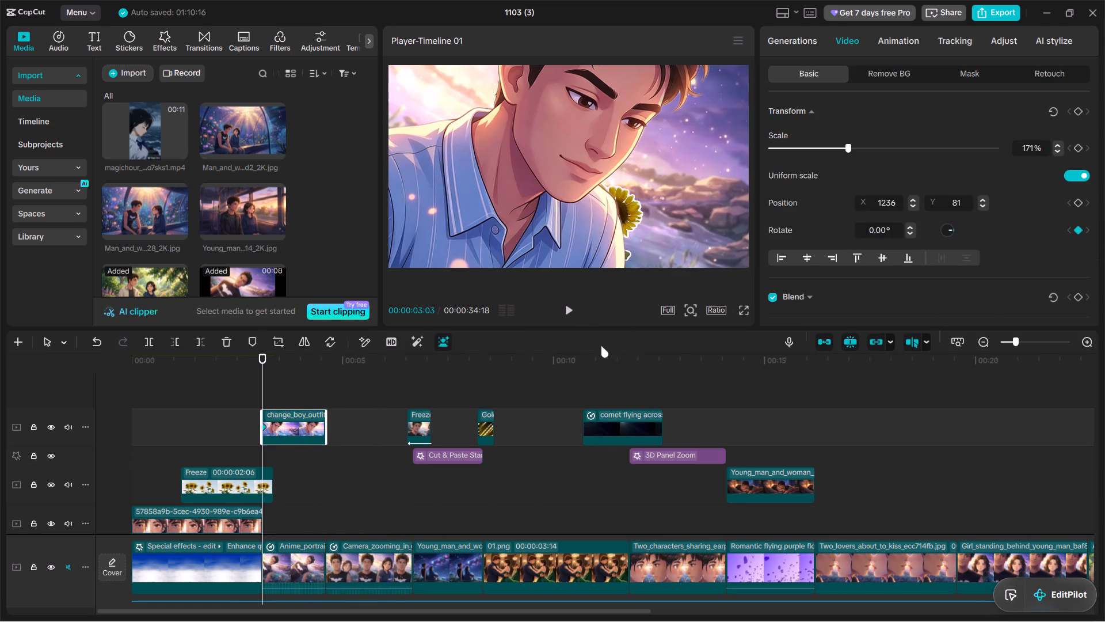
pyautogui.moveTo(264, 378); pyautogui.dragTo(321, 385)
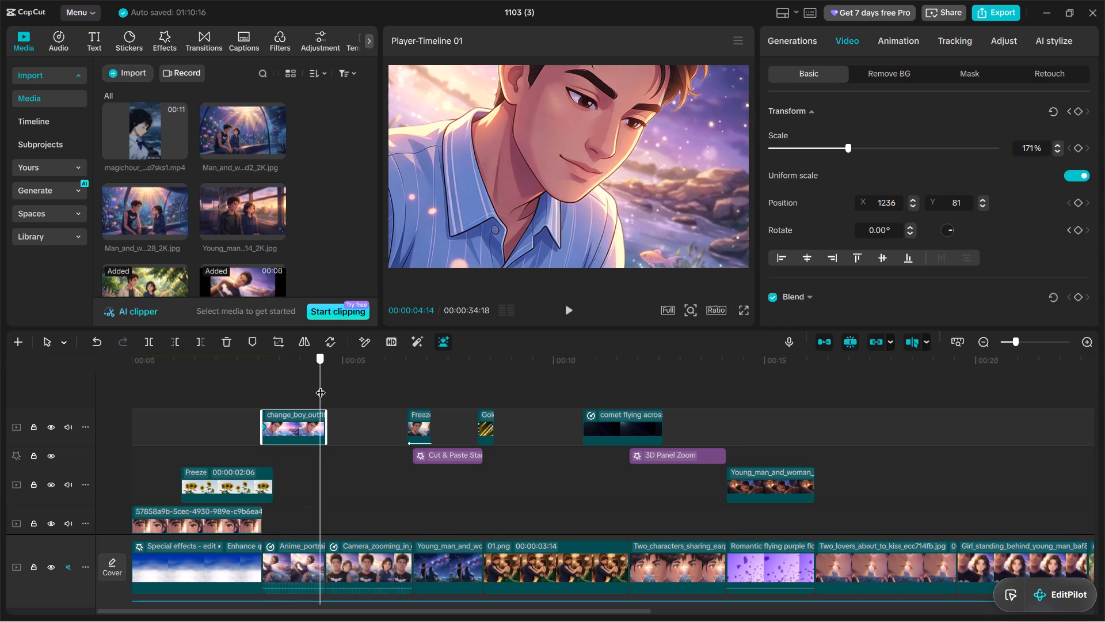
pyautogui.moveTo(321, 385); pyautogui.dragTo(319, 386)
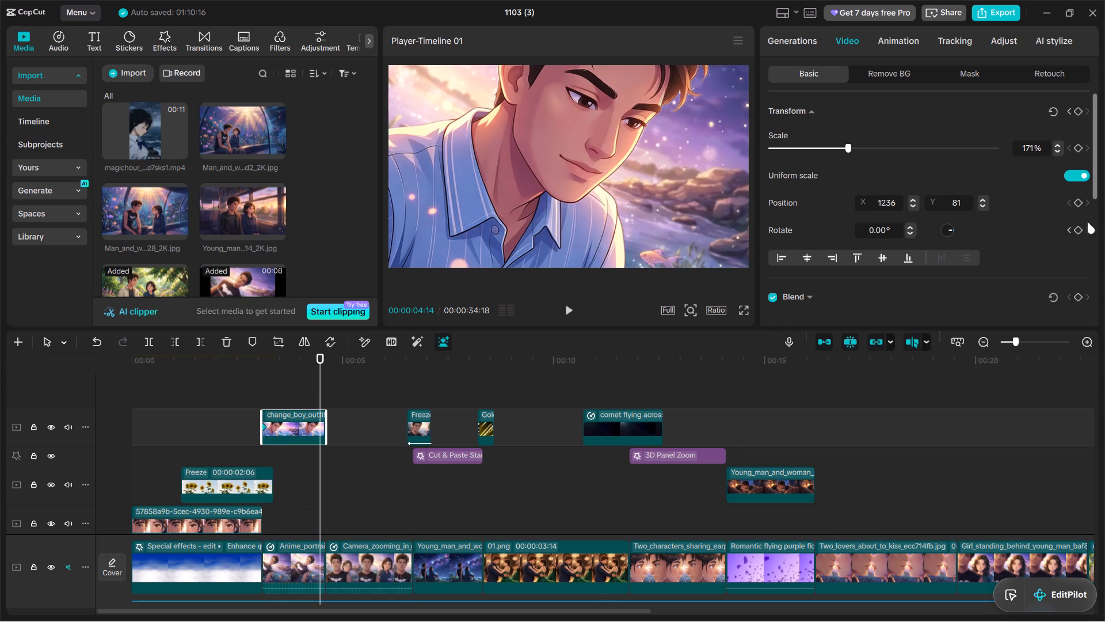
pyautogui.click(1082, 231)
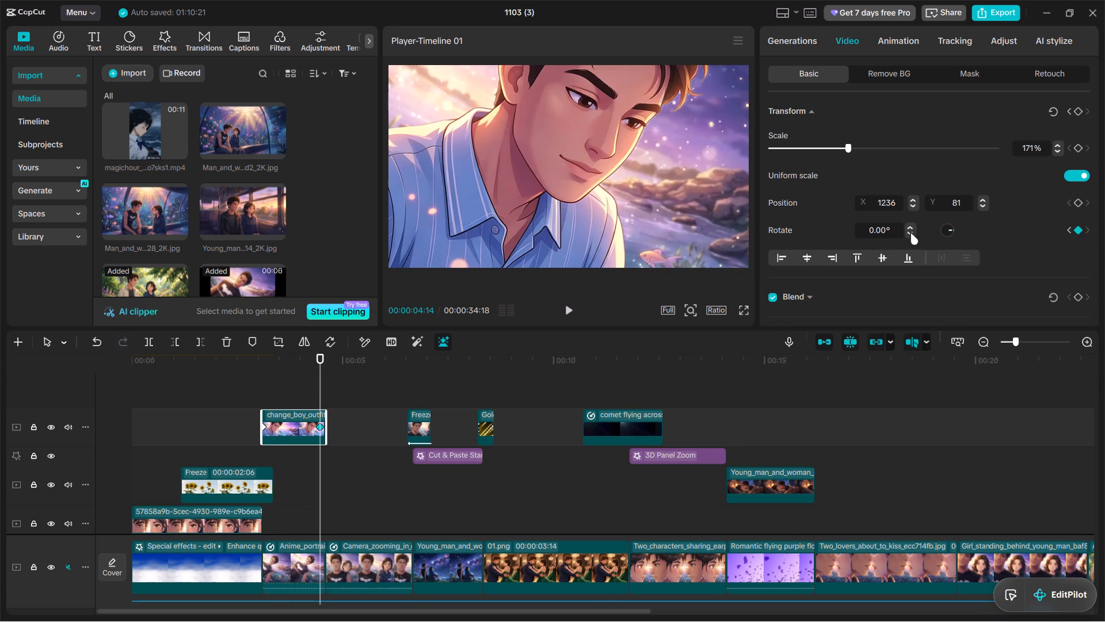
# Set the change_boy_outfit overlay clip's rotation to 8.50° at its 4:14 keyframe.
pyautogui.click(909, 232)
pyautogui.click(908, 227)
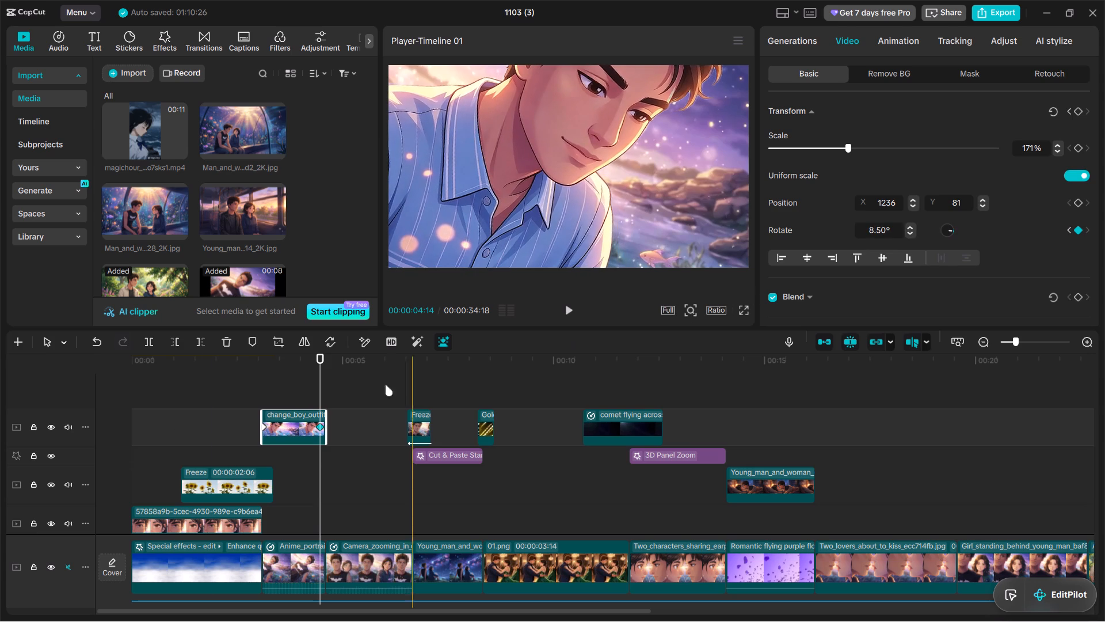
# Play back the edit from 2:08 into the comet overlay section, and examine the comet's movement around 11:14 to 11:24.
pyautogui.click(227, 391)
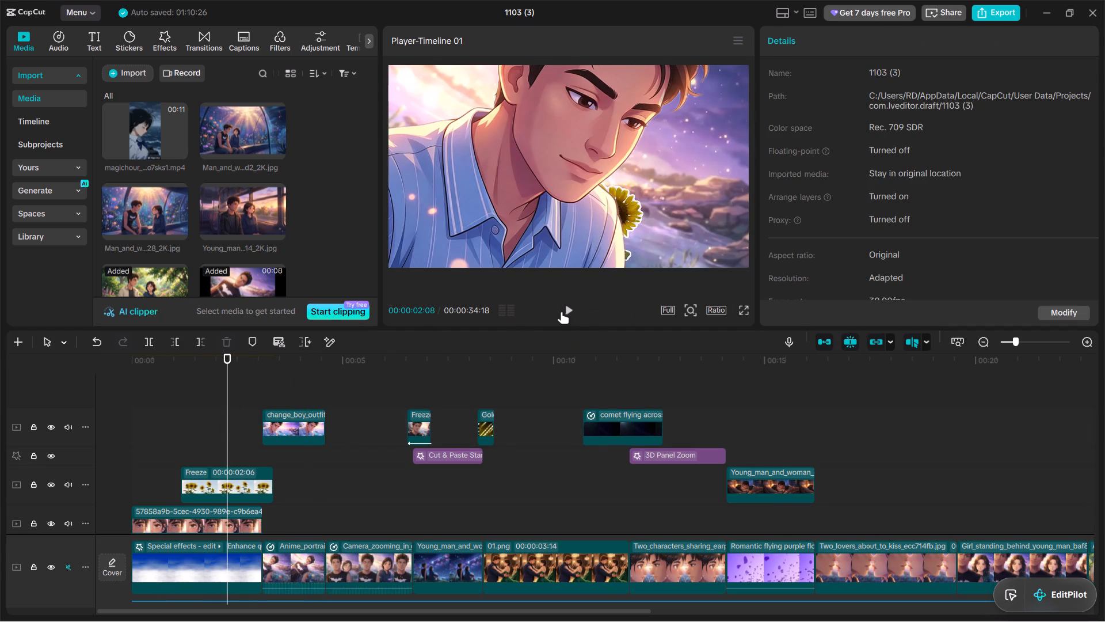
pyautogui.click(566, 313)
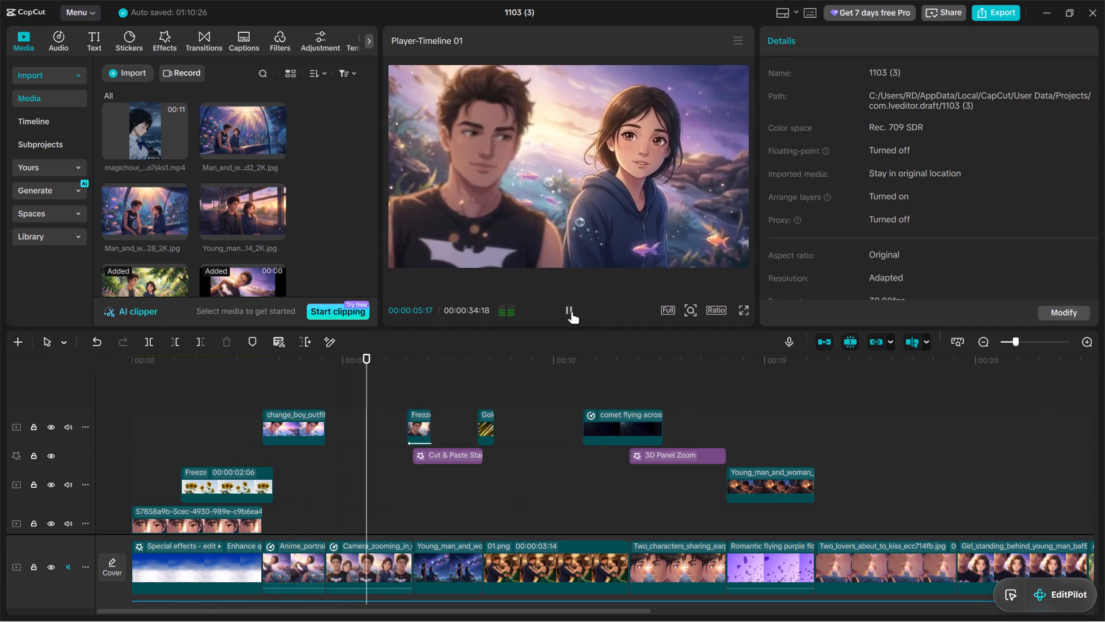
pyautogui.click(571, 312)
pyautogui.click(571, 312)
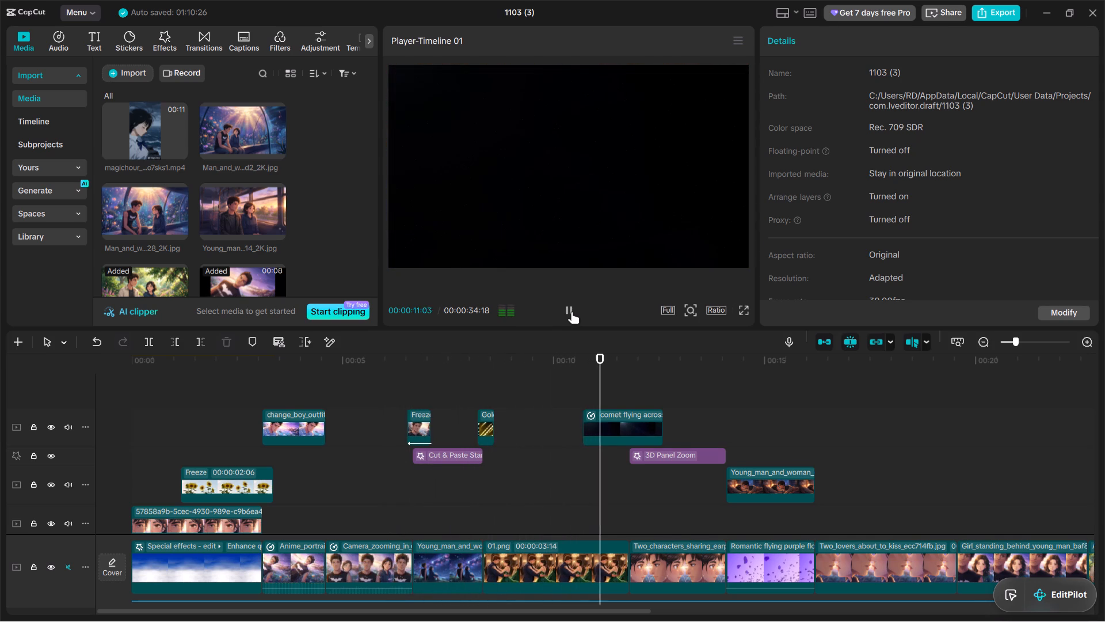
pyautogui.click(571, 312)
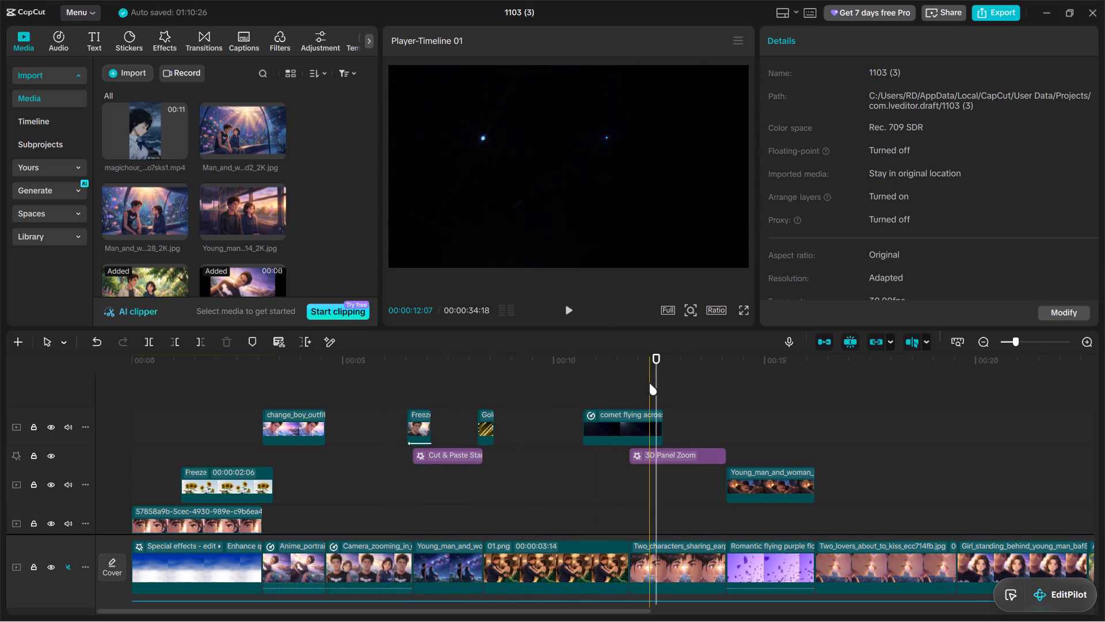
pyautogui.moveTo(651, 383); pyautogui.dragTo(606, 389)
pyautogui.click(615, 386)
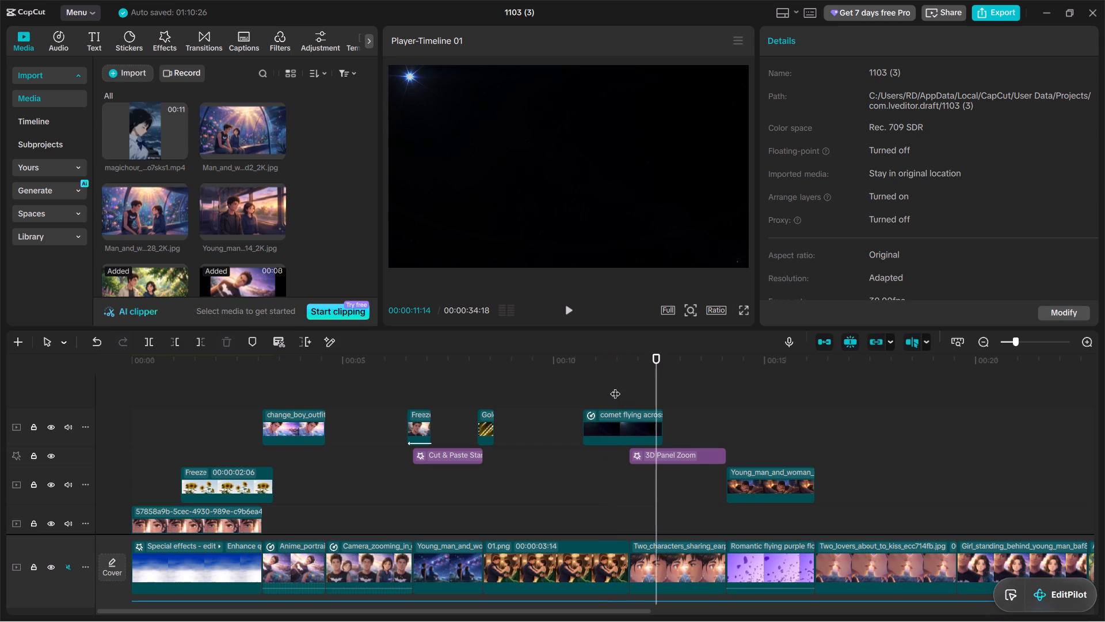
pyautogui.moveTo(615, 386); pyautogui.dragTo(631, 383)
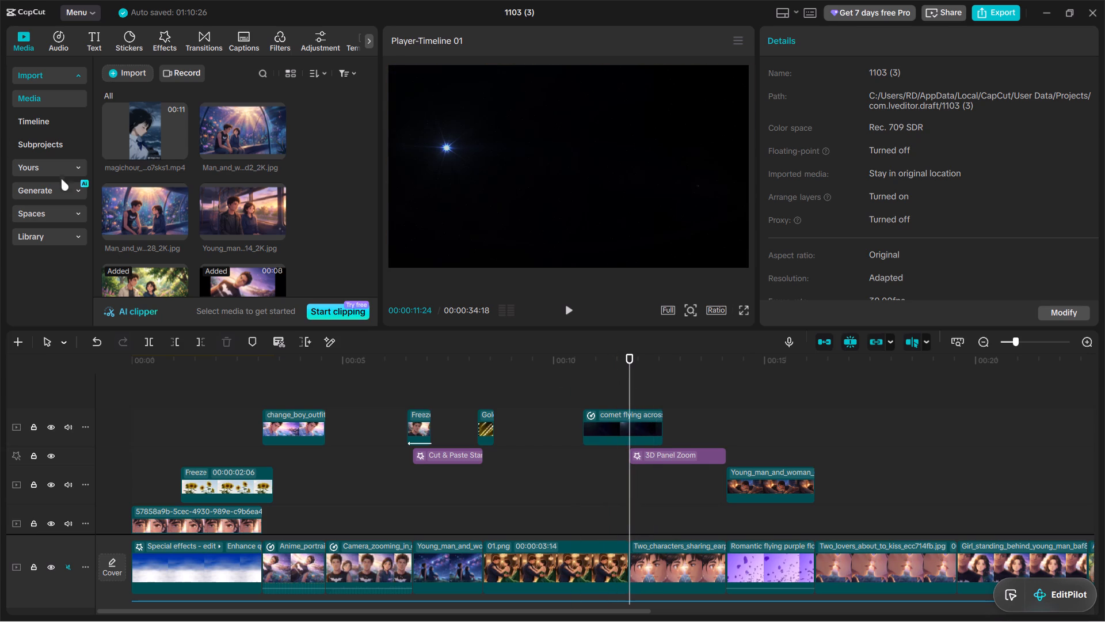
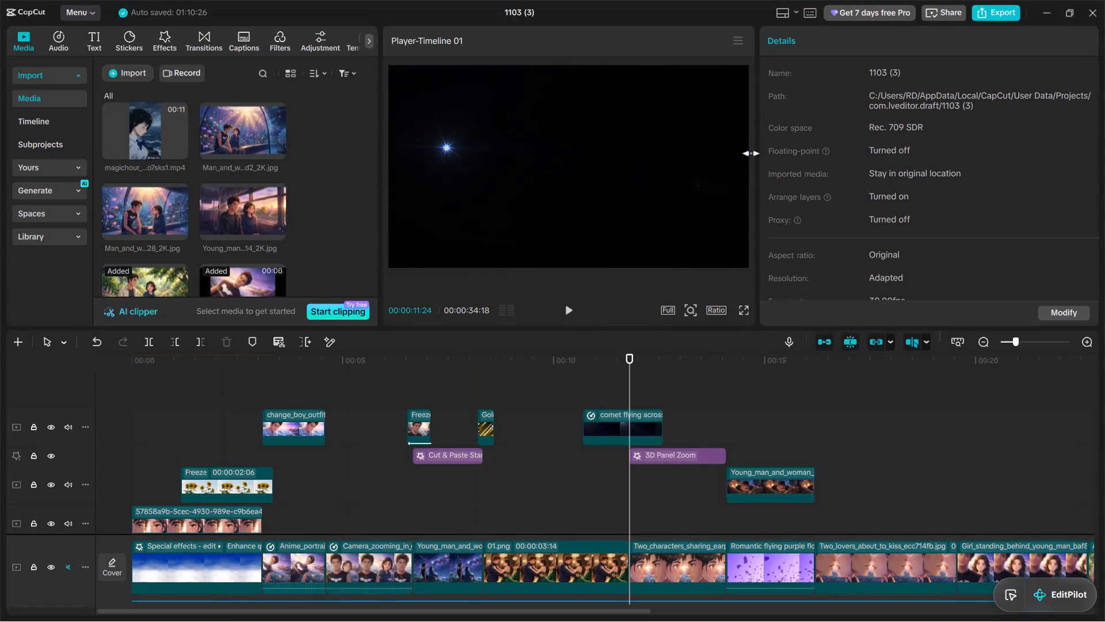
# Play back the edit from about 10 seconds through the comet overlay and 3D Panel Zoom section.
pyautogui.click(544, 382)
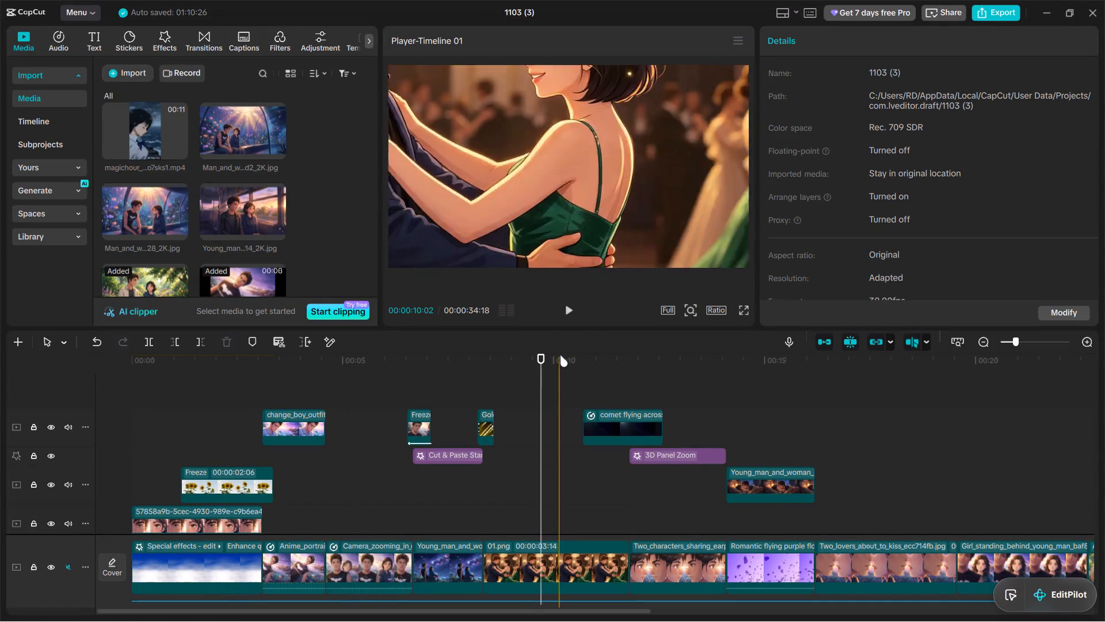
pyautogui.click(566, 318)
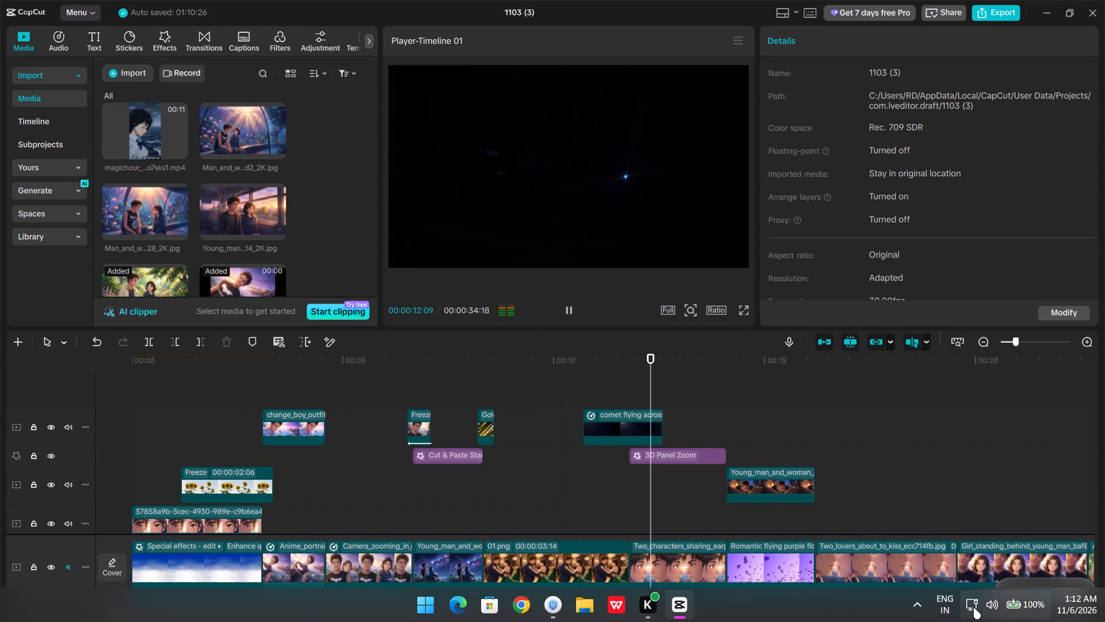
# Set the Windows system volume to 39 while the edit plays.
pyautogui.click(997, 606)
pyautogui.click(948, 519)
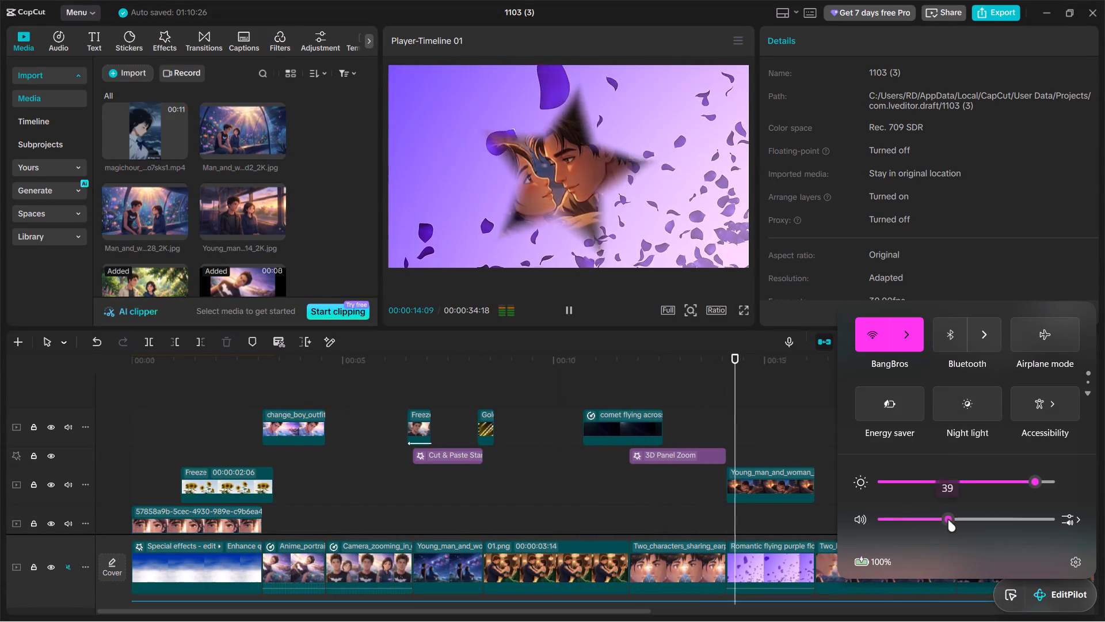
pyautogui.click(948, 519)
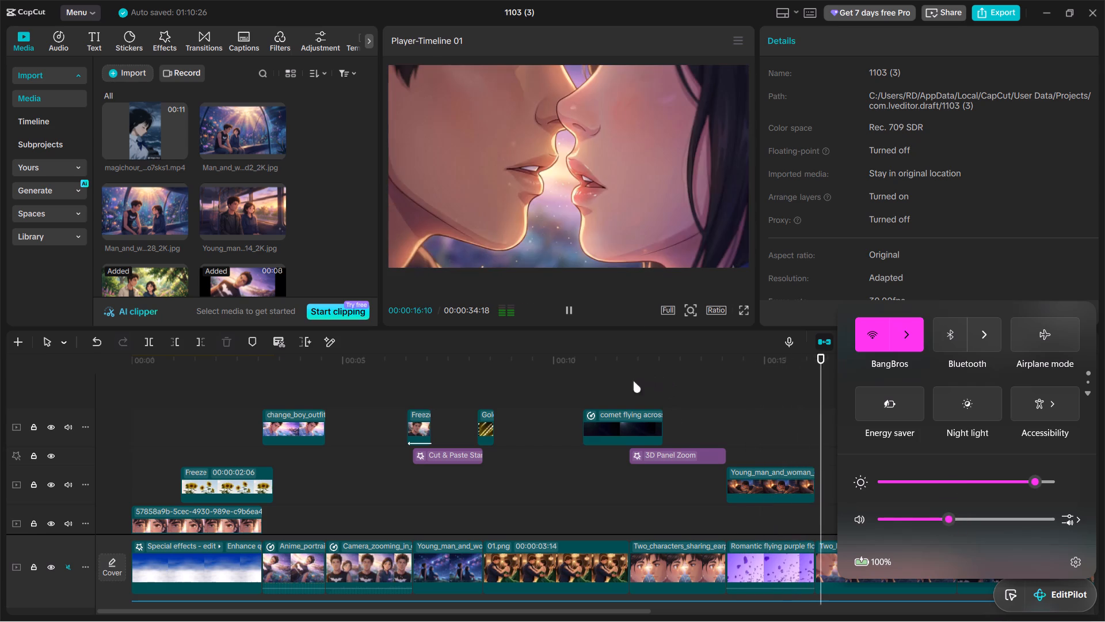
# Review the edit from the comet overlay through the kissing and library clips, and return the playhead to 0:00.
pyautogui.click(628, 380)
pyautogui.click(569, 309)
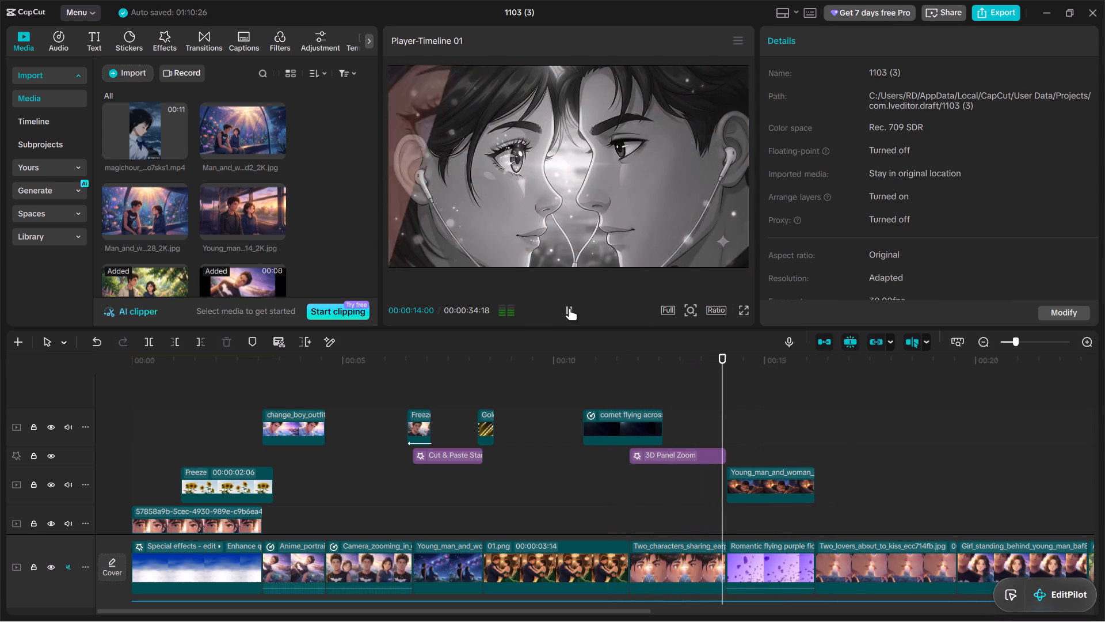
pyautogui.click(569, 308)
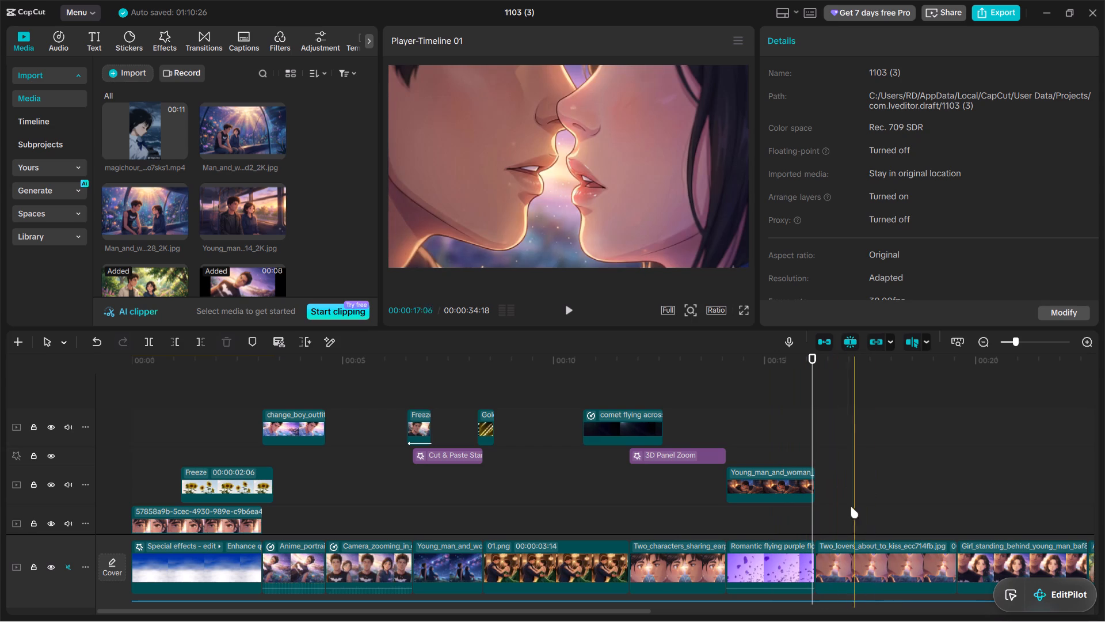
pyautogui.click(846, 557)
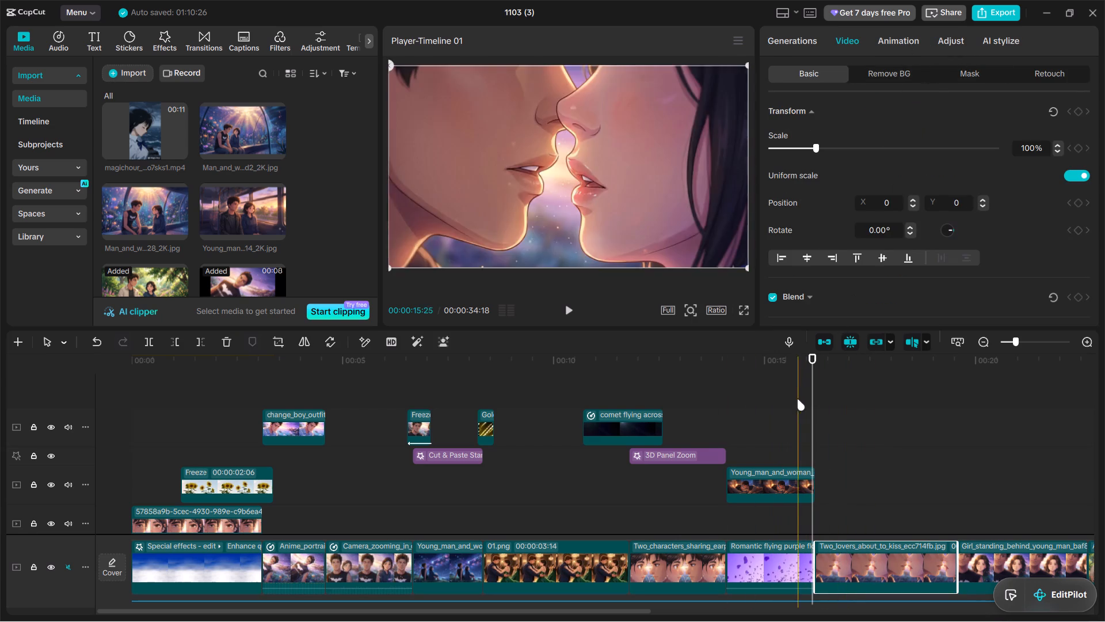
pyautogui.click(794, 405)
pyautogui.click(570, 312)
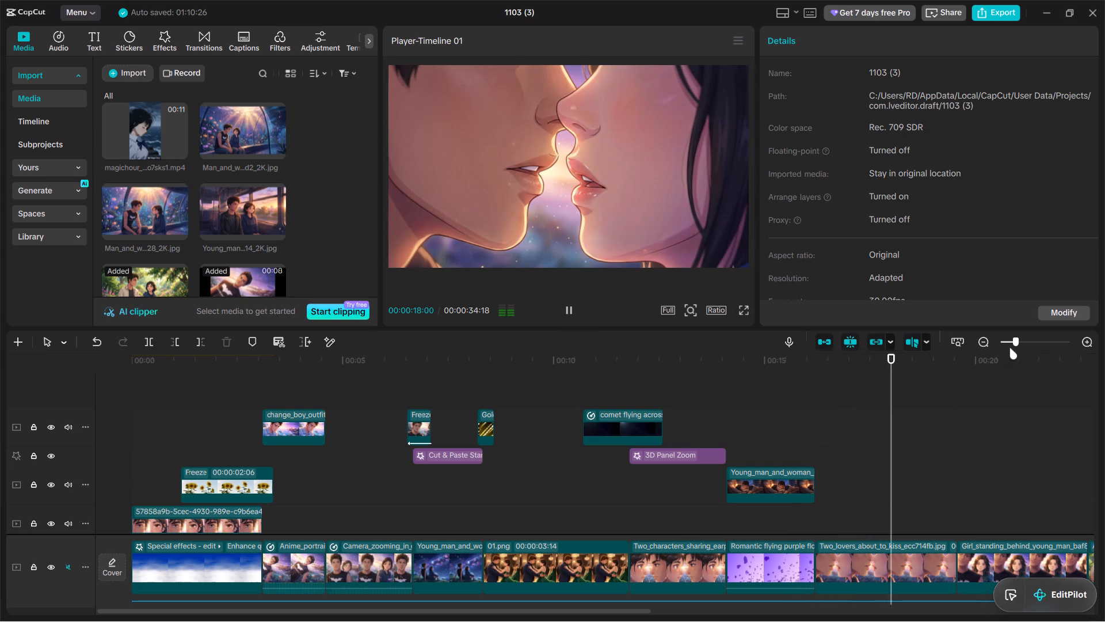
pyautogui.click(1012, 343)
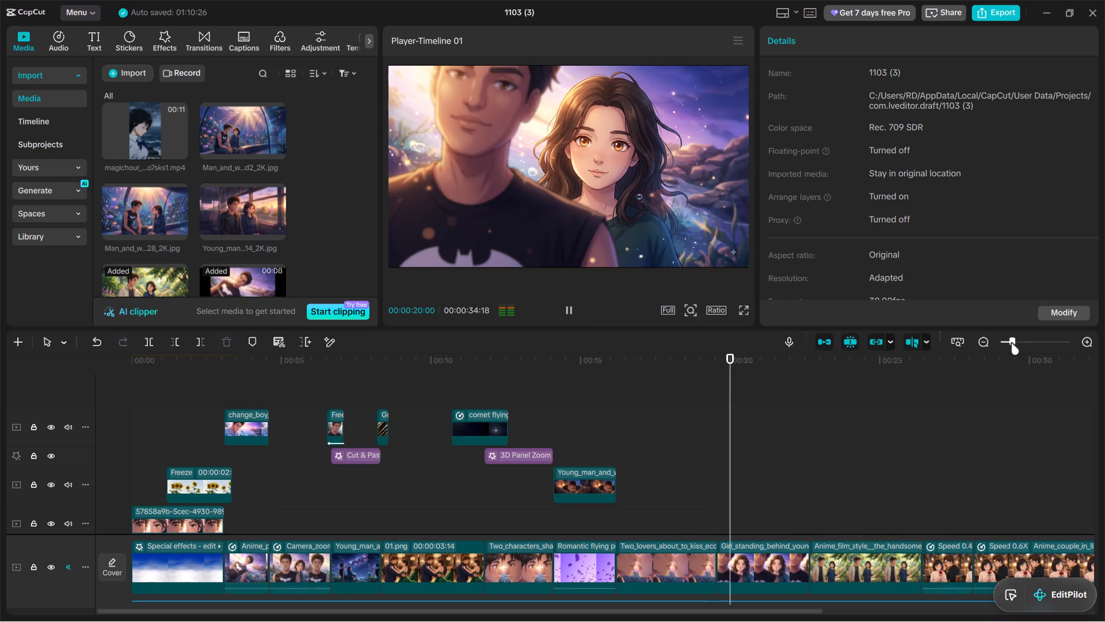
pyautogui.click(1009, 343)
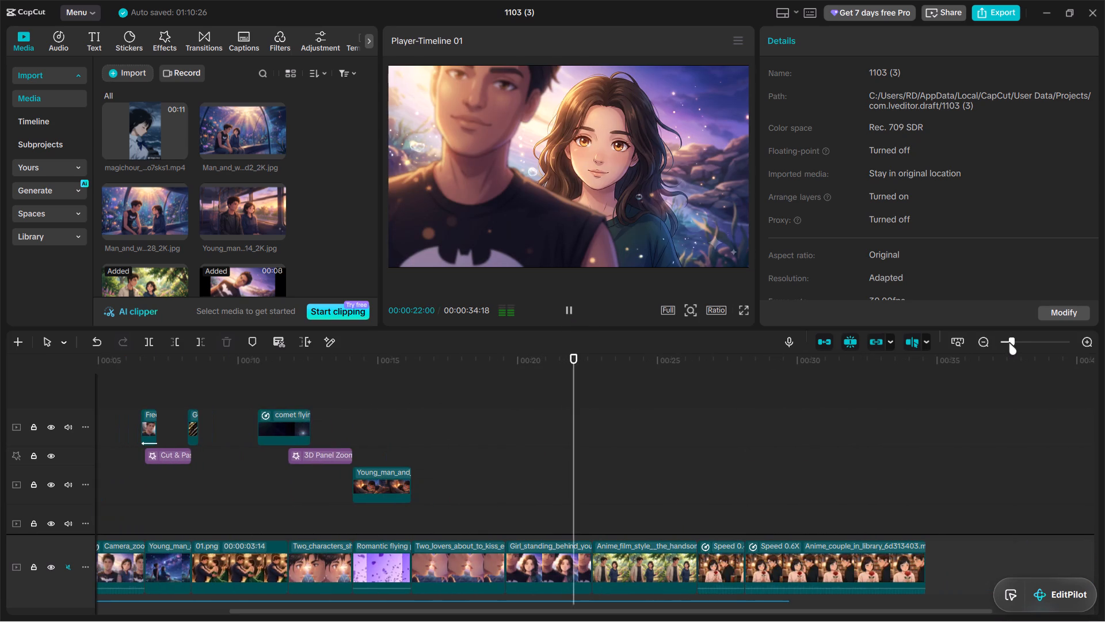
pyautogui.click(649, 559)
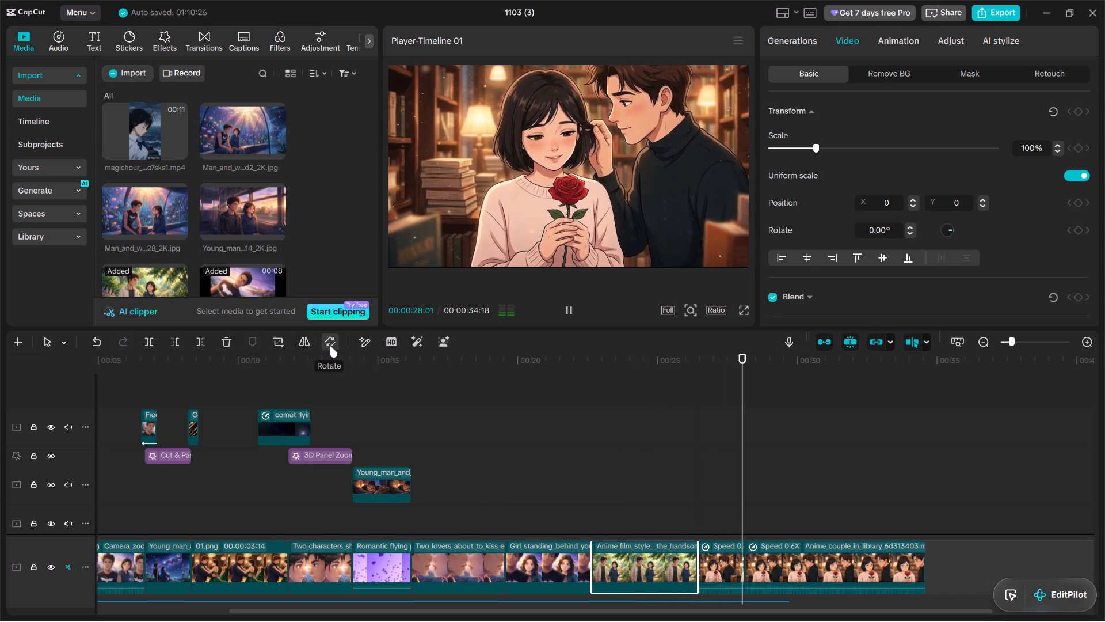
pyautogui.click(462, 427)
pyautogui.moveTo(458, 427); pyautogui.dragTo(4, 560)
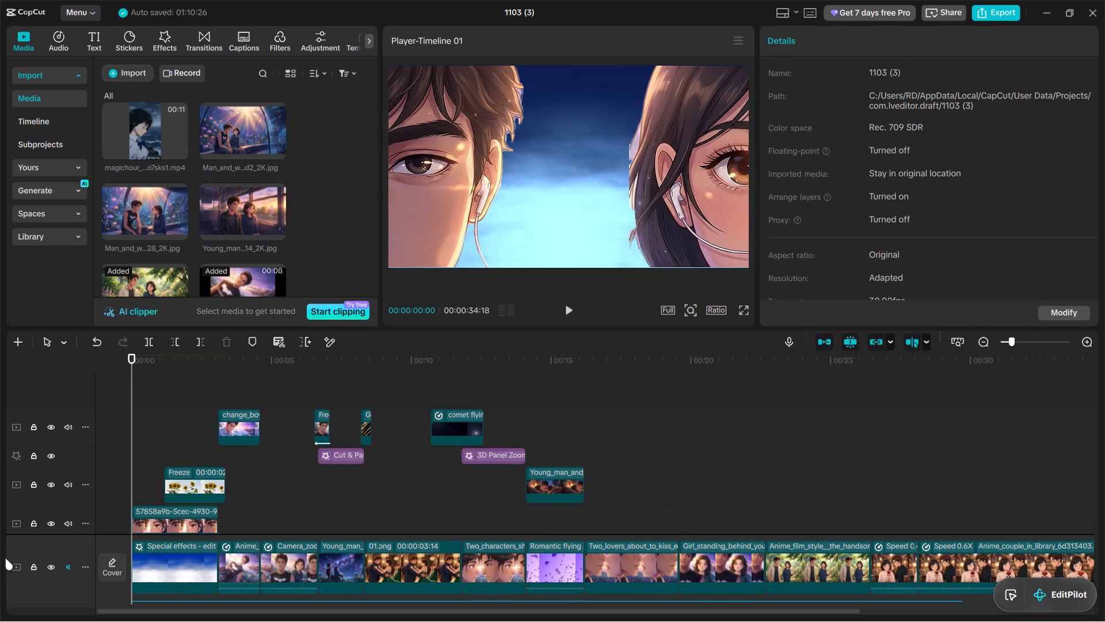
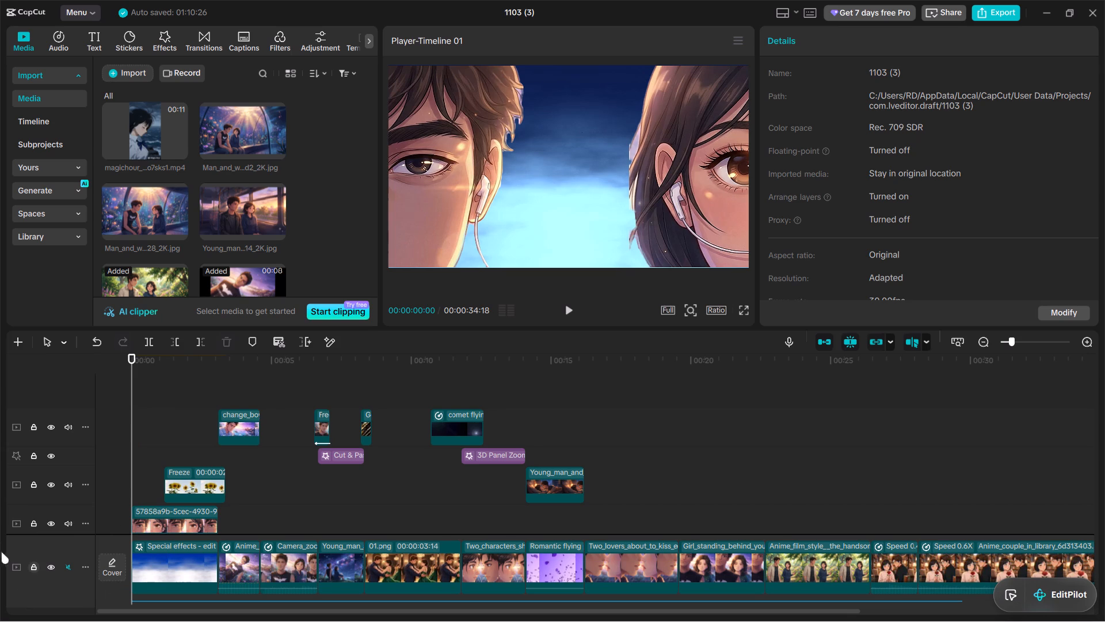
# Play back the opening face and sunflower section, replaying it from about 2:09.
pyautogui.click(562, 310)
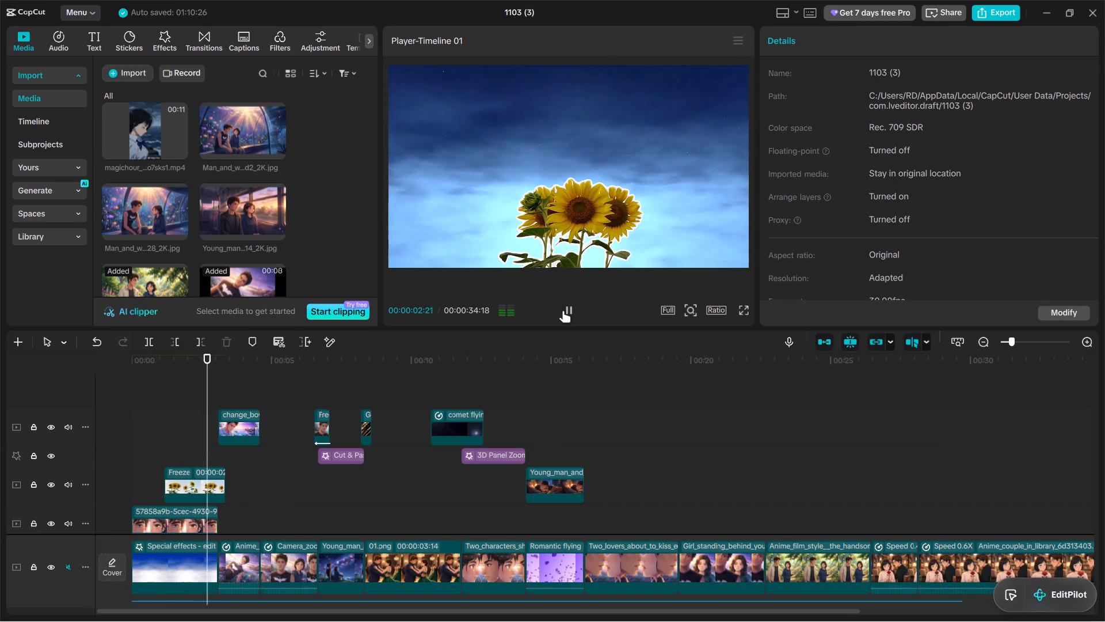
pyautogui.click(563, 310)
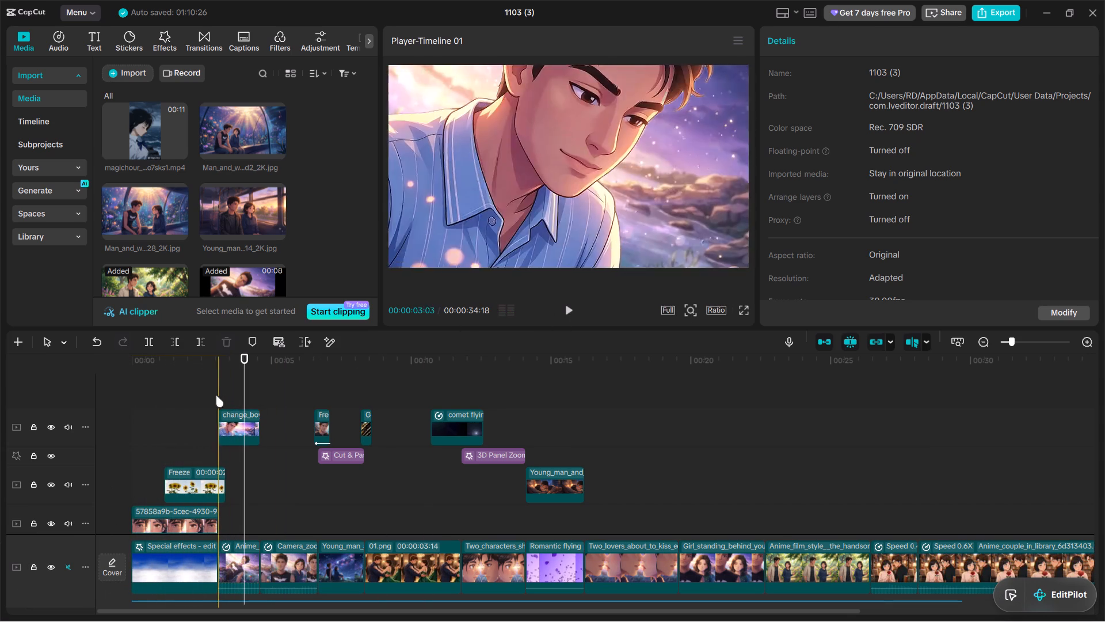
pyautogui.click(196, 397)
pyautogui.click(570, 316)
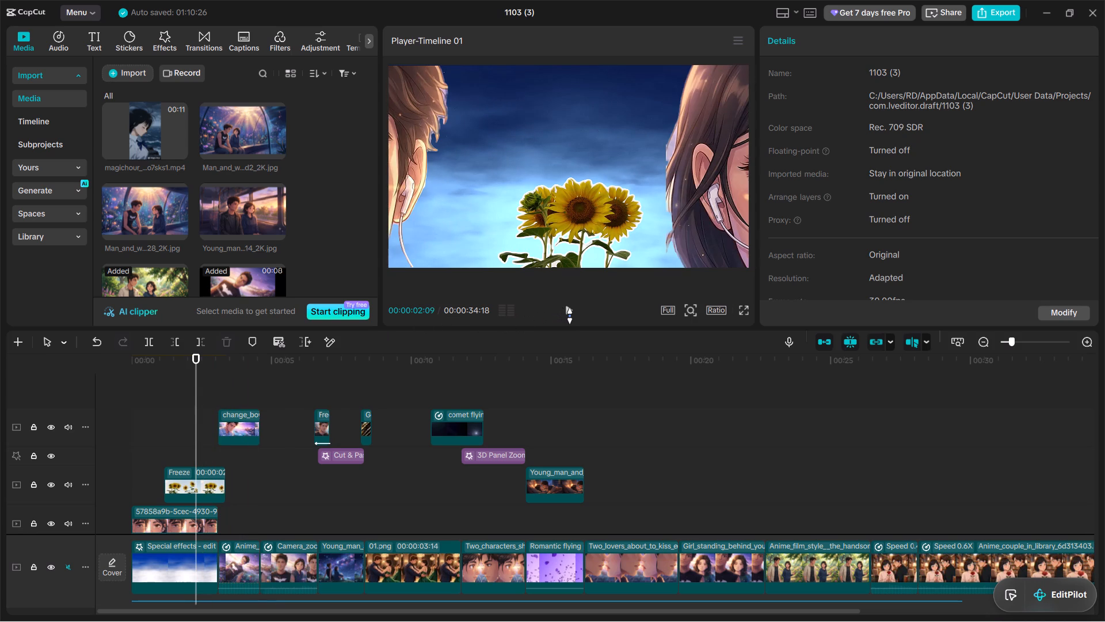
pyautogui.click(570, 316)
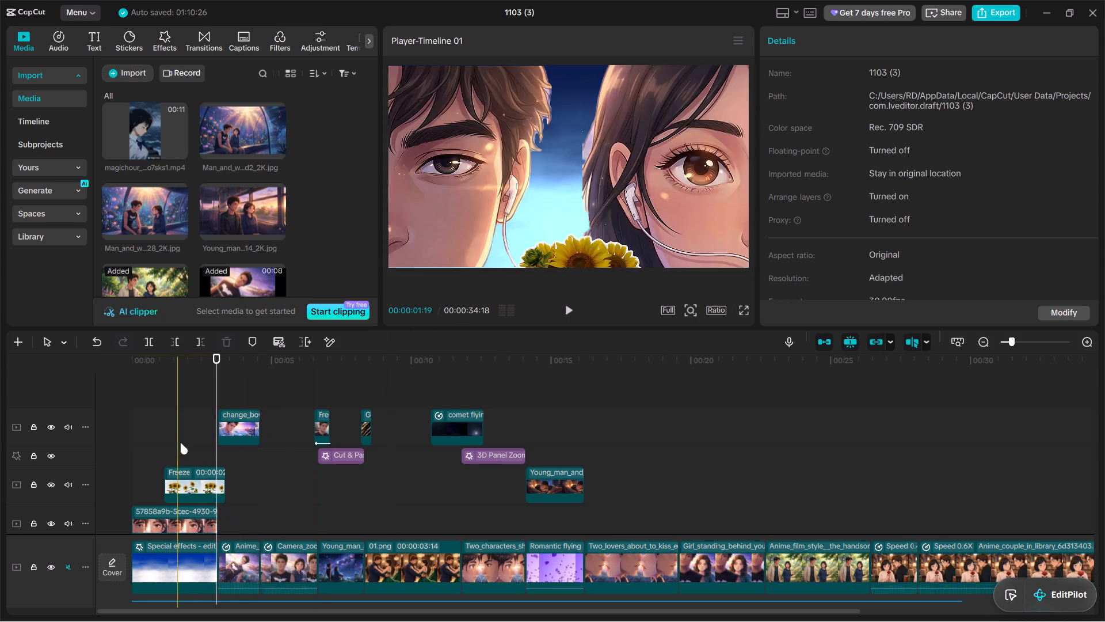
# Trim the end of the sunflower Freeze clip to about the 3-second mark, for a duration of 00:00:01:26.
pyautogui.click(216, 478)
pyautogui.moveTo(225, 483); pyautogui.dragTo(215, 485)
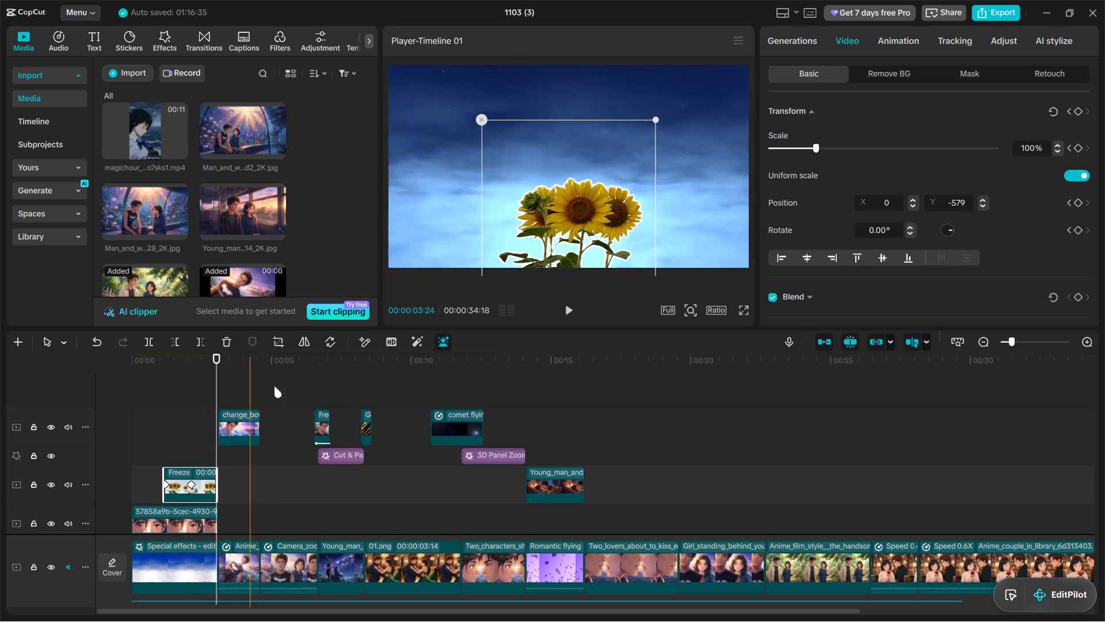
# Play back the edit from about 3 seconds to about 11 seconds.
pyautogui.click(567, 315)
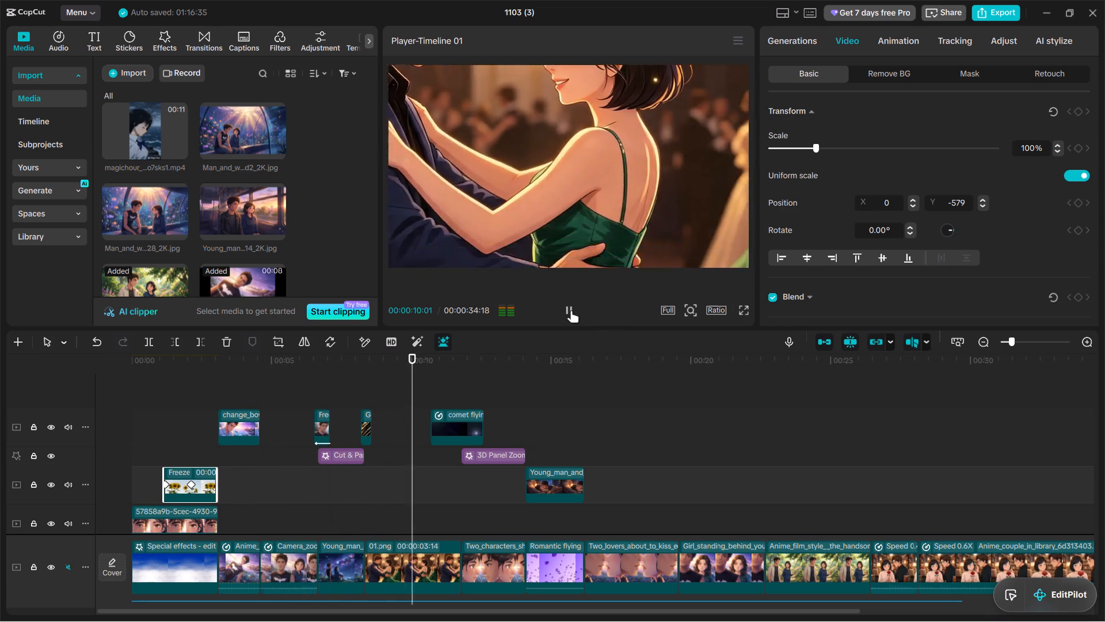
pyautogui.click(568, 310)
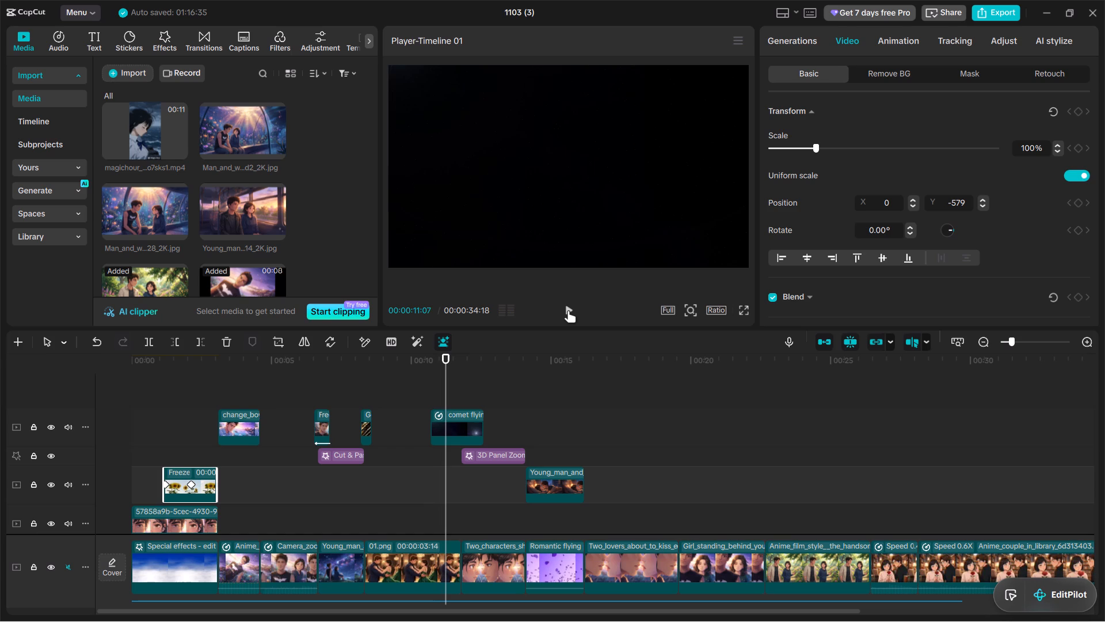
# Move the sunflower Freeze clip's second keyframe earlier, from about 2:04 to about 1:16.
pyautogui.click(203, 410)
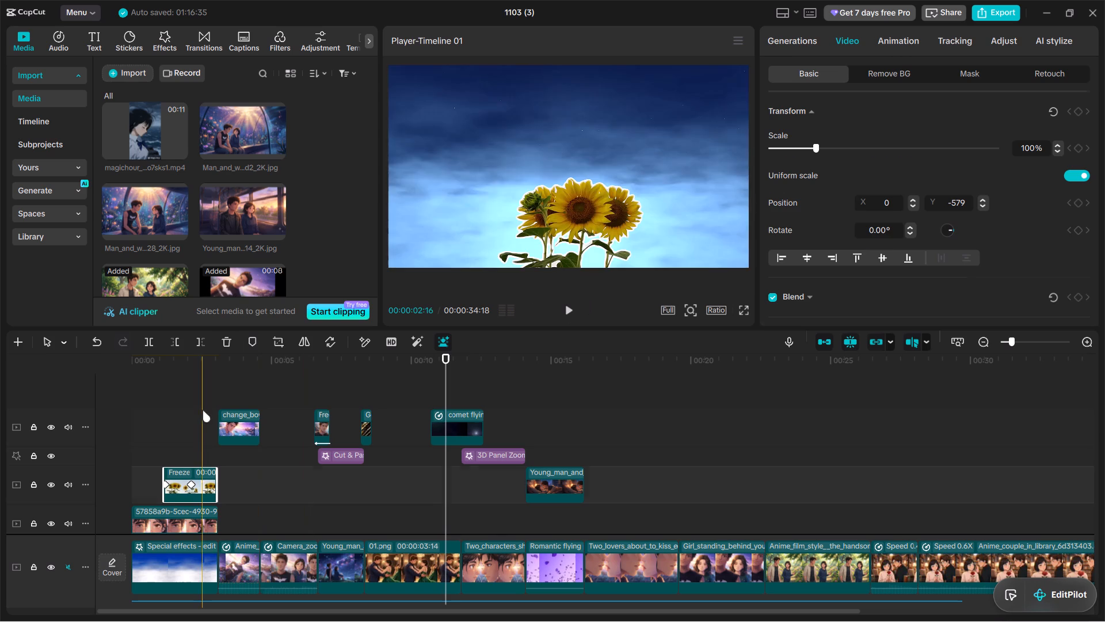
pyautogui.moveTo(203, 410); pyautogui.dragTo(171, 422)
pyautogui.moveTo(1012, 340); pyautogui.dragTo(1032, 337)
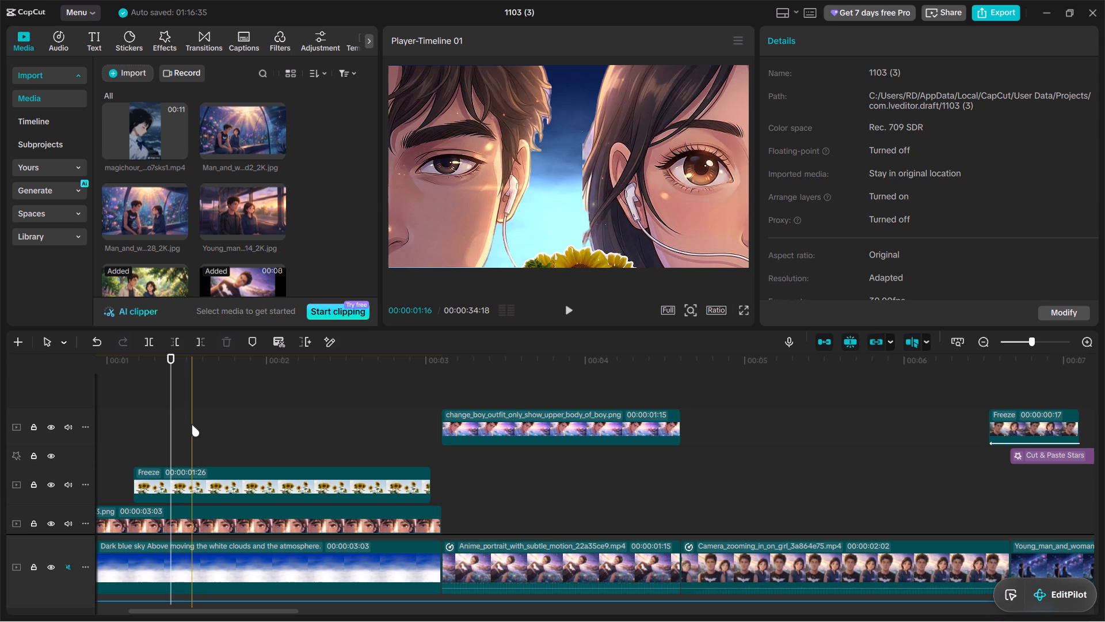
pyautogui.click(136, 431)
pyautogui.moveTo(136, 431); pyautogui.dragTo(101, 435)
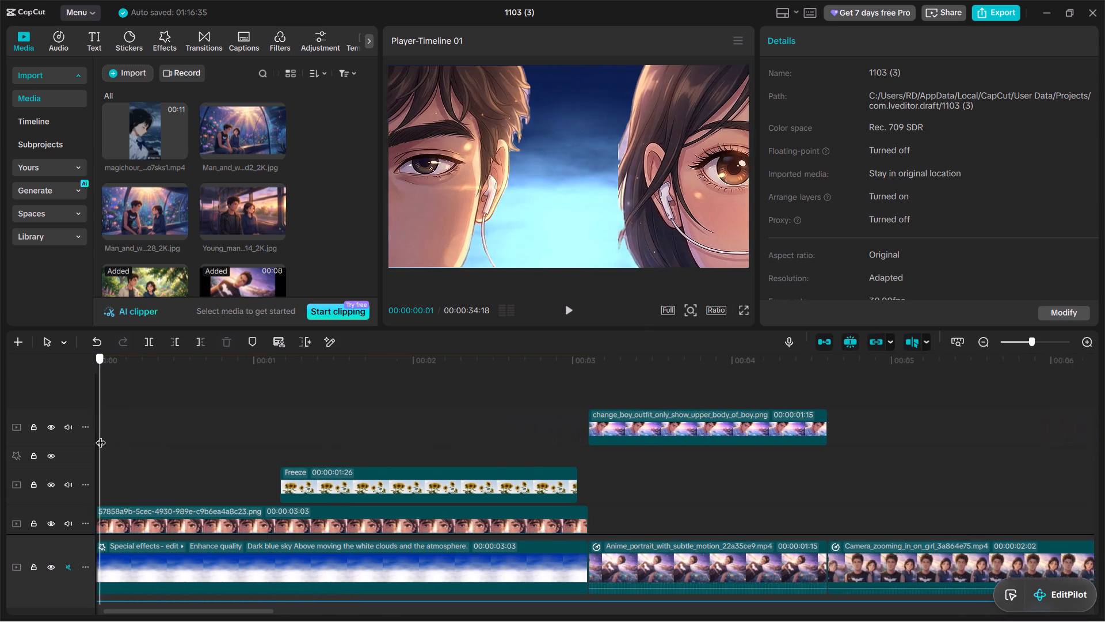
pyautogui.moveTo(101, 435); pyautogui.dragTo(380, 450)
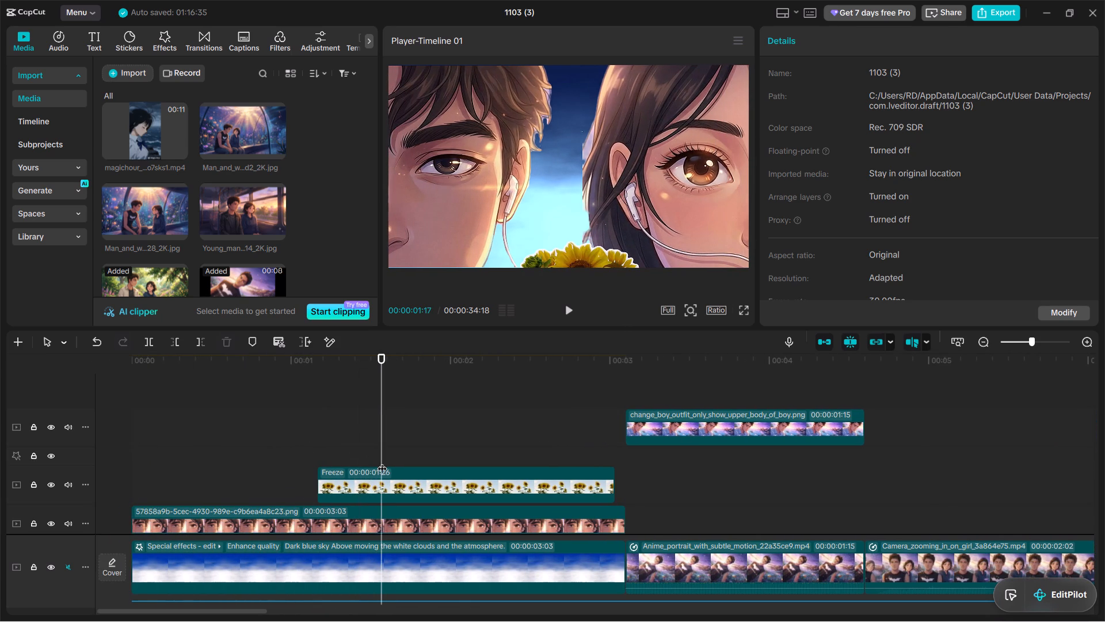
pyautogui.click(387, 481)
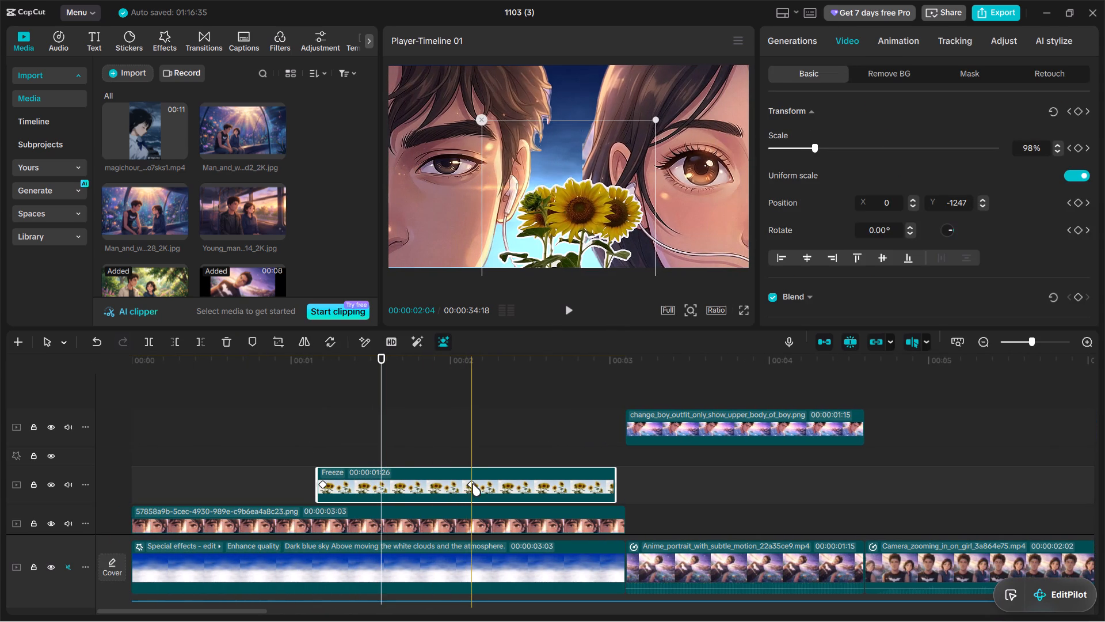
pyautogui.moveTo(473, 484); pyautogui.dragTo(374, 487)
# Play back the opening from about 1 second to check the timing of the sunflowers against the face overlays.
pyautogui.click(292, 431)
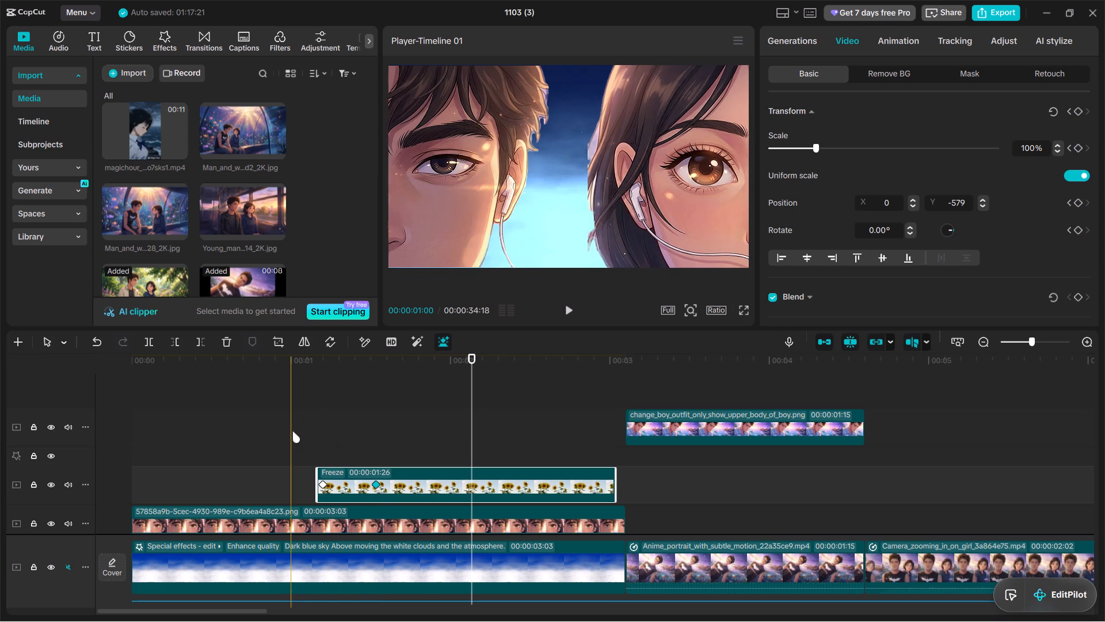
pyautogui.click(573, 314)
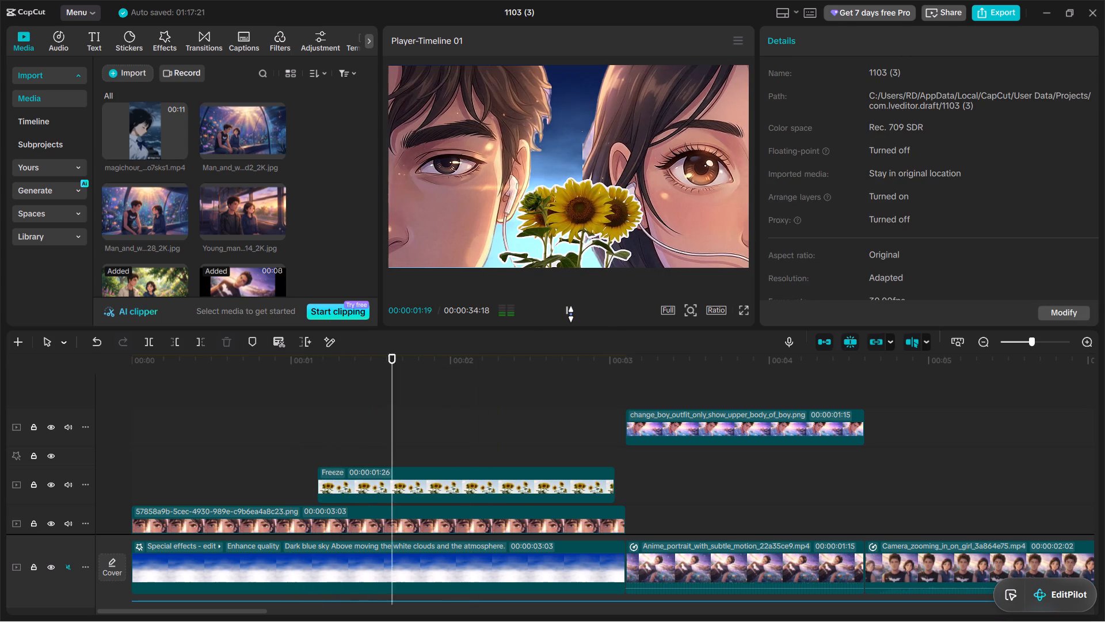
pyautogui.click(571, 314)
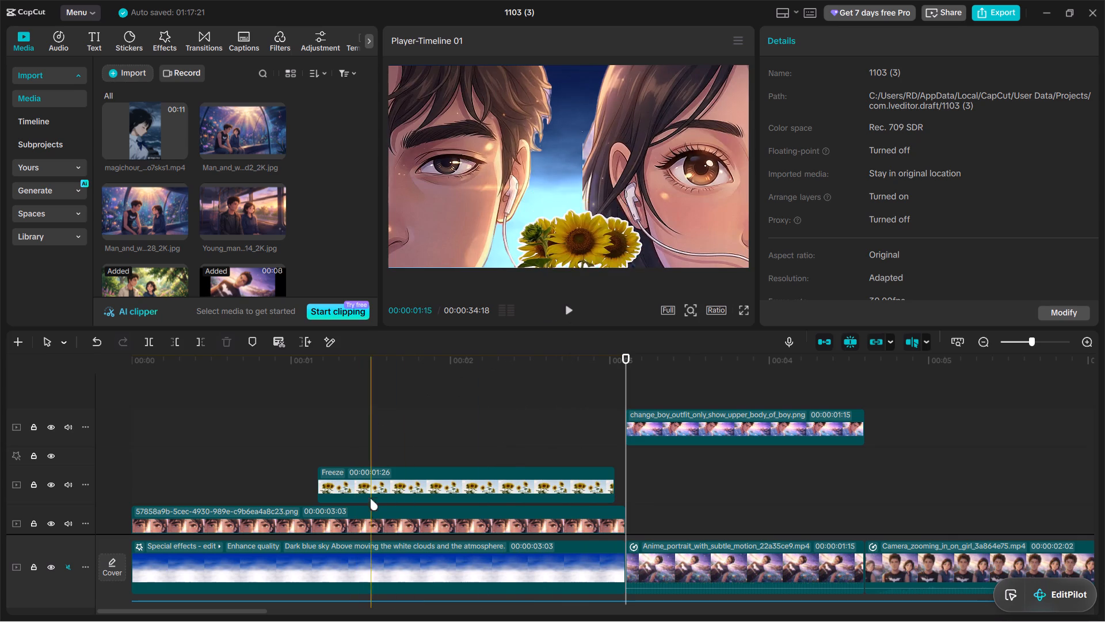
pyautogui.click(390, 522)
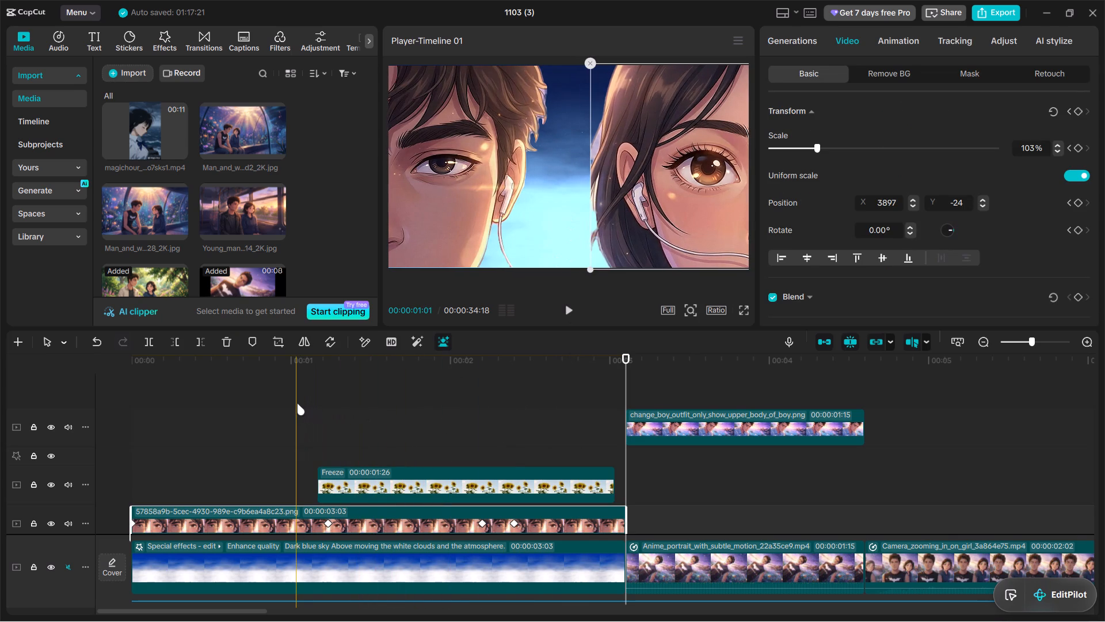
pyautogui.click(283, 405)
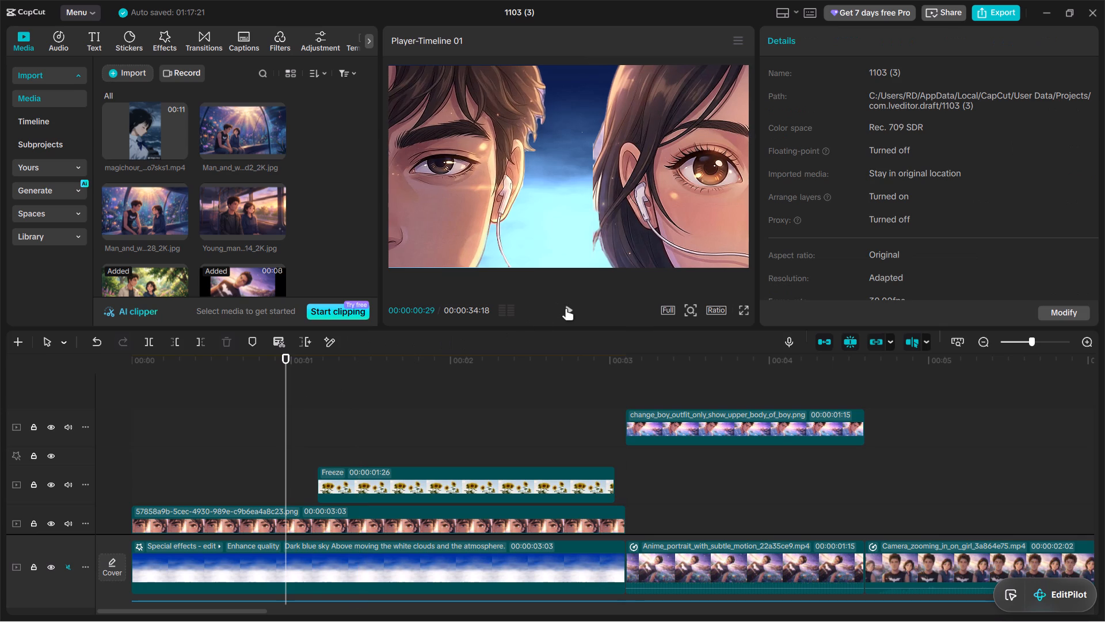
pyautogui.click(566, 308)
pyautogui.click(566, 308)
# Move the girl's face overlay keyframe at 2:06 earlier to about 1:17, near the sunflower clip's second keyframe.
pyautogui.click(479, 479)
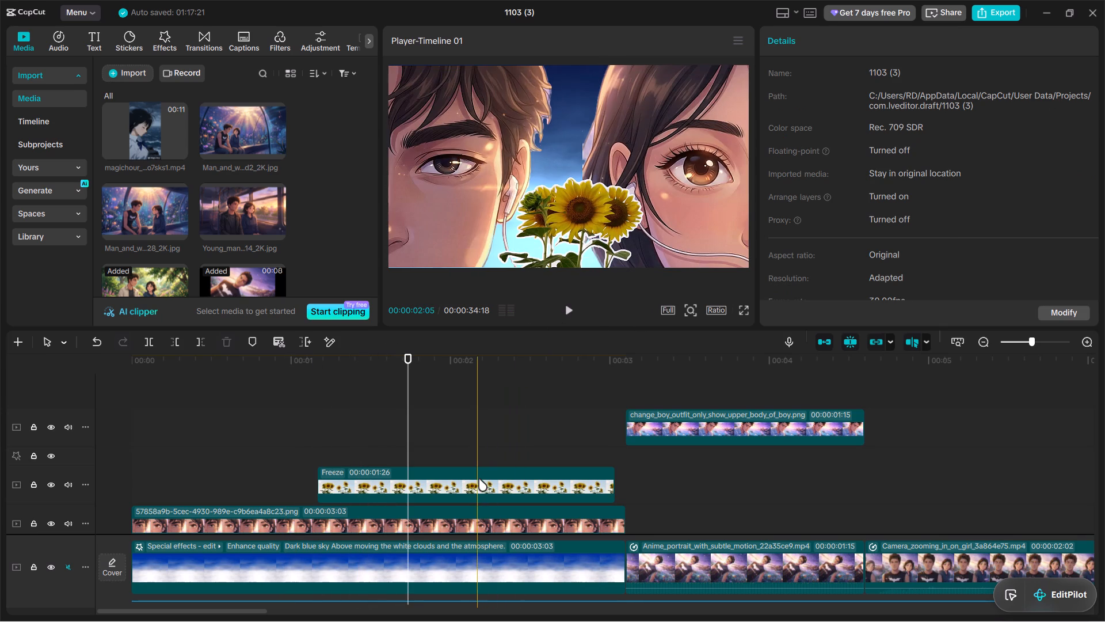
pyautogui.click(378, 486)
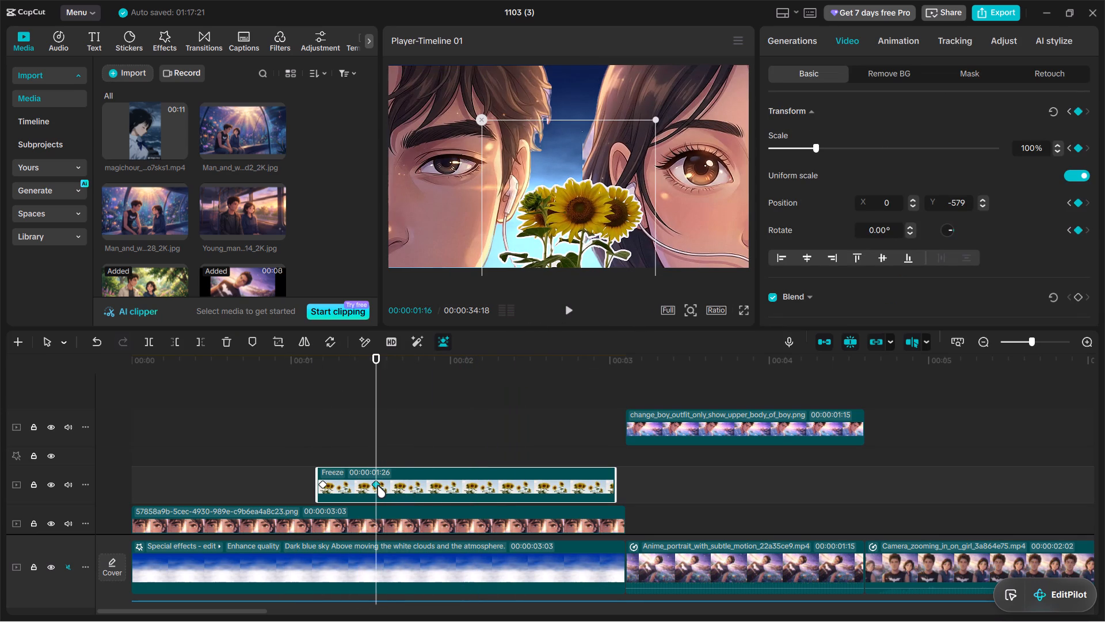
pyautogui.scroll(-2, 376, 521)
pyautogui.click(390, 483)
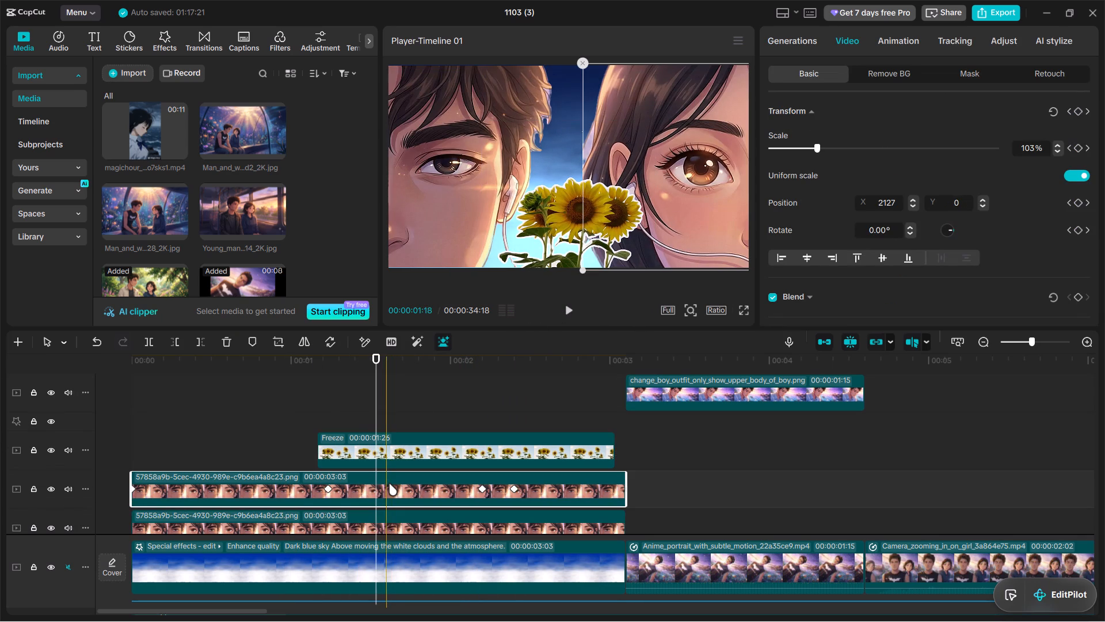
pyautogui.click(481, 490)
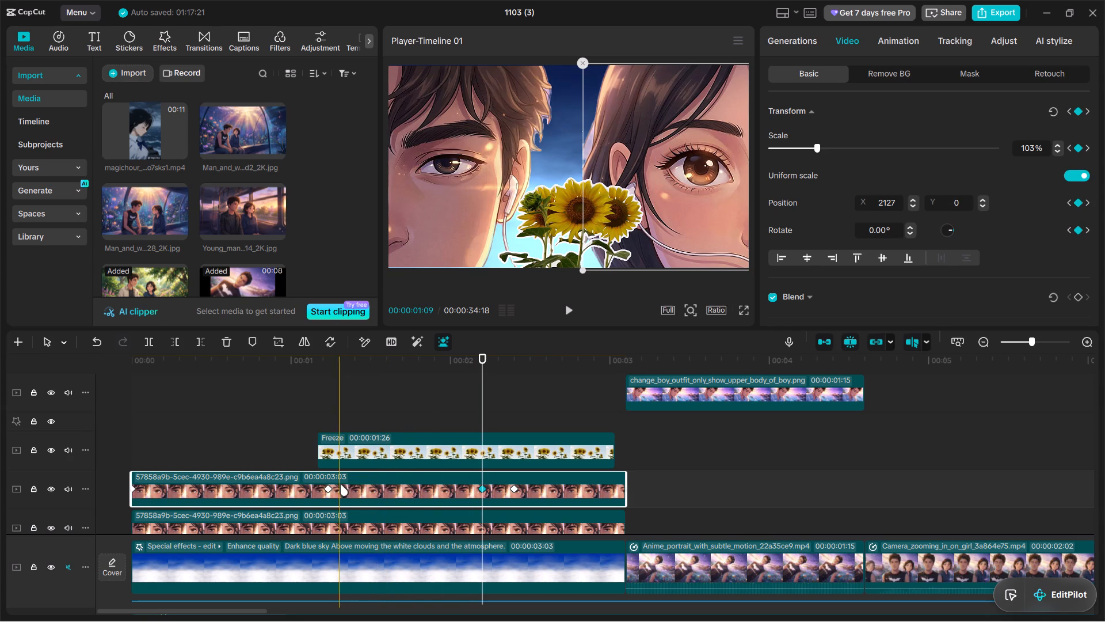
pyautogui.click(300, 456)
pyautogui.moveTo(300, 456); pyautogui.dragTo(463, 487)
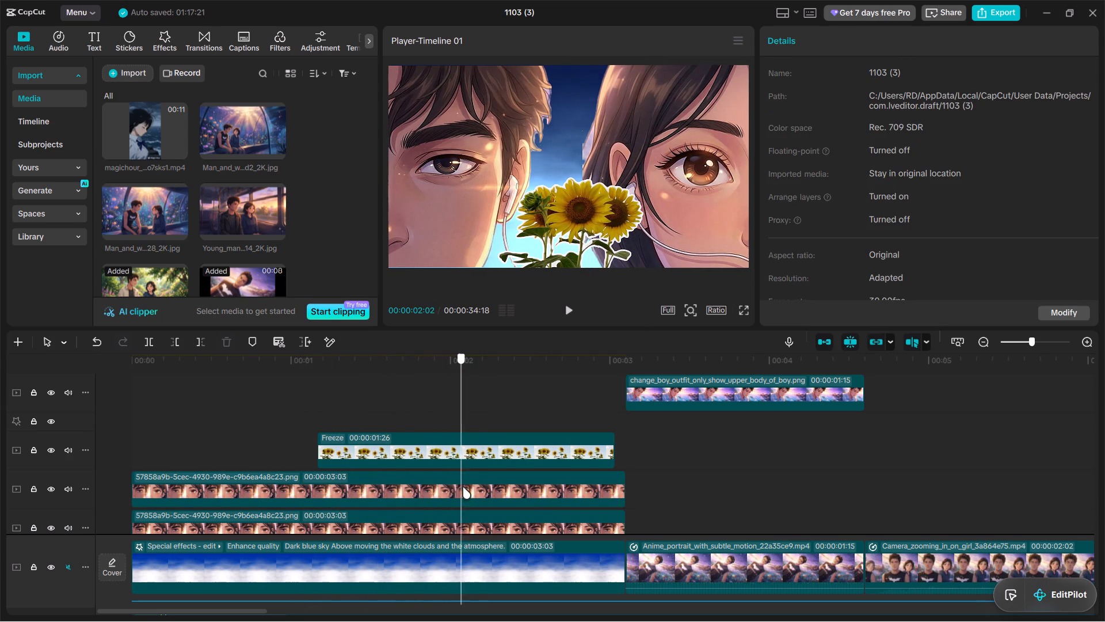
pyautogui.moveTo(463, 487); pyautogui.dragTo(478, 490)
pyautogui.click(477, 492)
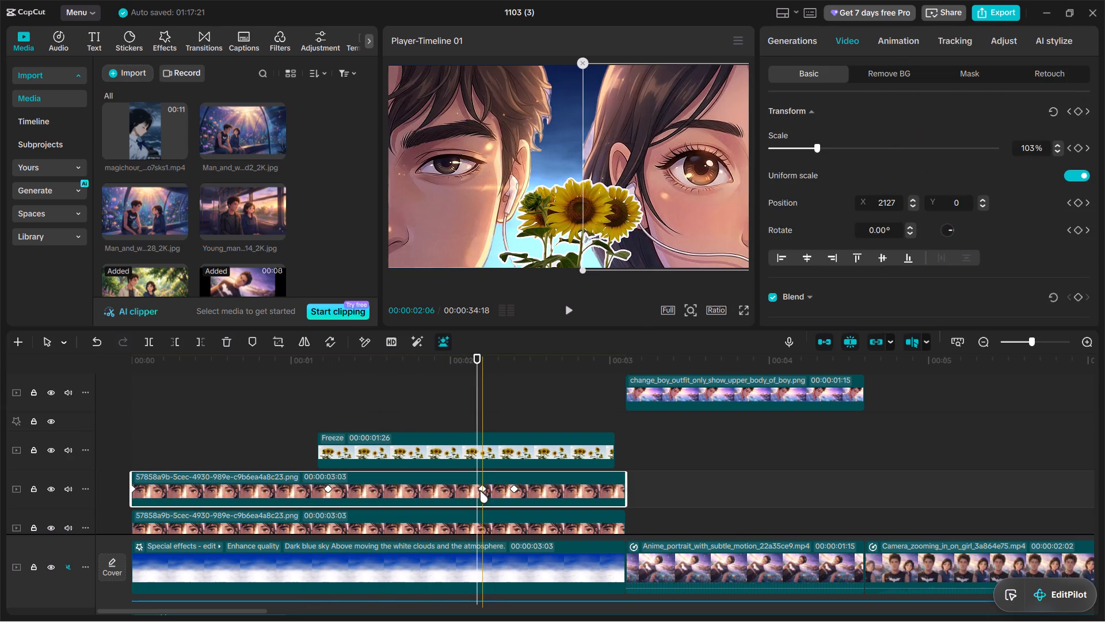
pyautogui.click(428, 454)
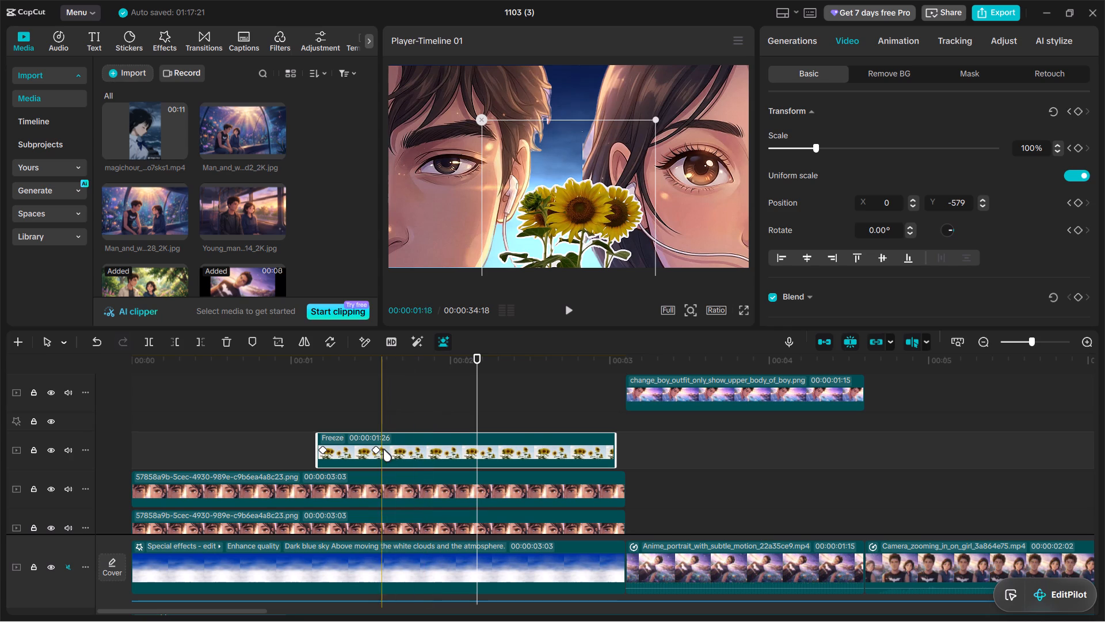
pyautogui.click(375, 450)
pyautogui.click(411, 486)
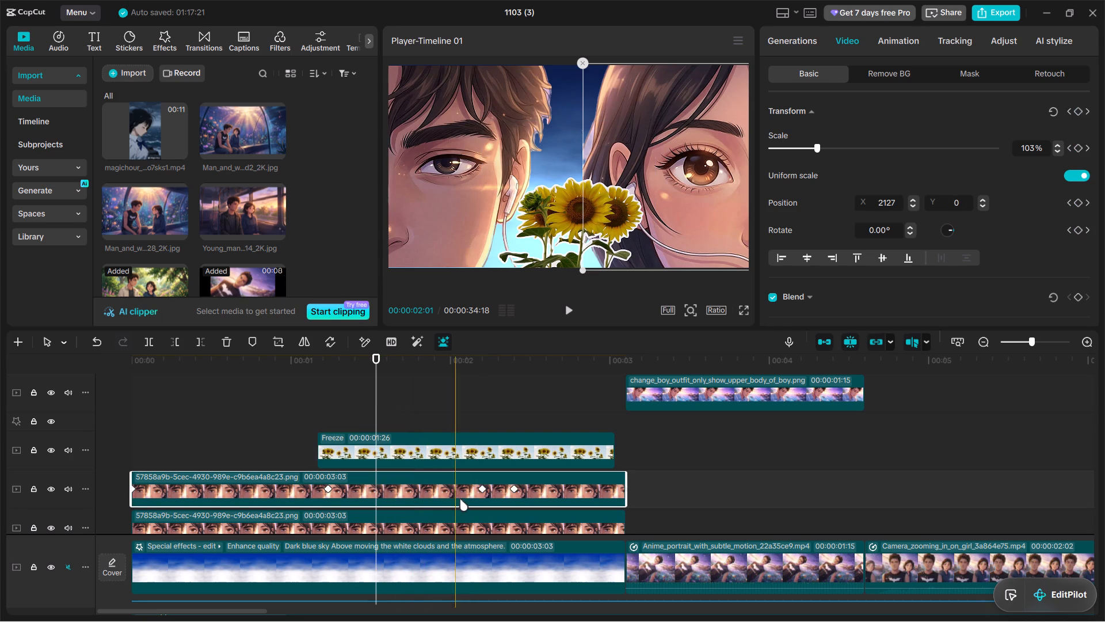
pyautogui.moveTo(482, 490); pyautogui.dragTo(383, 494)
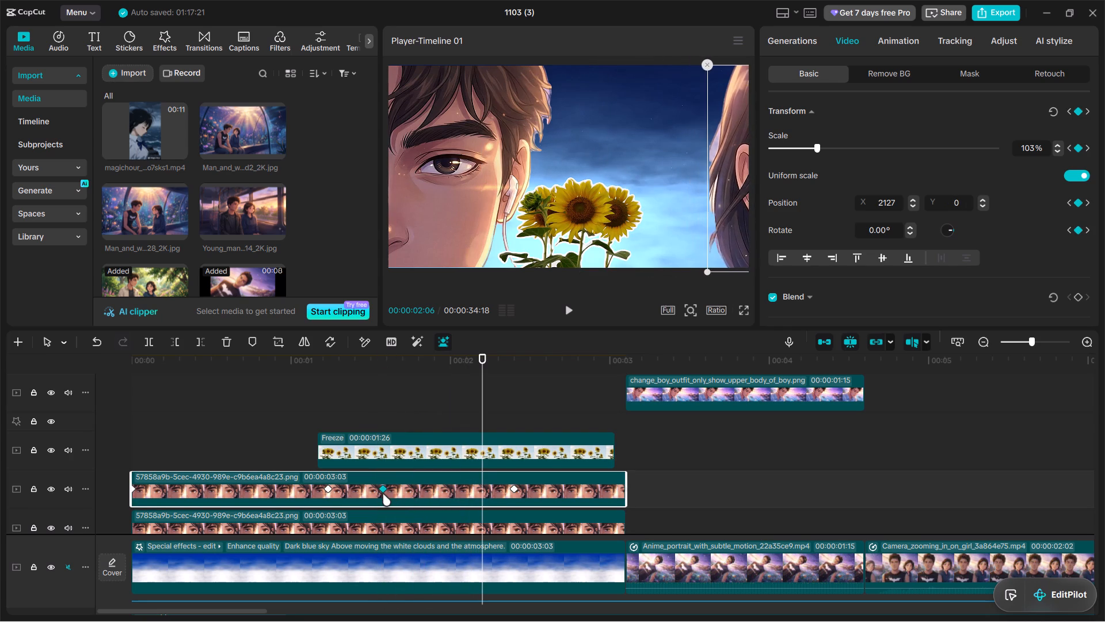
pyautogui.moveTo(383, 494); pyautogui.dragTo(382, 494)
# Play back the opening from about 1:10 to check the girl's face overlay movement.
pyautogui.click(342, 417)
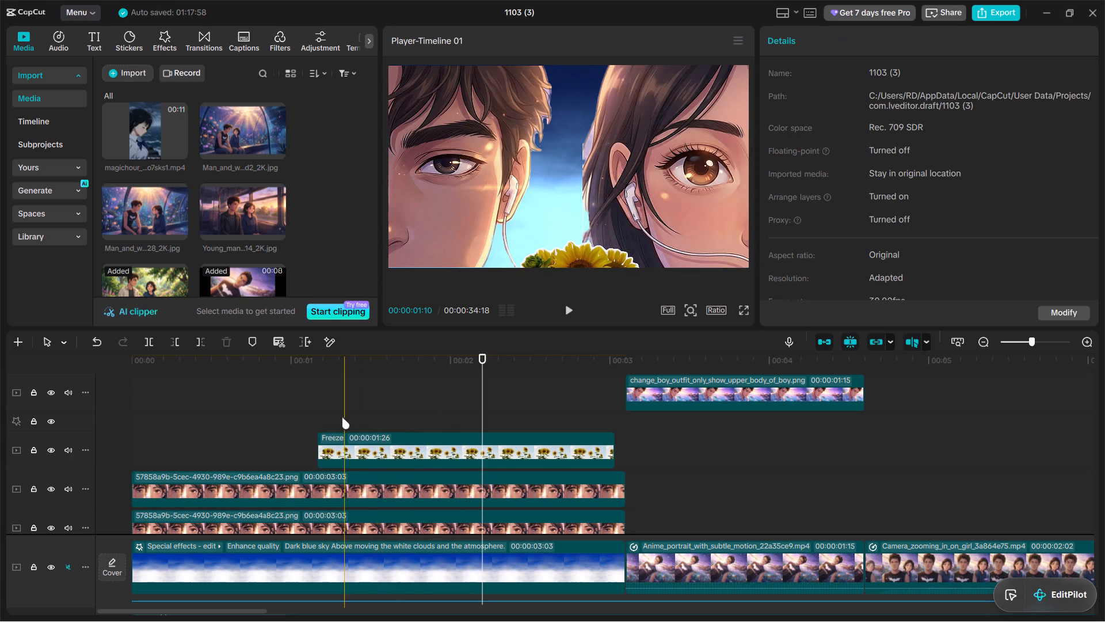
pyautogui.click(563, 313)
pyautogui.click(563, 313)
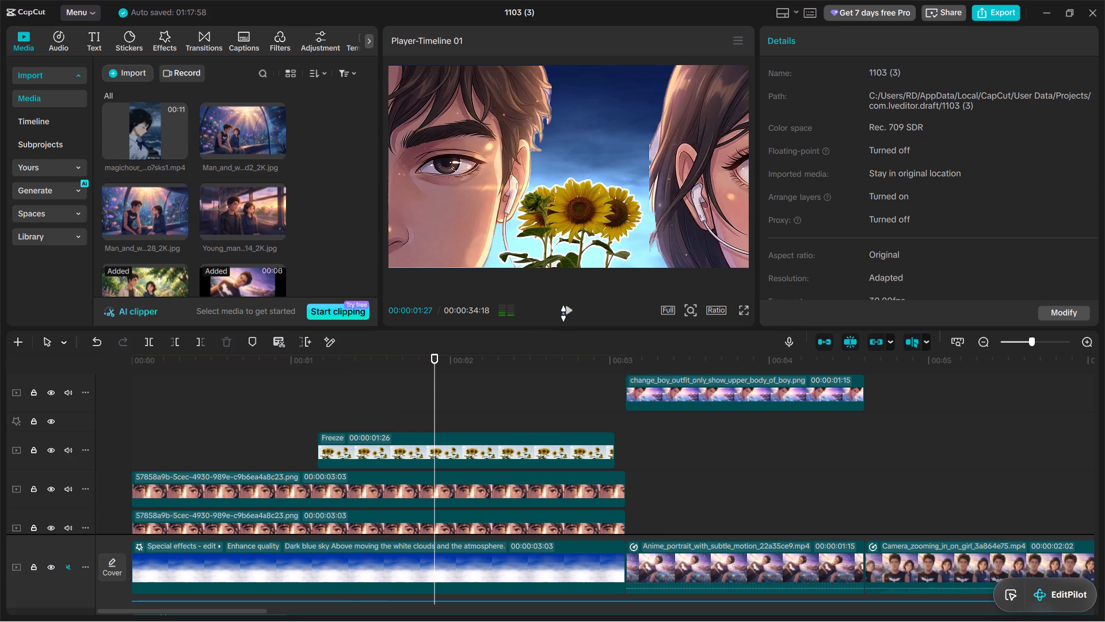
# Delete the last keyframe, at 2:12, from the girl's face overlay.
pyautogui.click(502, 492)
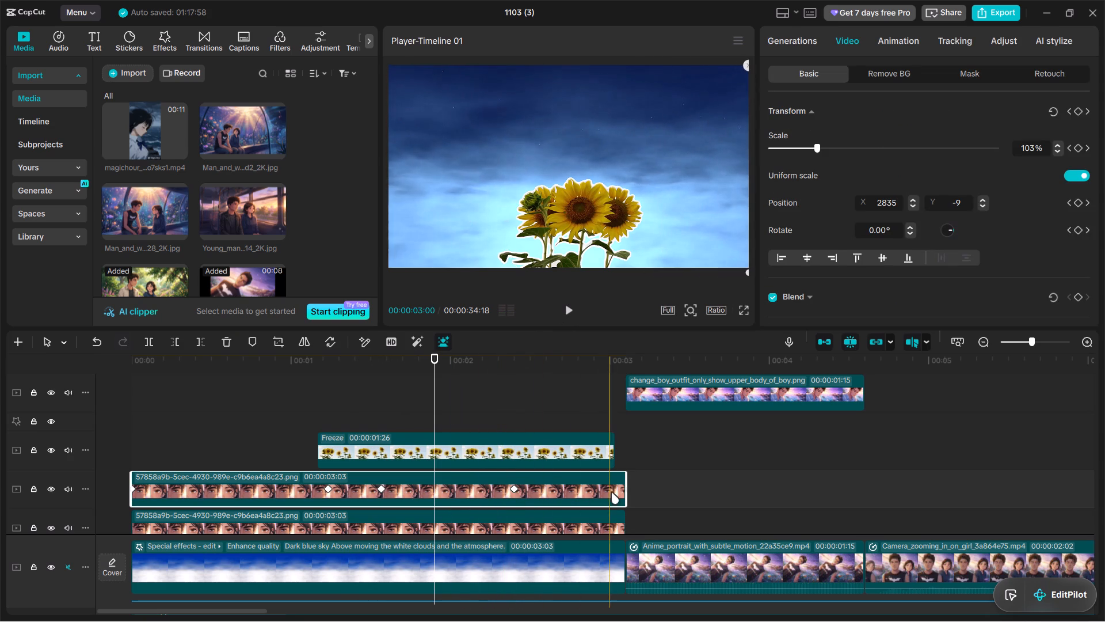
pyautogui.click(515, 488)
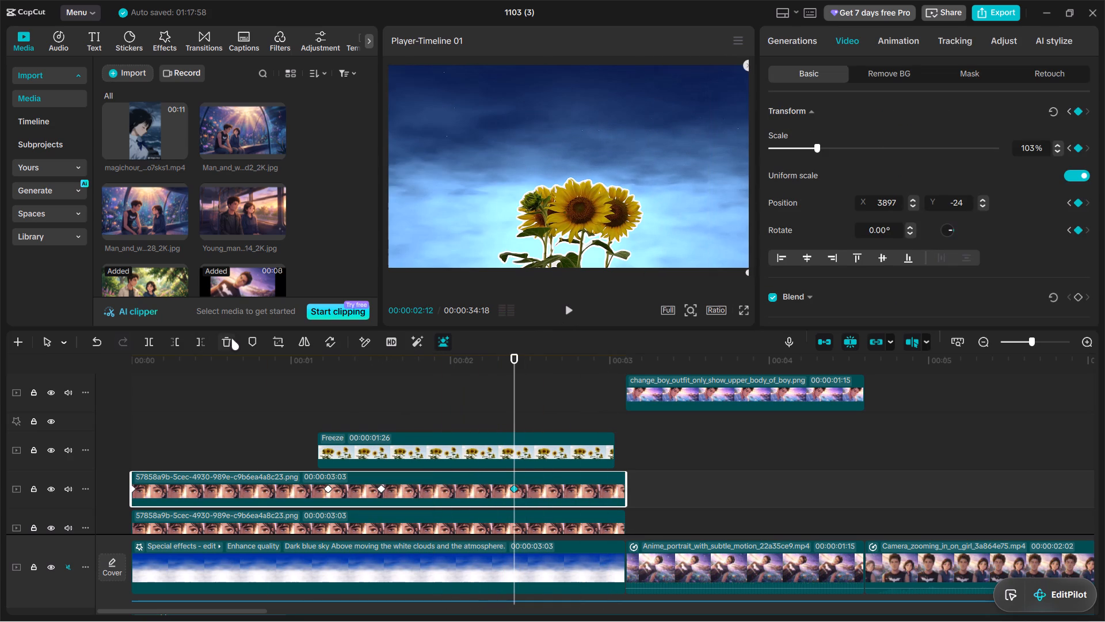
pyautogui.click(227, 340)
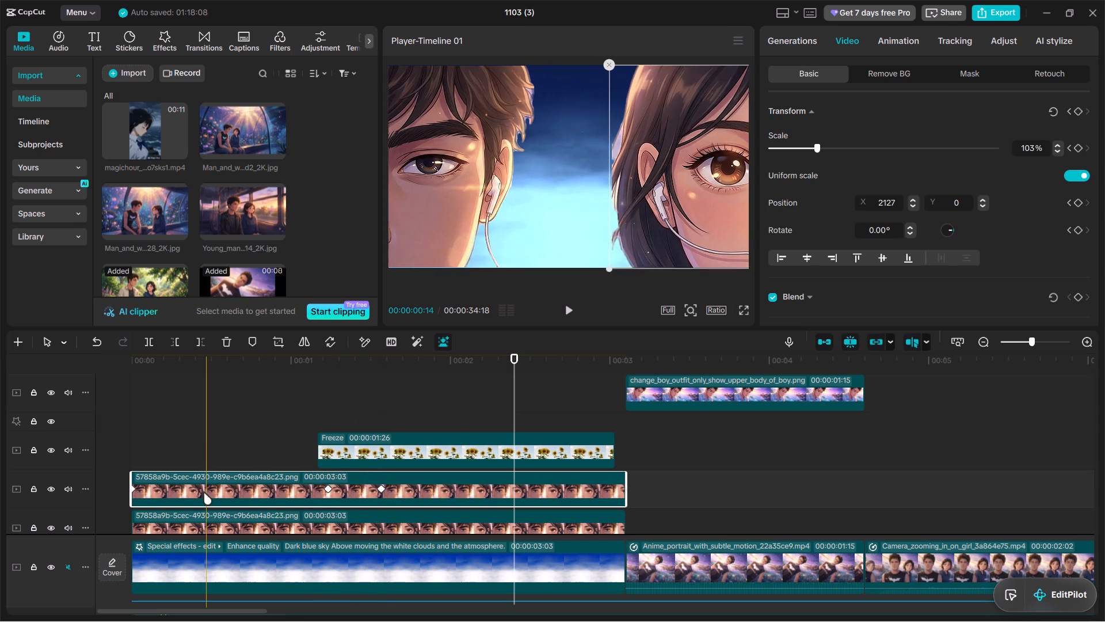
# Move the boy's face overlay keyframe at 2:06 earlier to about 1:17, in line with the girl's overlay keyframe.
pyautogui.click(380, 490)
pyautogui.click(384, 459)
pyautogui.scroll(-1, 384, 459)
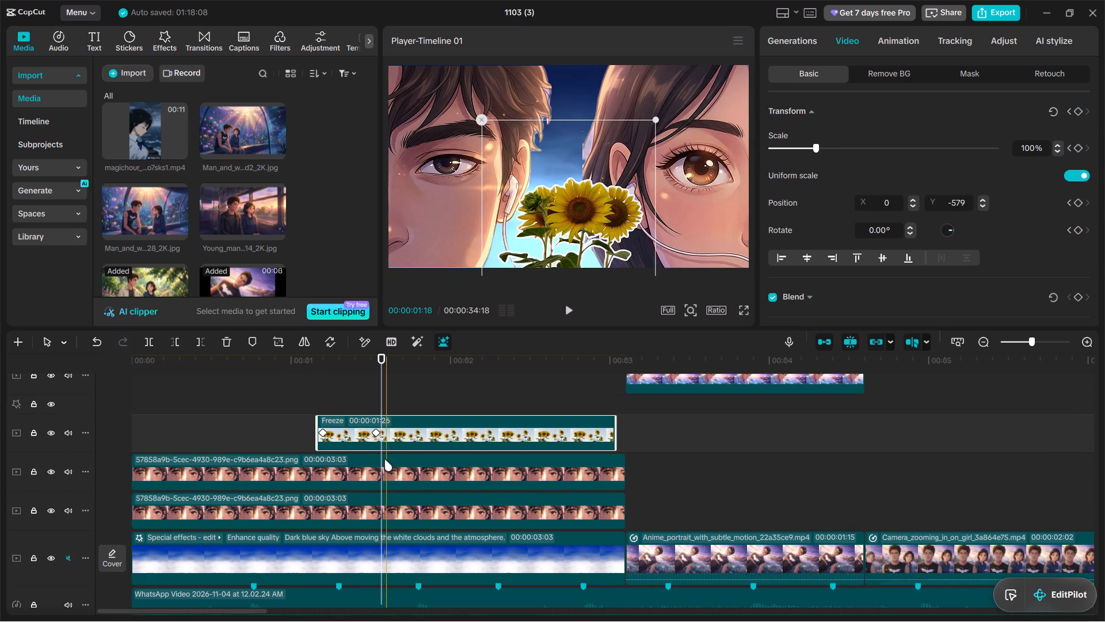
pyautogui.click(391, 469)
pyautogui.click(384, 507)
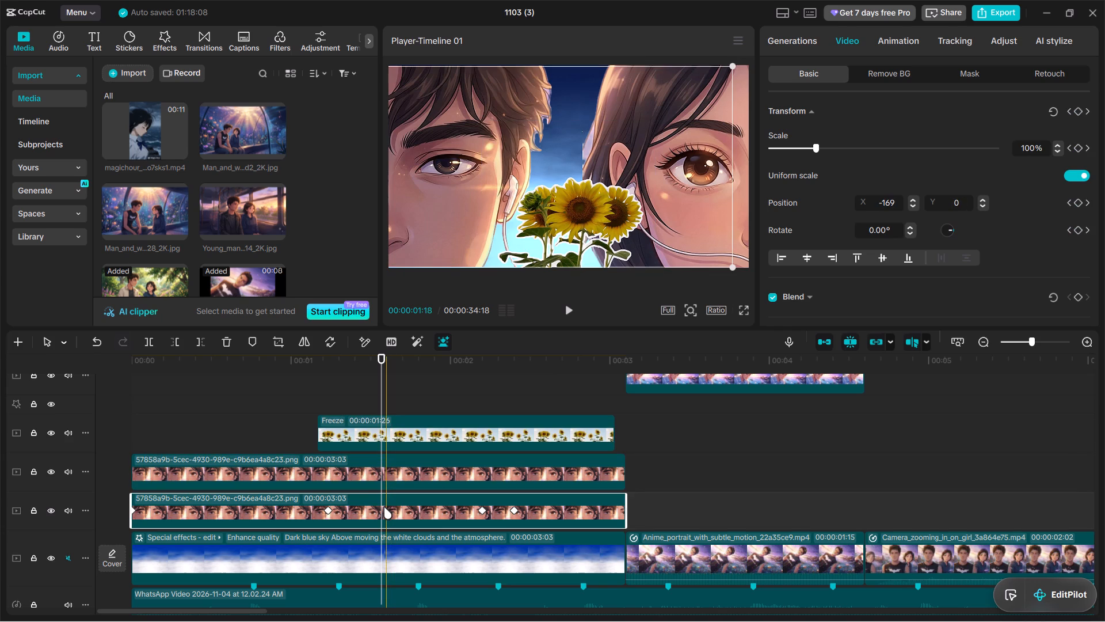
pyautogui.moveTo(482, 508); pyautogui.dragTo(390, 505)
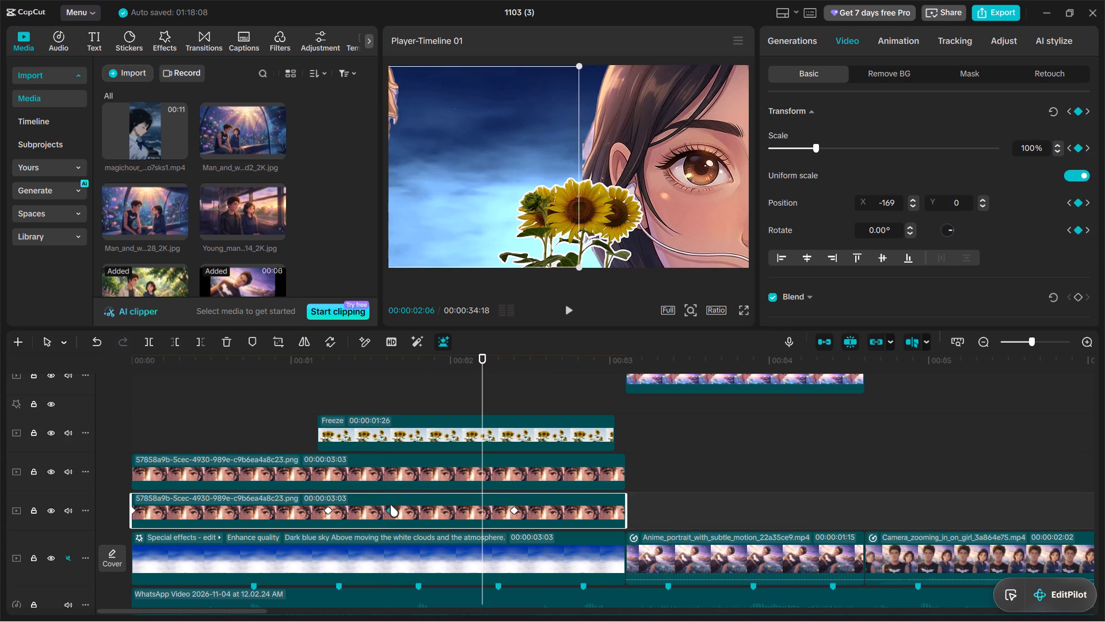
pyautogui.moveTo(390, 505); pyautogui.dragTo(383, 511)
pyautogui.click(387, 473)
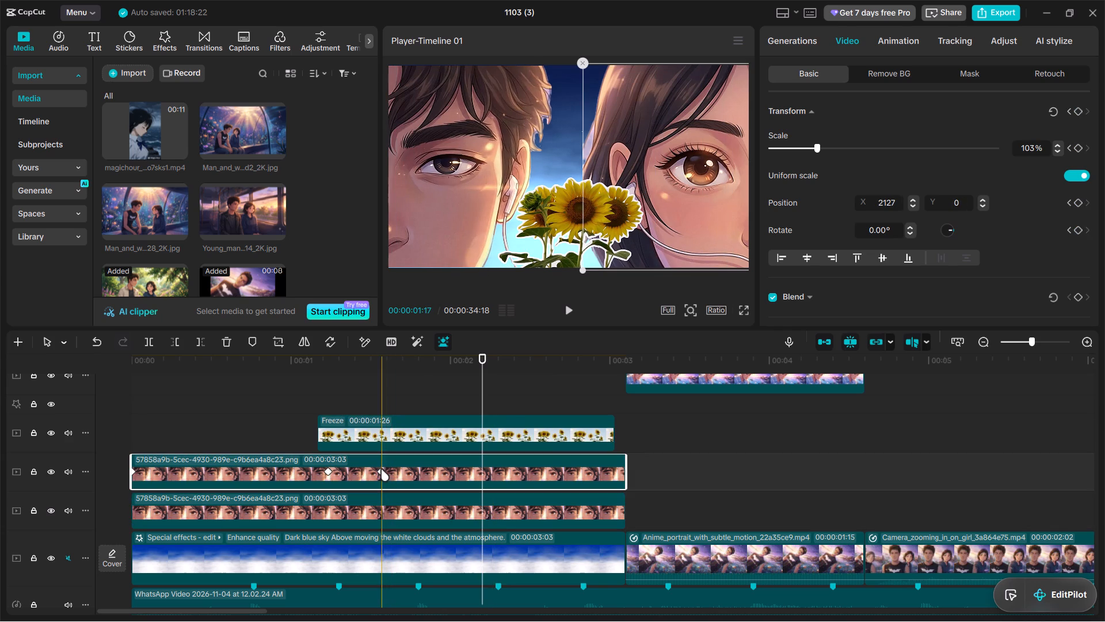
# Delete the last keyframe, at 2:12, from the boy's face overlay.
pyautogui.click(381, 469)
pyautogui.click(382, 509)
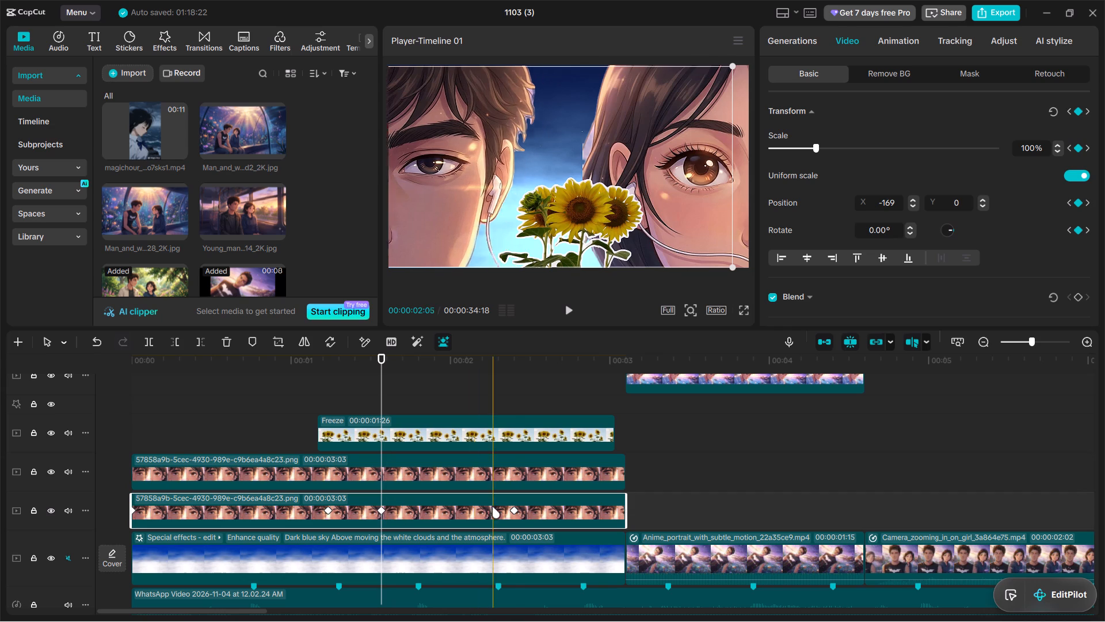
pyautogui.click(514, 511)
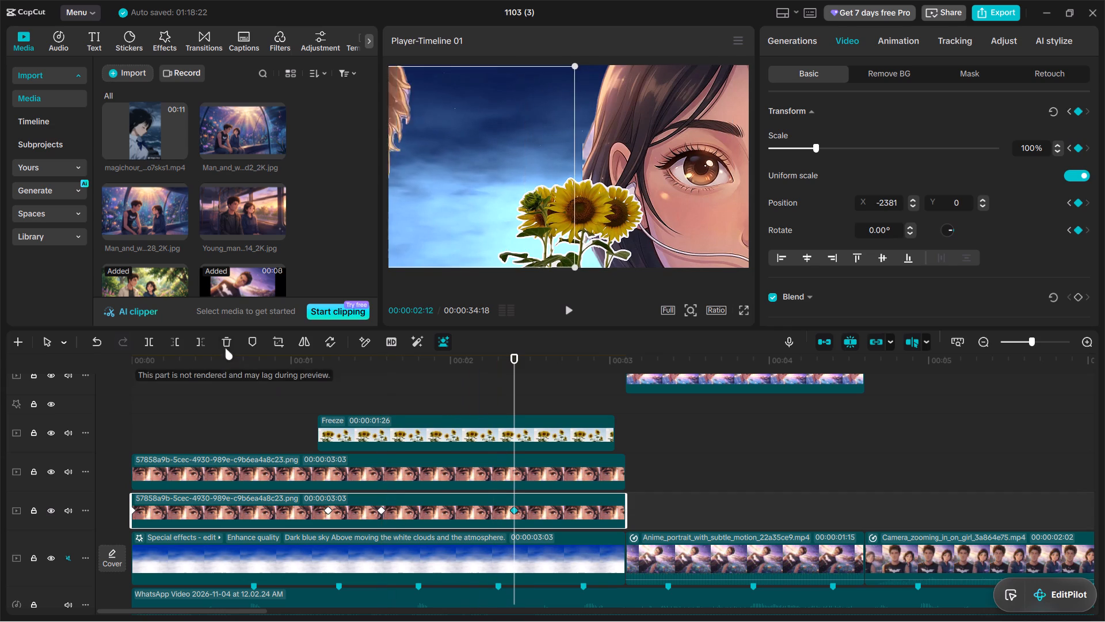
pyautogui.click(224, 347)
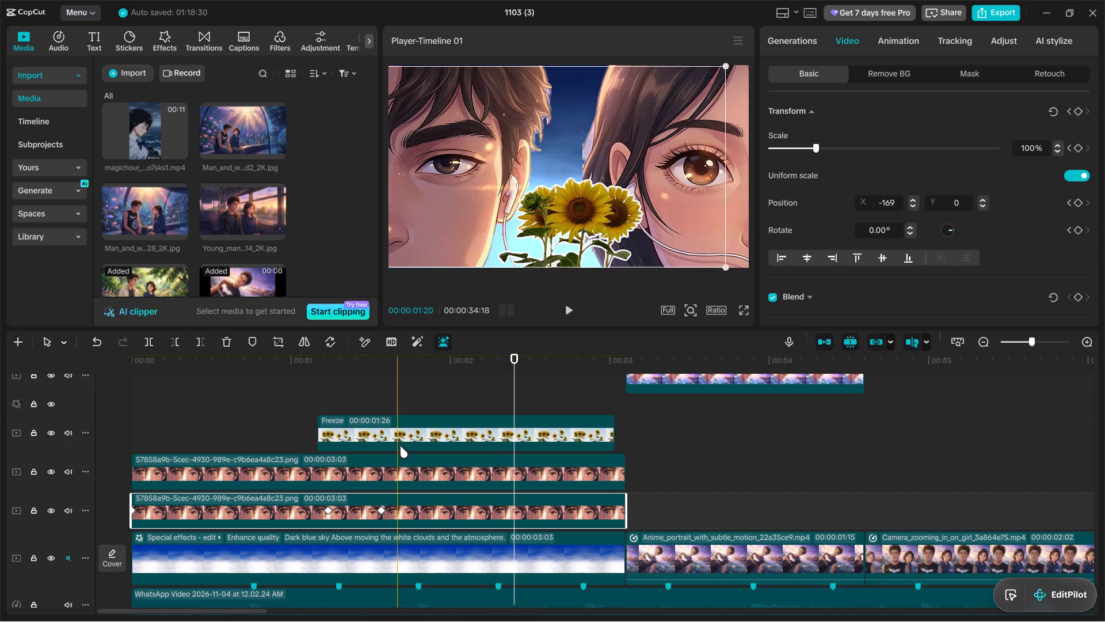
# Play back the opening from about 0:18 to check the movement of both face overlays.
pyautogui.click(226, 409)
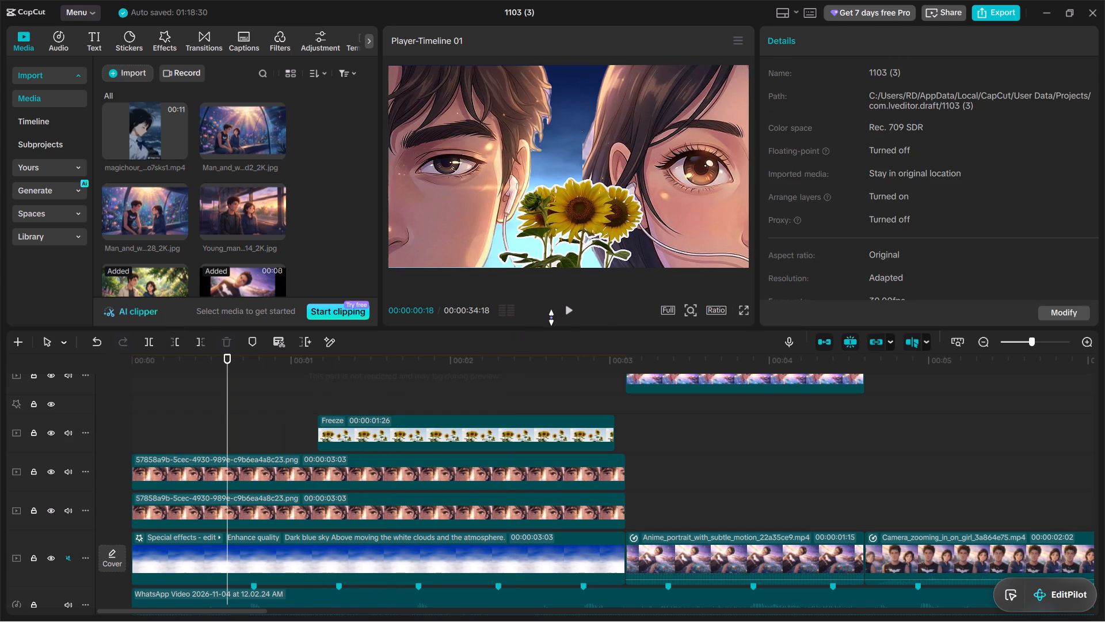
pyautogui.click(563, 312)
pyautogui.click(563, 312)
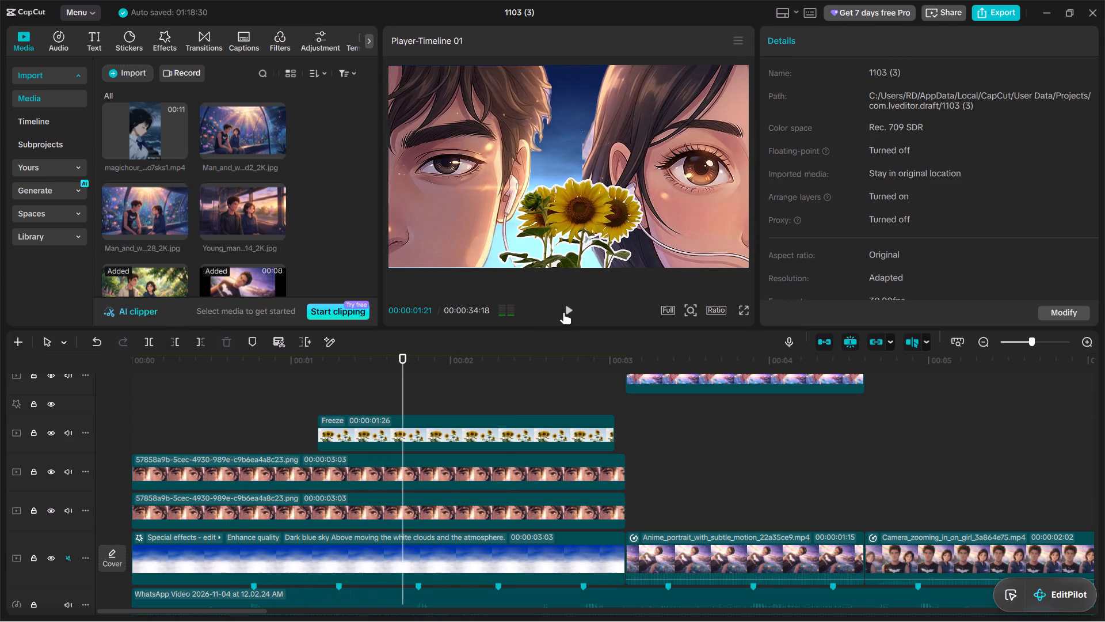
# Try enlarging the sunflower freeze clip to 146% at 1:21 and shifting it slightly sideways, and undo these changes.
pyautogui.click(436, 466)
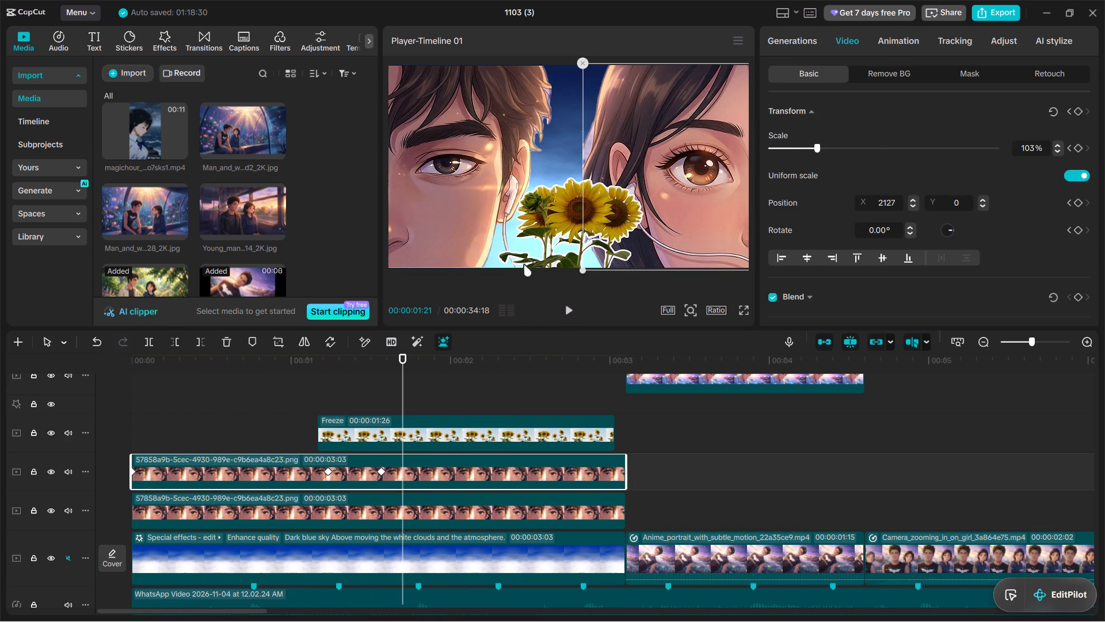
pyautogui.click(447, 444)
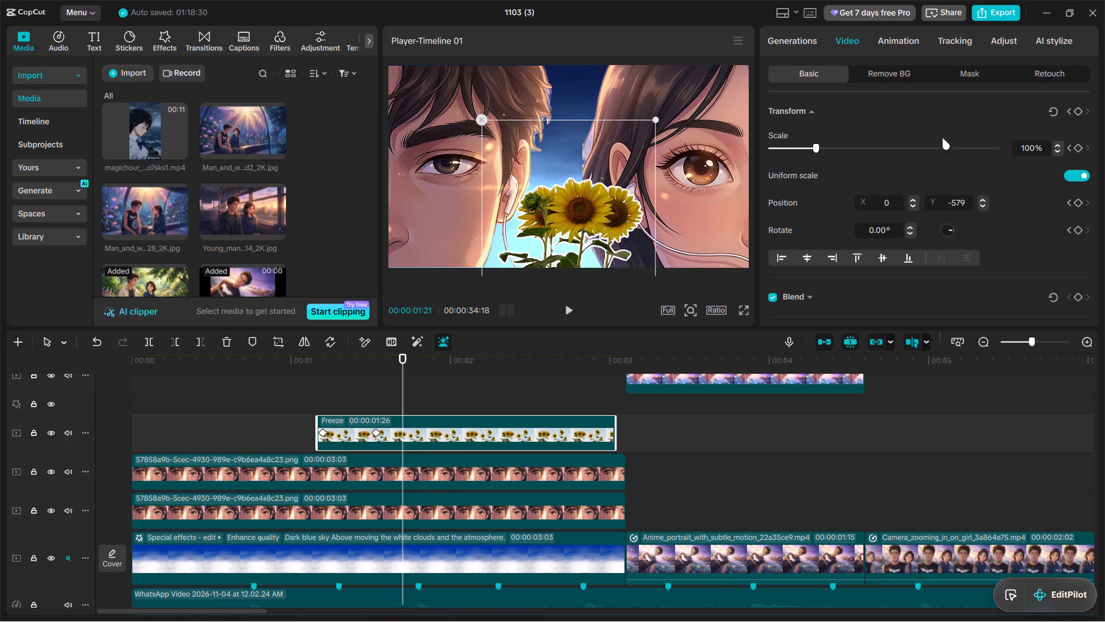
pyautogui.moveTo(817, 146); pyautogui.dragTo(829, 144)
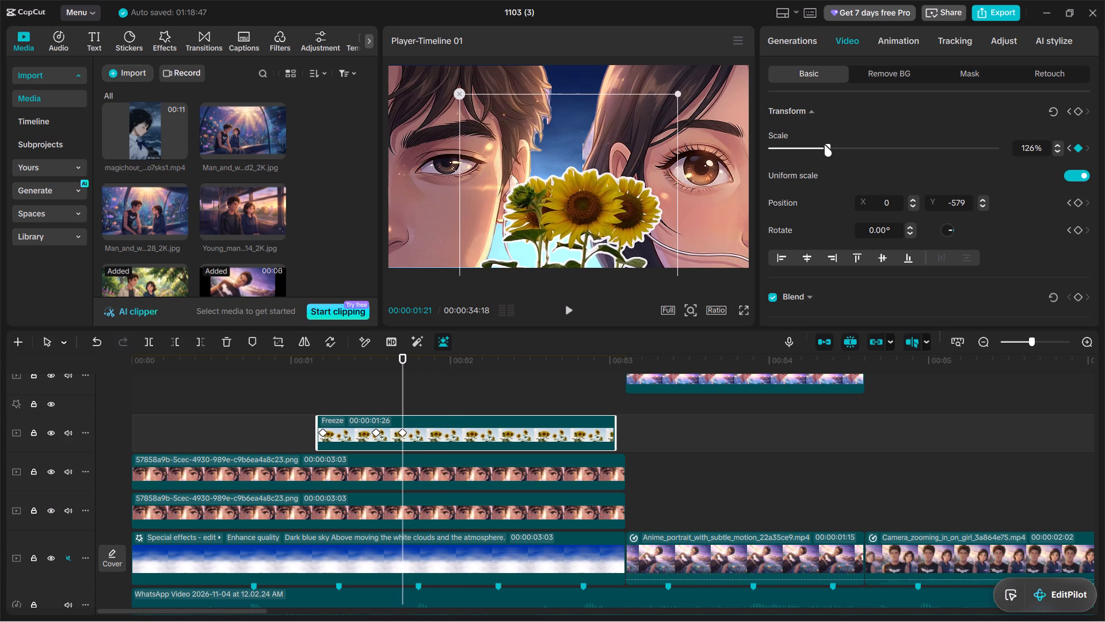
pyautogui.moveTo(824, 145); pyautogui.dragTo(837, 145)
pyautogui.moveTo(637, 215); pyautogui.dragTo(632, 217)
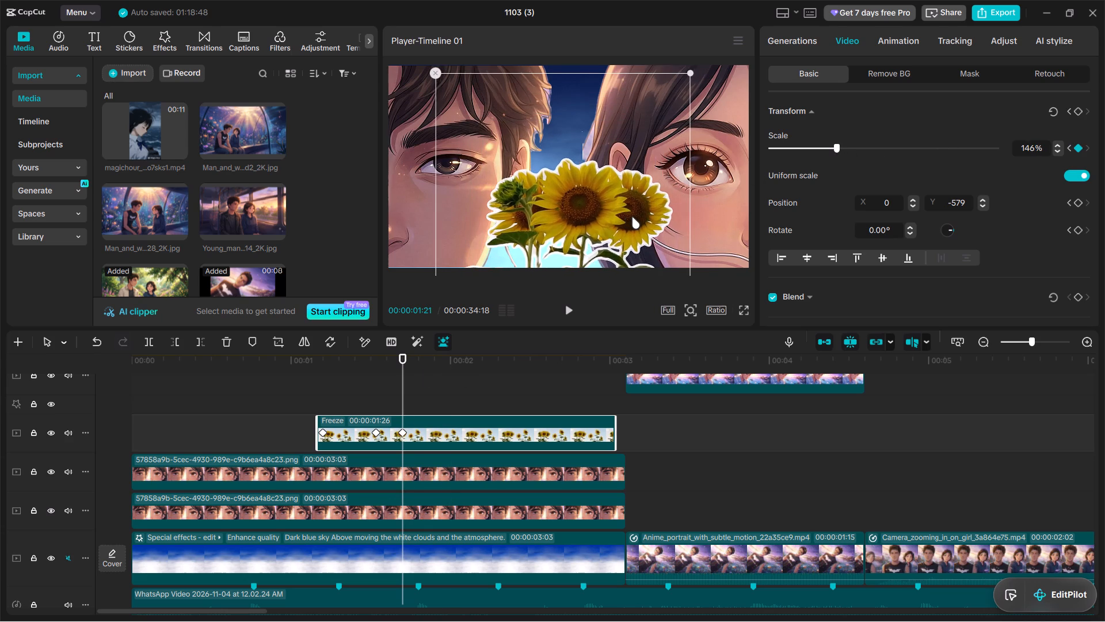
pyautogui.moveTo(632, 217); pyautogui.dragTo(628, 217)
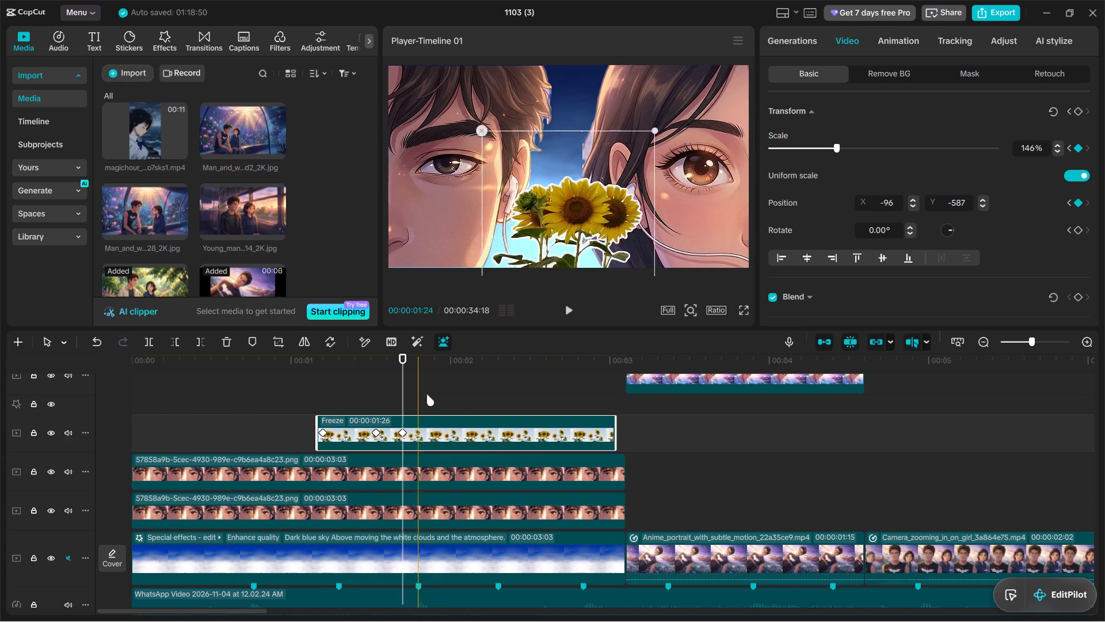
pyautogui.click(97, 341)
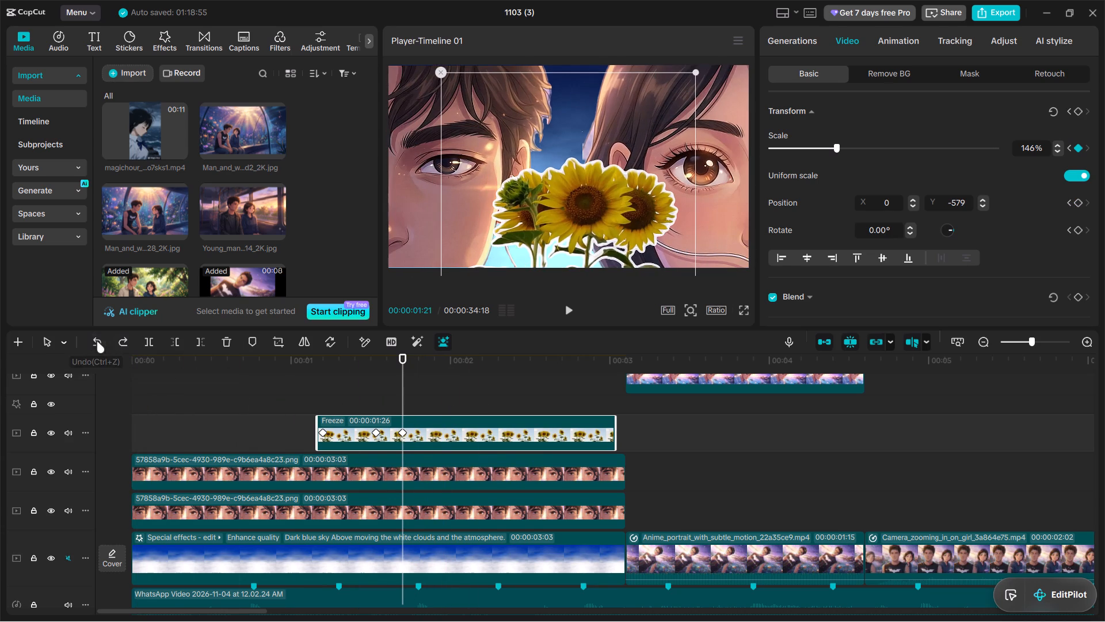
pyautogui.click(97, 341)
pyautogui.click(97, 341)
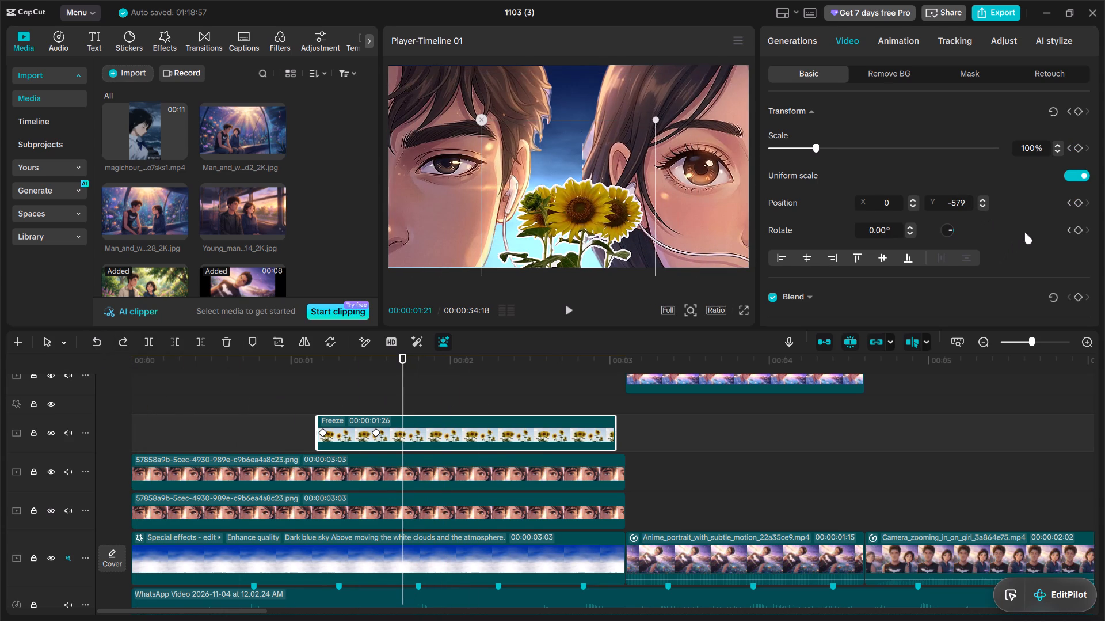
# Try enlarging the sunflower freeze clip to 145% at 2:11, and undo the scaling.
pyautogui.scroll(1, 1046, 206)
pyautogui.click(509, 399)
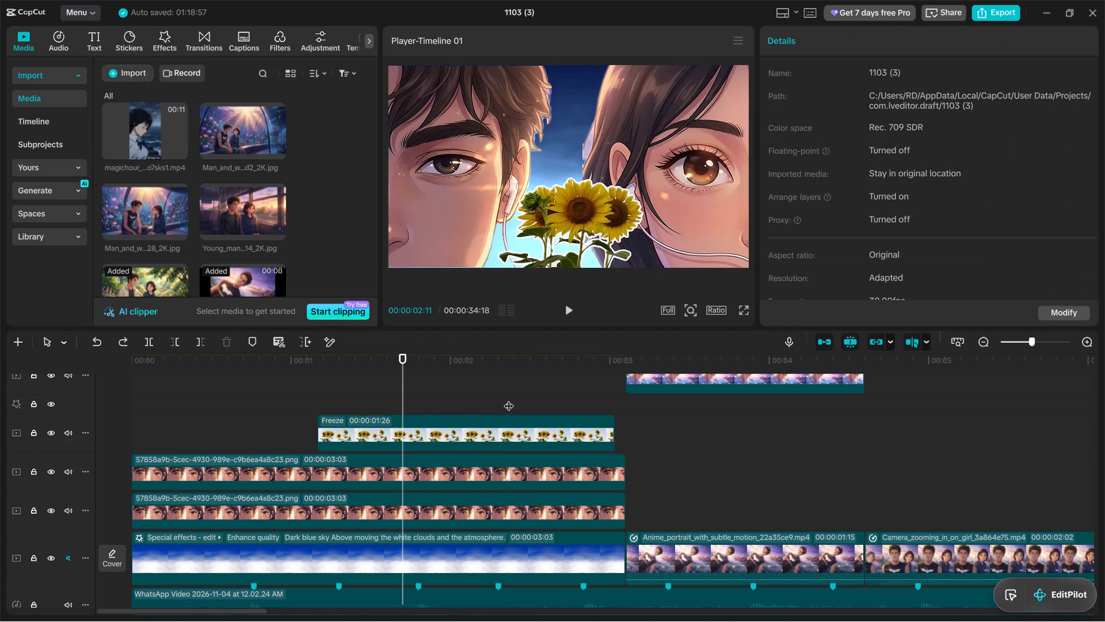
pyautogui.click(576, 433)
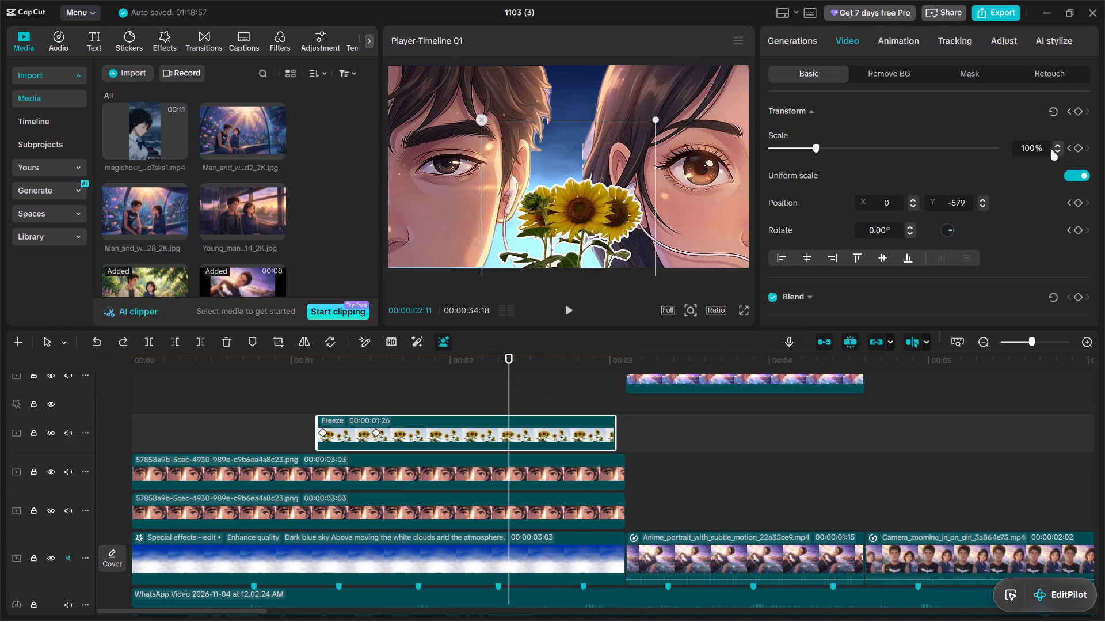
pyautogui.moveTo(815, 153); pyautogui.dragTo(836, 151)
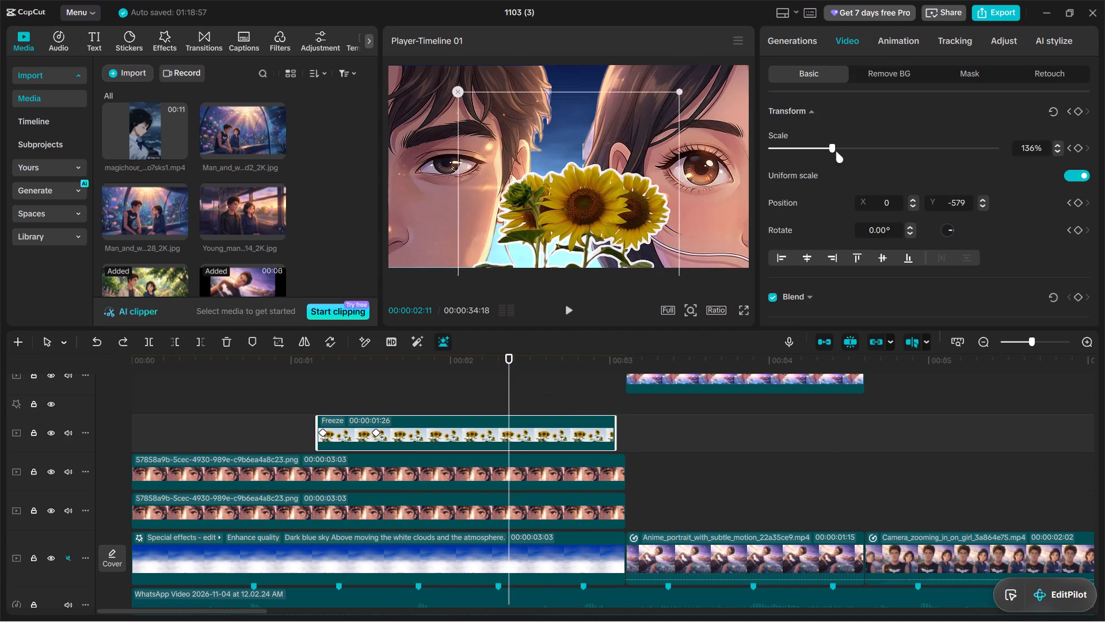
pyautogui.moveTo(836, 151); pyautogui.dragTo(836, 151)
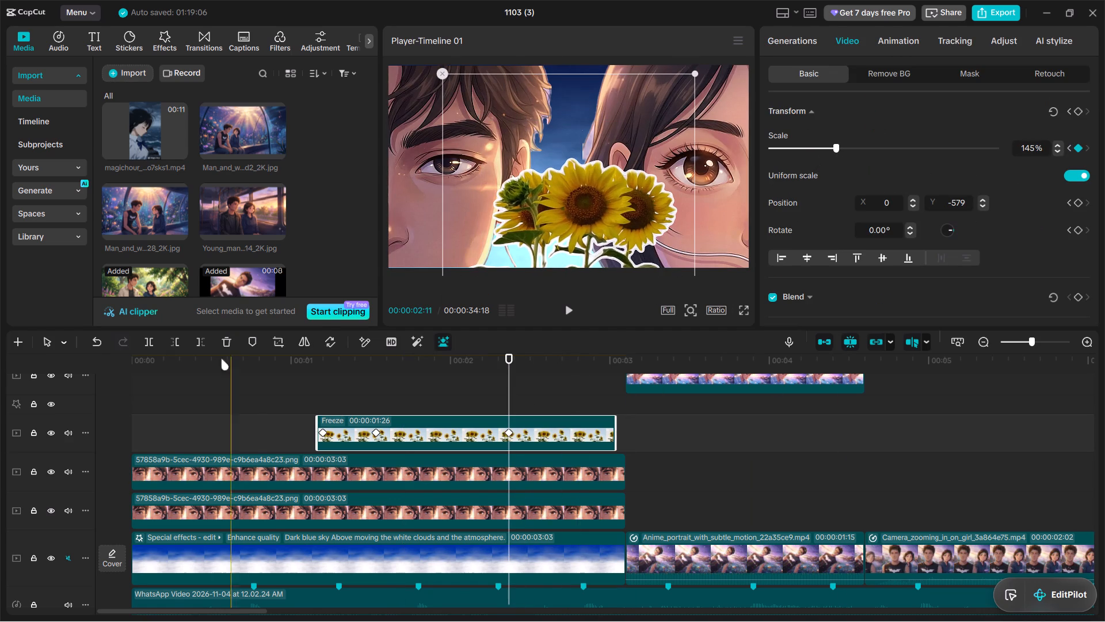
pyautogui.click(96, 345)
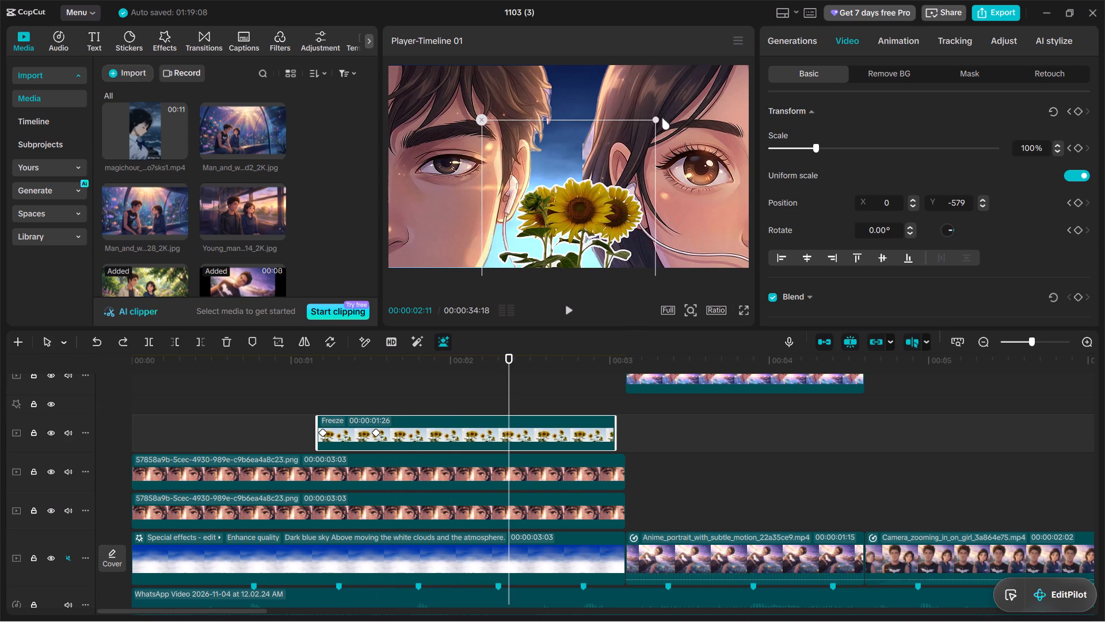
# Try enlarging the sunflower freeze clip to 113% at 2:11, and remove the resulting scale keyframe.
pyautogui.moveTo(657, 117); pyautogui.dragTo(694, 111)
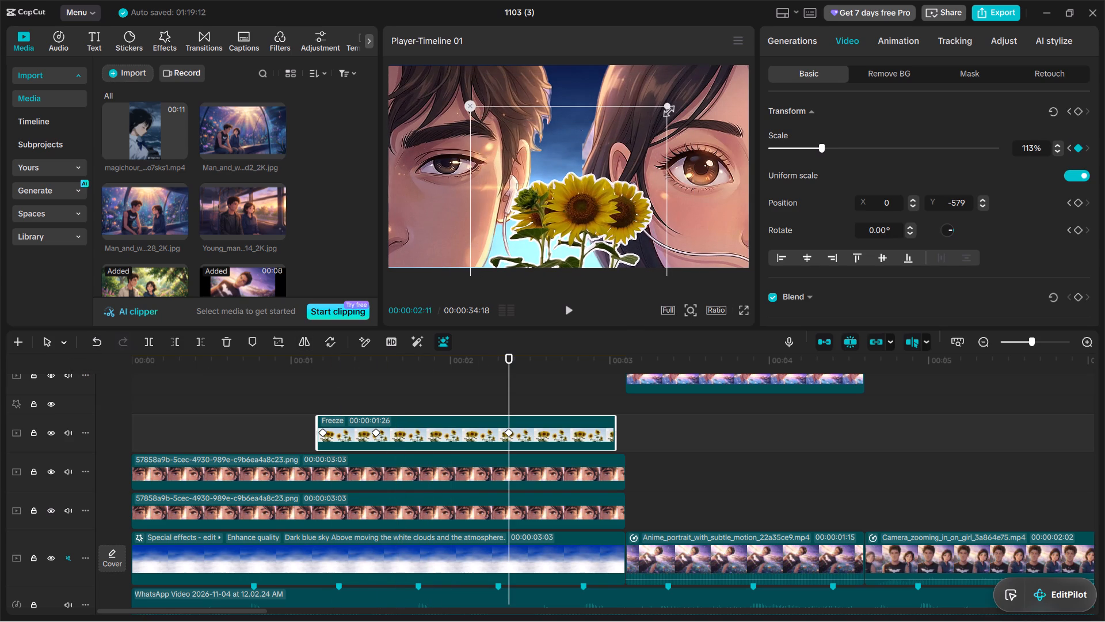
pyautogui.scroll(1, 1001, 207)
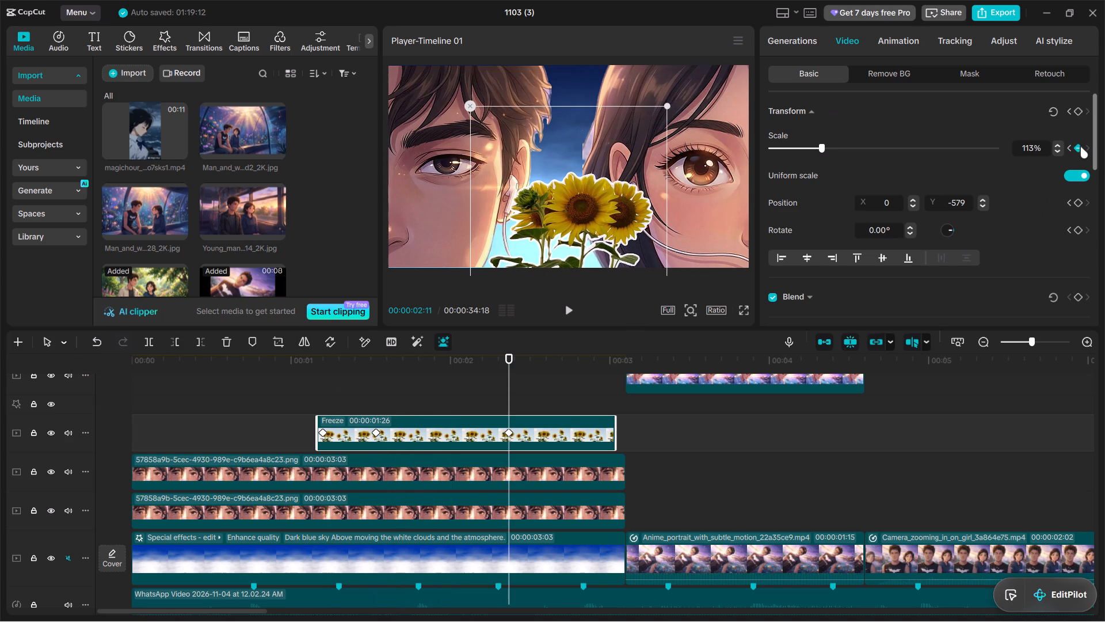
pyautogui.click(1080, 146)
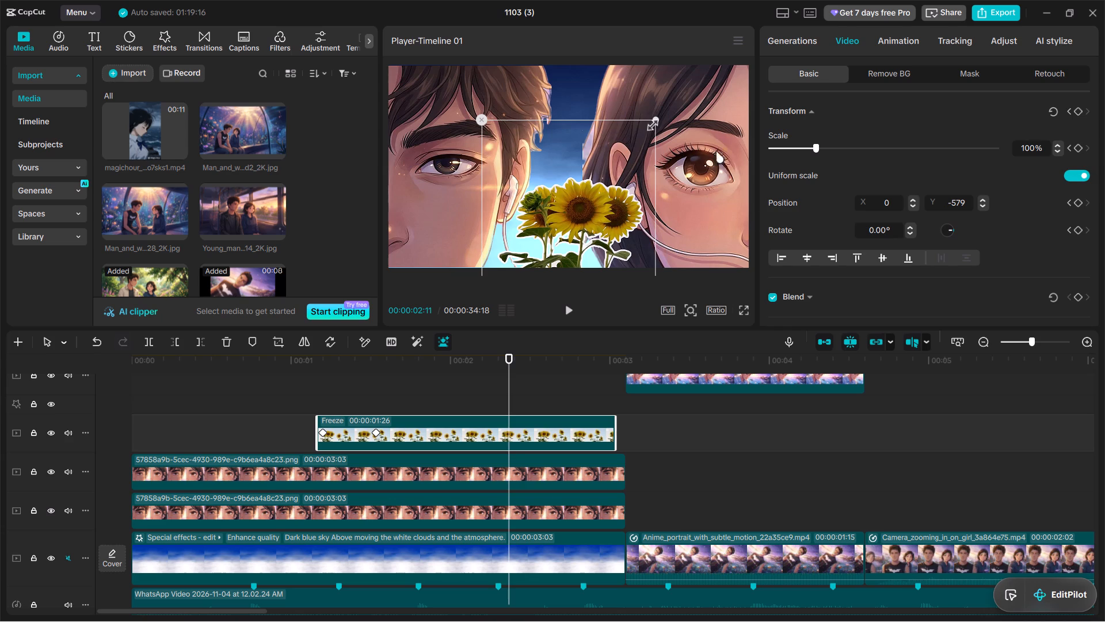
# Set the sunflower freeze clip's scale to 150% at its second keyframe, at 1:16.
pyautogui.moveTo(510, 388); pyautogui.dragTo(323, 419)
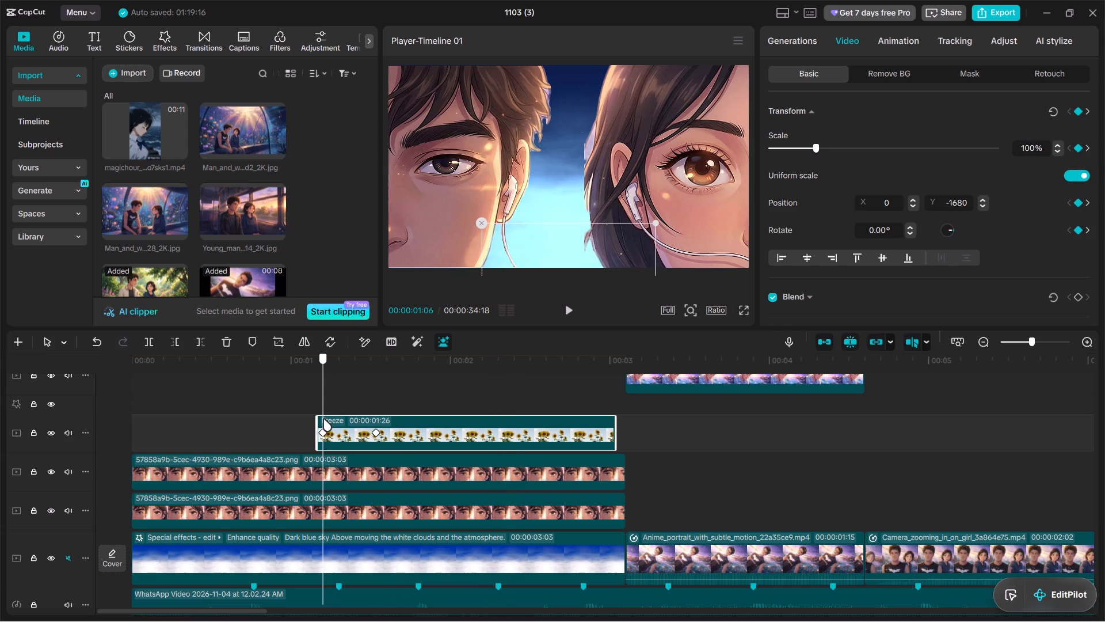
pyautogui.moveTo(323, 419); pyautogui.dragTo(374, 415)
pyautogui.click(376, 433)
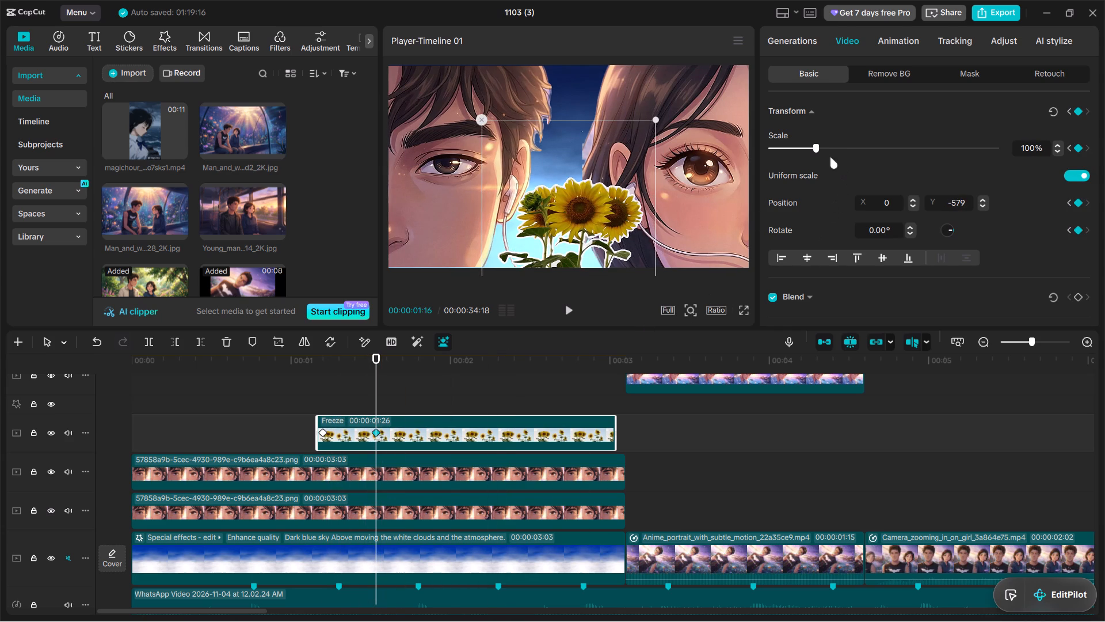
pyautogui.moveTo(819, 150); pyautogui.dragTo(822, 149)
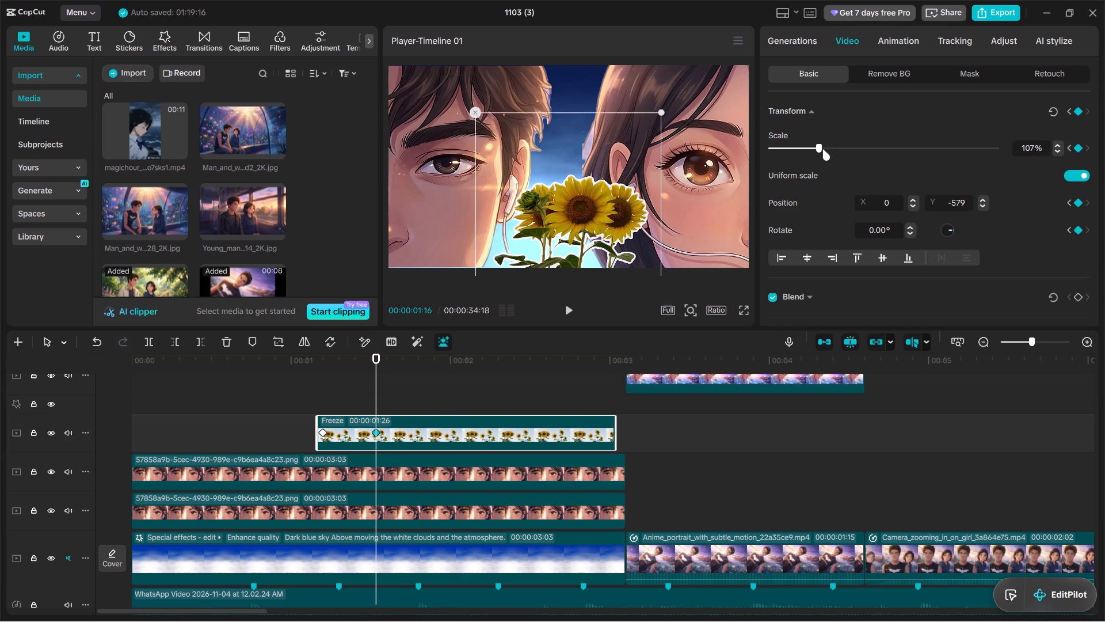
pyautogui.moveTo(822, 149); pyautogui.dragTo(837, 149)
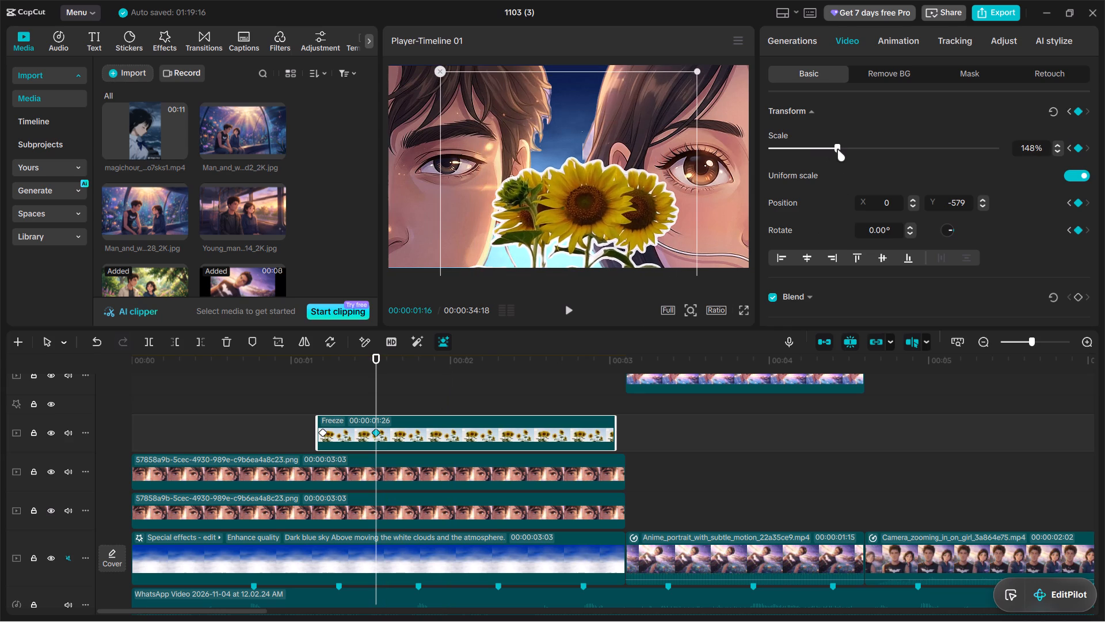
pyautogui.moveTo(837, 149); pyautogui.dragTo(839, 149)
# Set the sunflower freeze clip's scale to 150% at its first keyframe, at 1:06.
pyautogui.click(323, 432)
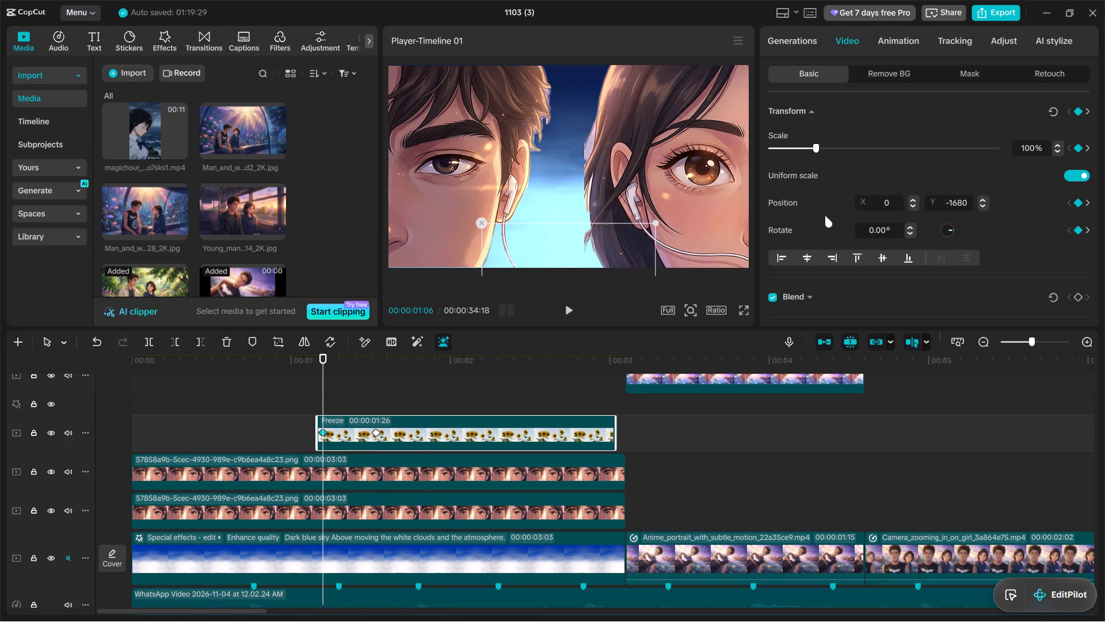
pyautogui.click(841, 147)
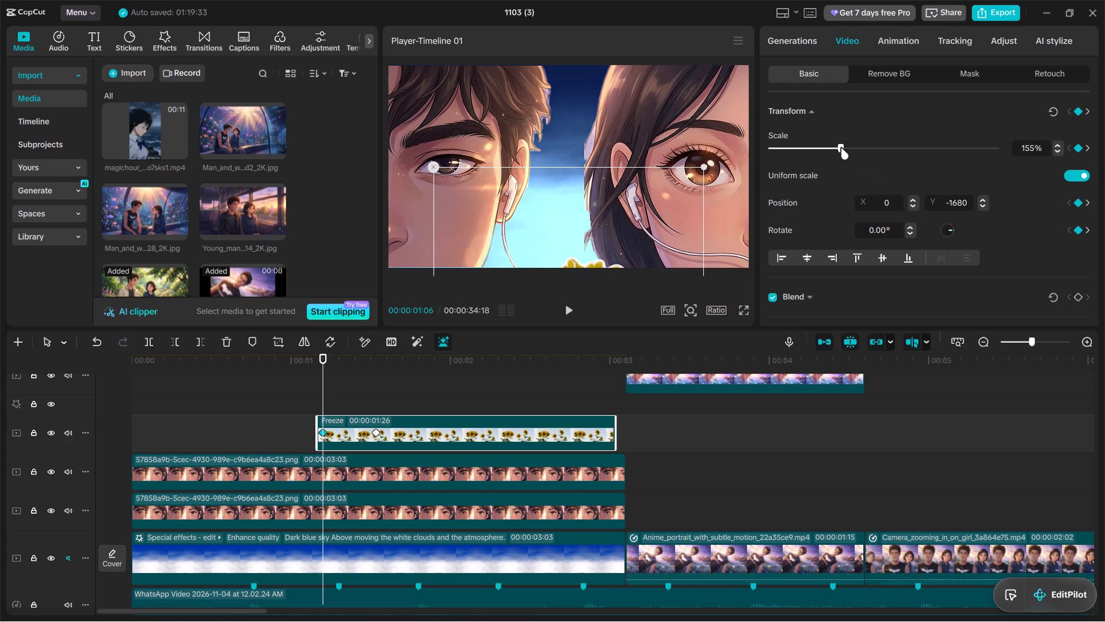
pyautogui.doubleClick(1057, 149)
pyautogui.tripleClick(1057, 149)
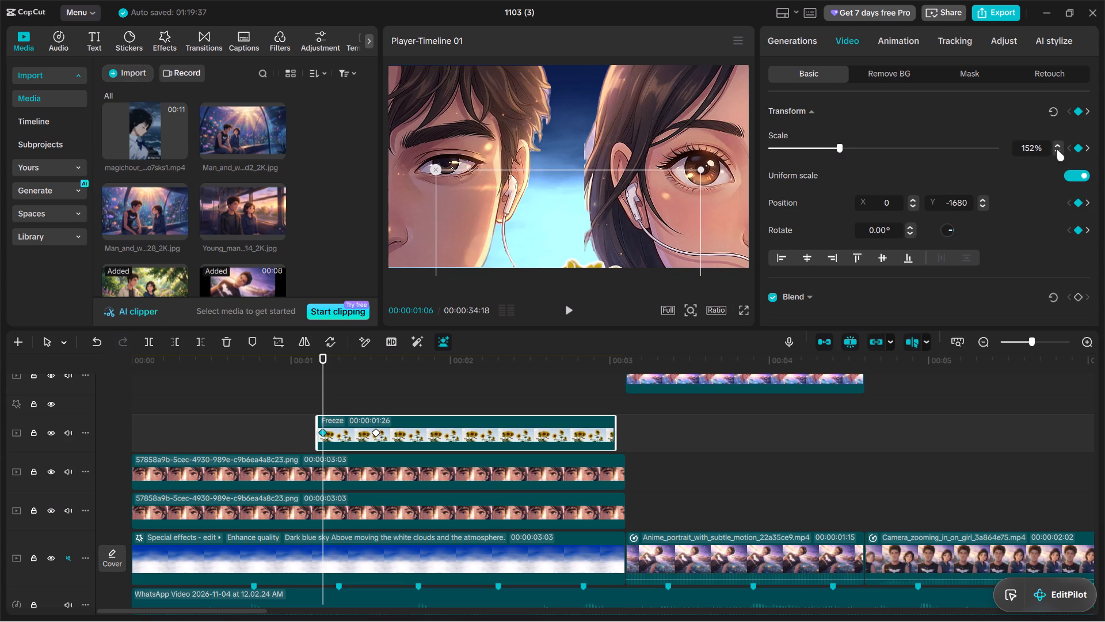
# Play back from about 1:04 to check the enlarged sunflowers' entrance.
pyautogui.click(310, 400)
pyautogui.click(571, 314)
pyautogui.click(571, 314)
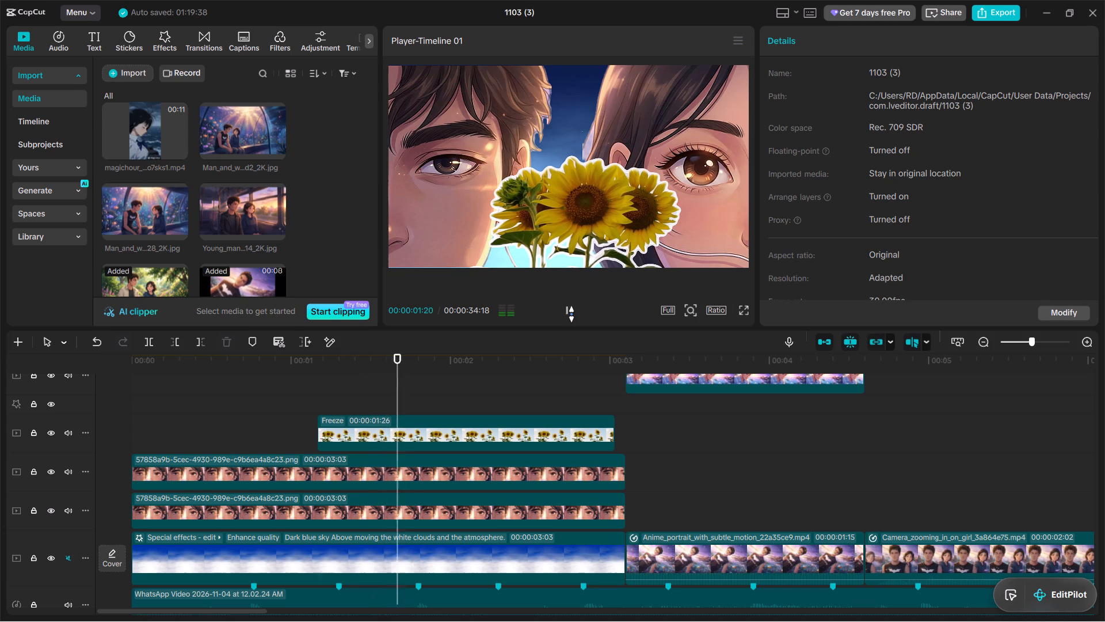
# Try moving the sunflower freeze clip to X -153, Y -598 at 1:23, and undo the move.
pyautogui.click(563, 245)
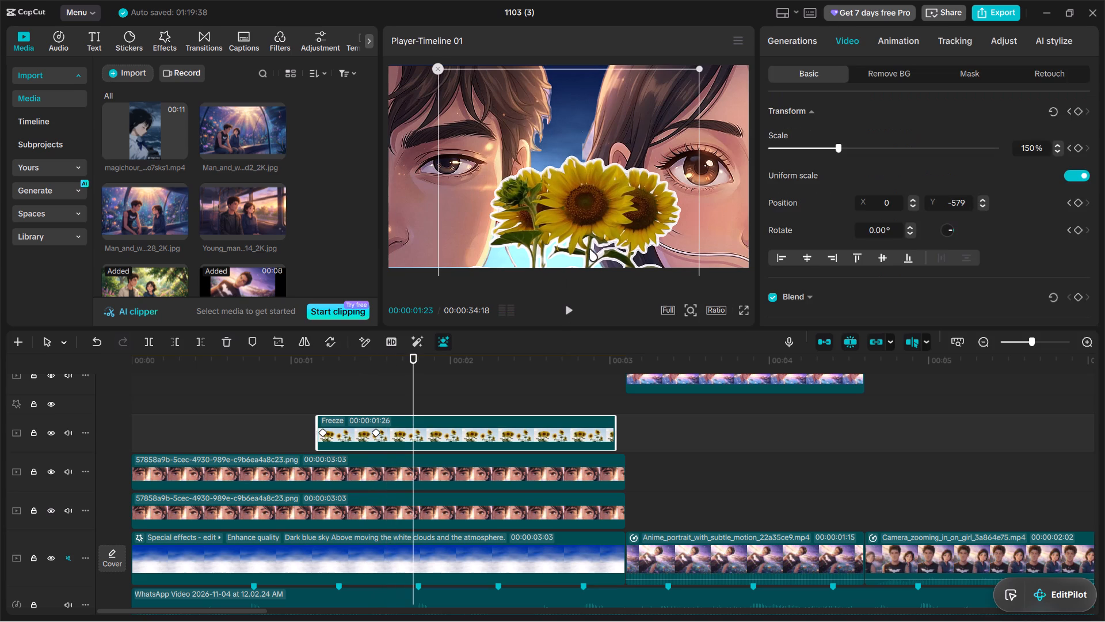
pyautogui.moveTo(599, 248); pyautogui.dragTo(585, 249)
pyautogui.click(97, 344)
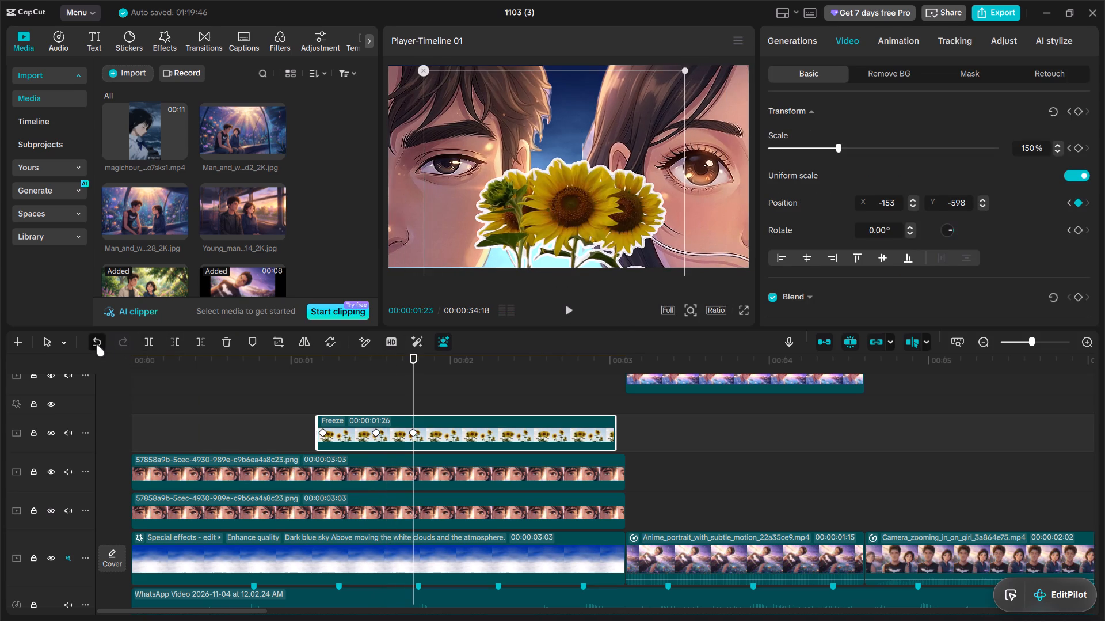
# Scrub back through the sunflowers' entrance and play it back from just before 1:00.
pyautogui.moveTo(412, 390); pyautogui.dragTo(336, 399)
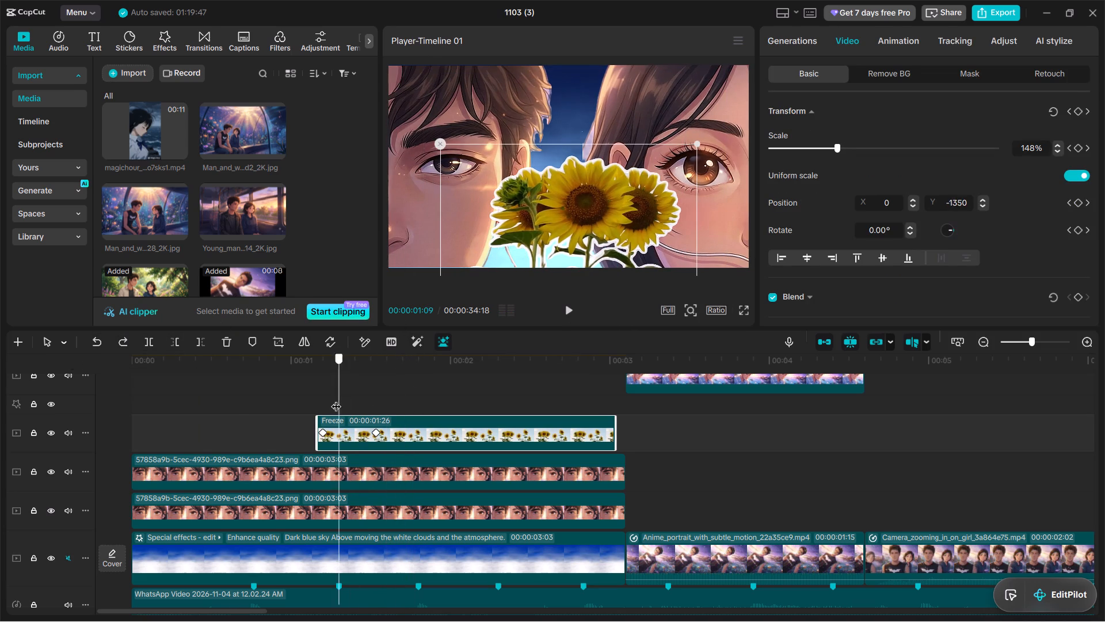
pyautogui.moveTo(336, 399); pyautogui.dragTo(326, 400)
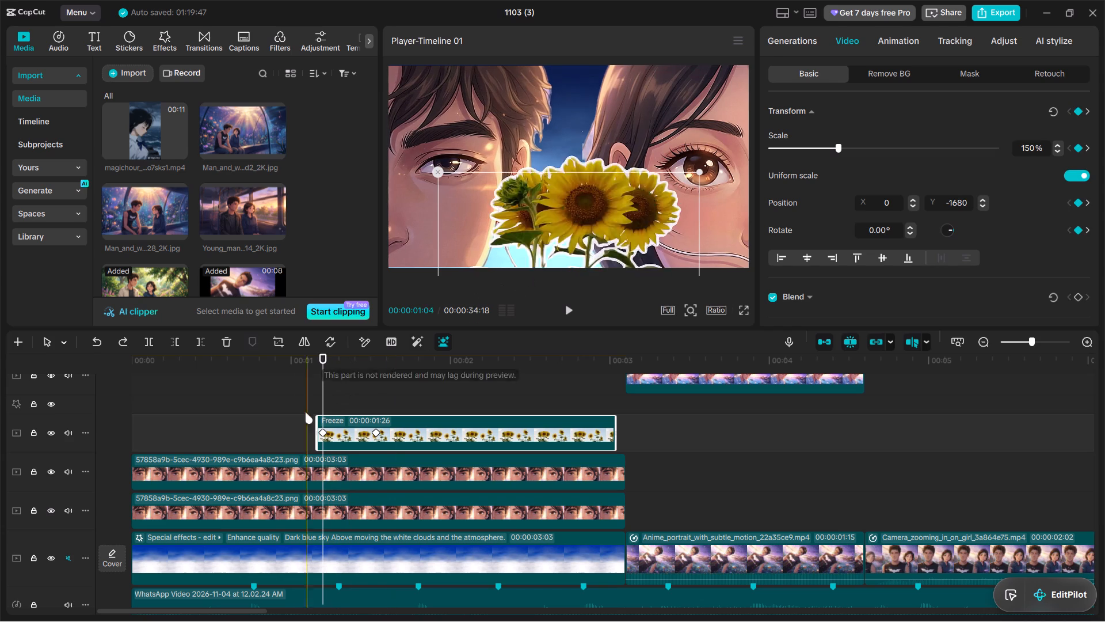
pyautogui.click(283, 407)
pyautogui.click(567, 312)
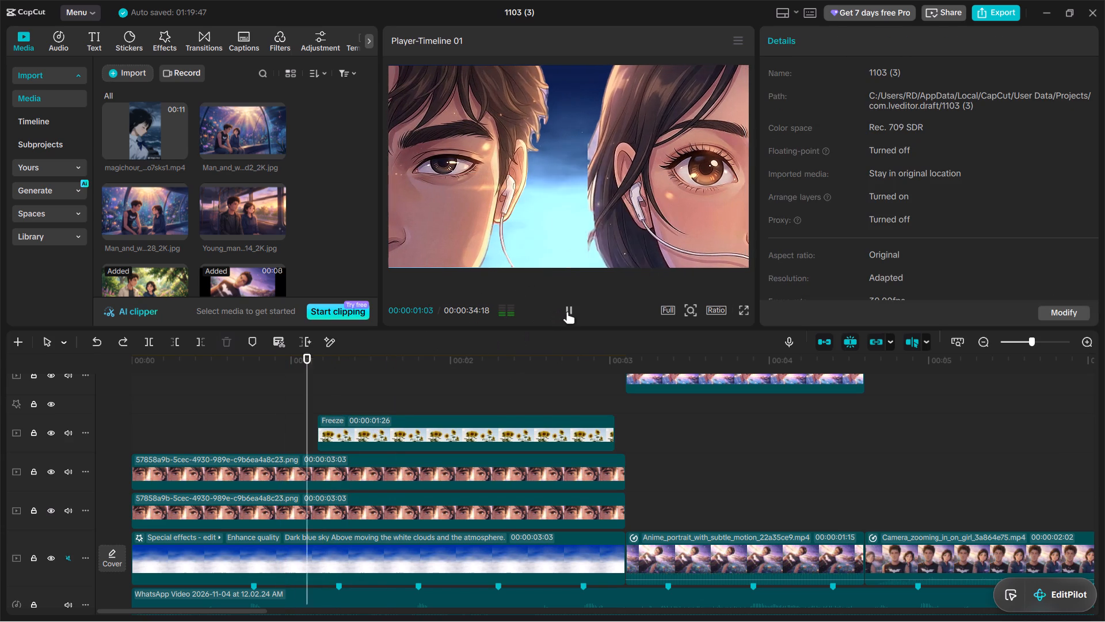
pyautogui.click(567, 312)
# Move the sunflower freeze clip to about X -176, Y -591 at its second keyframe, at 1:16.
pyautogui.click(425, 430)
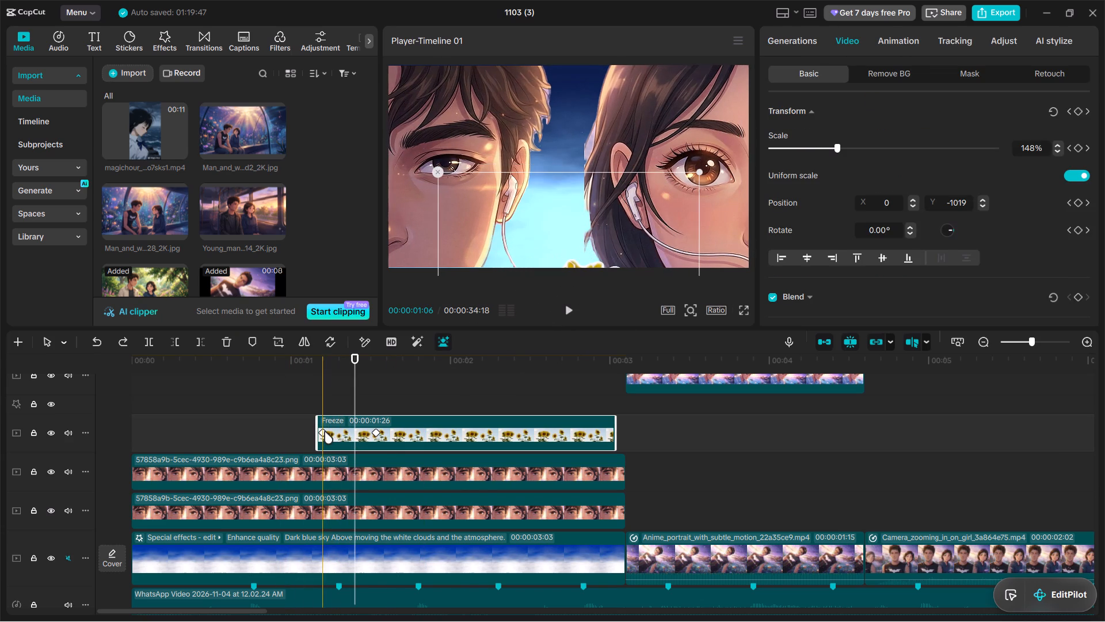
pyautogui.click(325, 431)
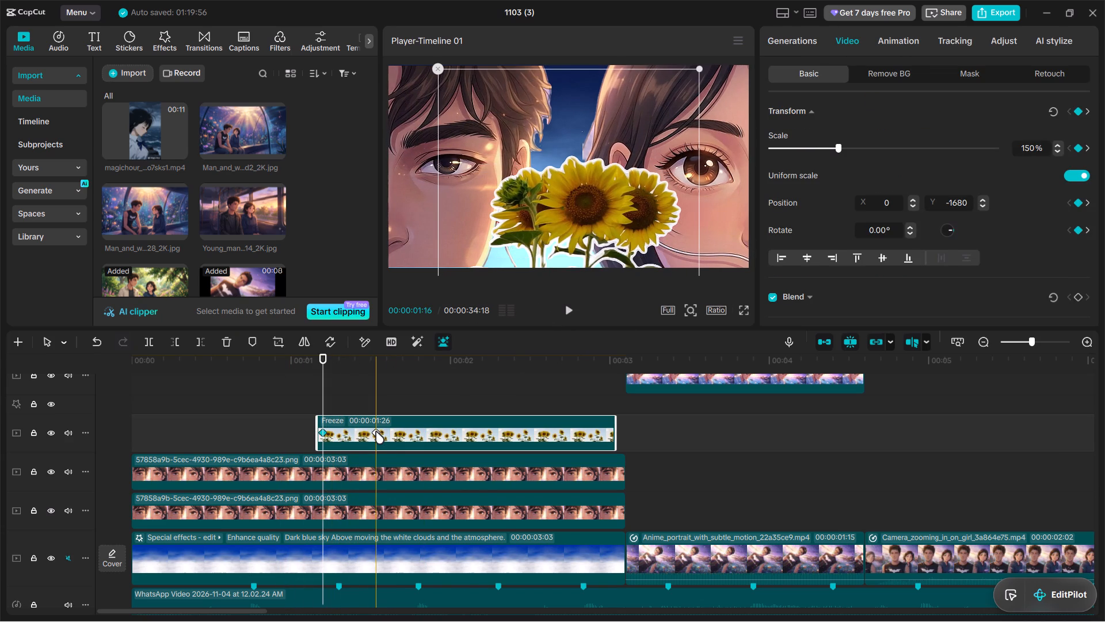
pyautogui.click(376, 431)
pyautogui.moveTo(609, 234); pyautogui.dragTo(593, 234)
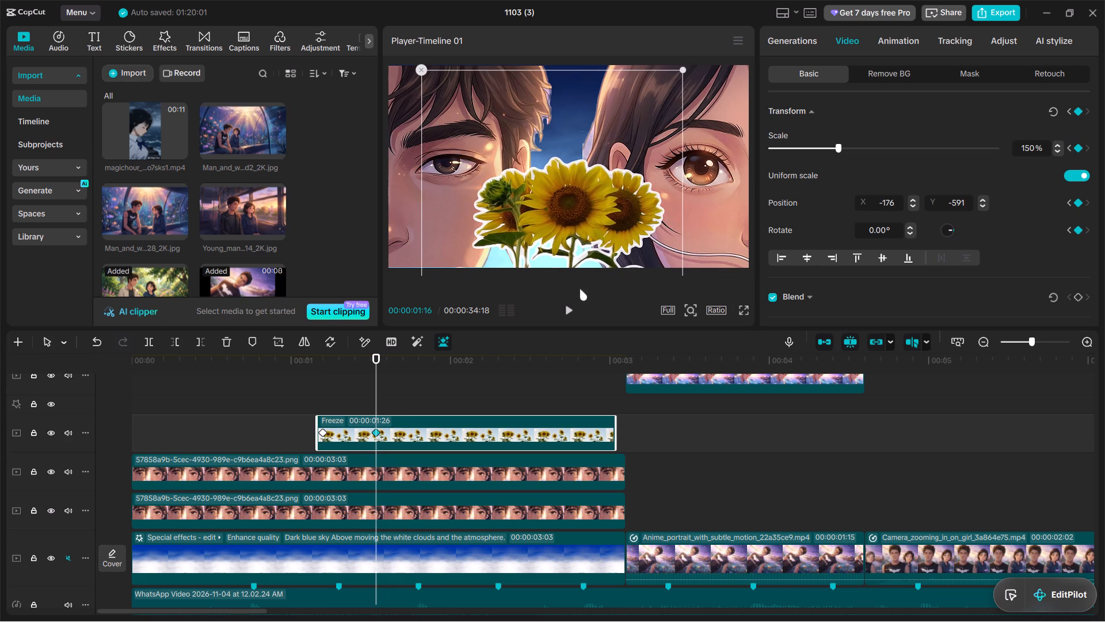
# Raise the sunflower freeze clip to about Y -1415 at its first keyframe, at 1:06, and set its X position to -176.
pyautogui.click(323, 433)
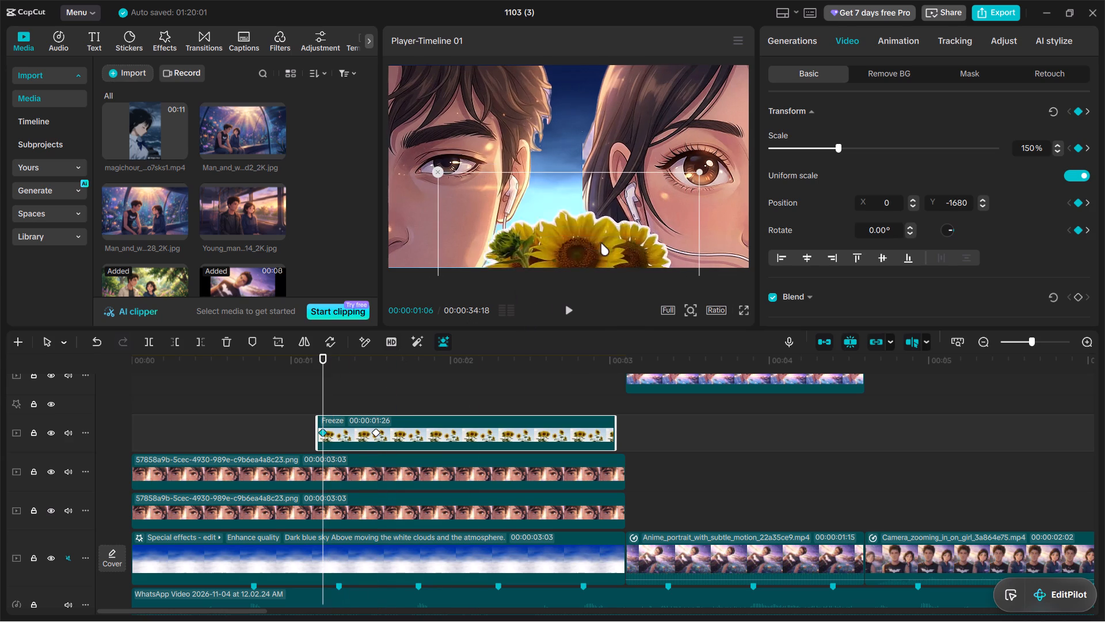
pyautogui.moveTo(605, 249); pyautogui.dragTo(592, 237)
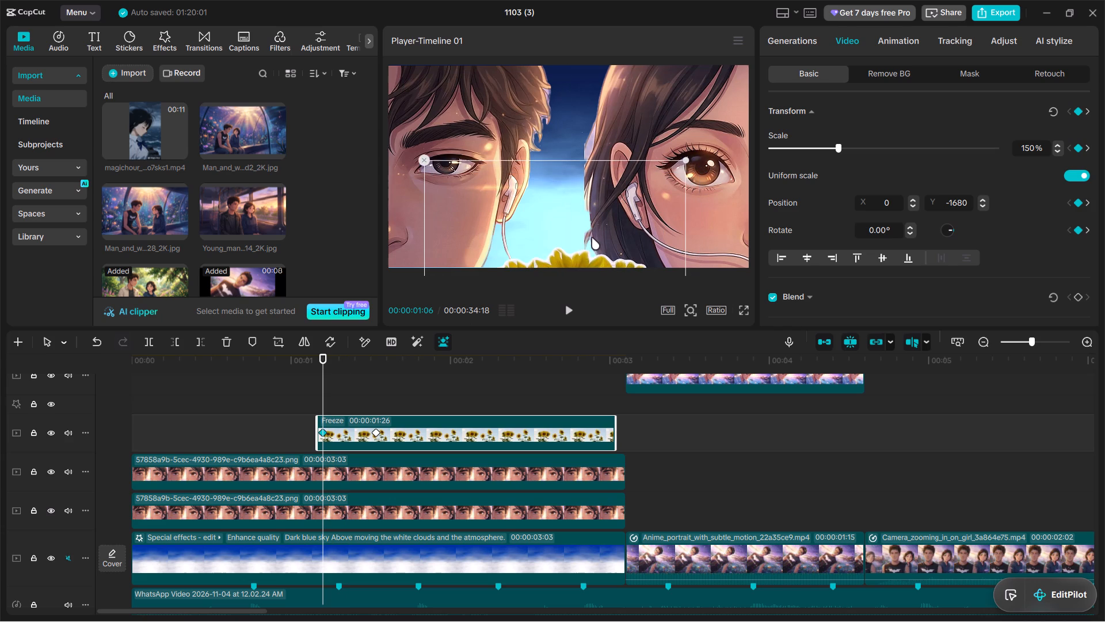
pyautogui.moveTo(592, 237); pyautogui.dragTo(587, 225)
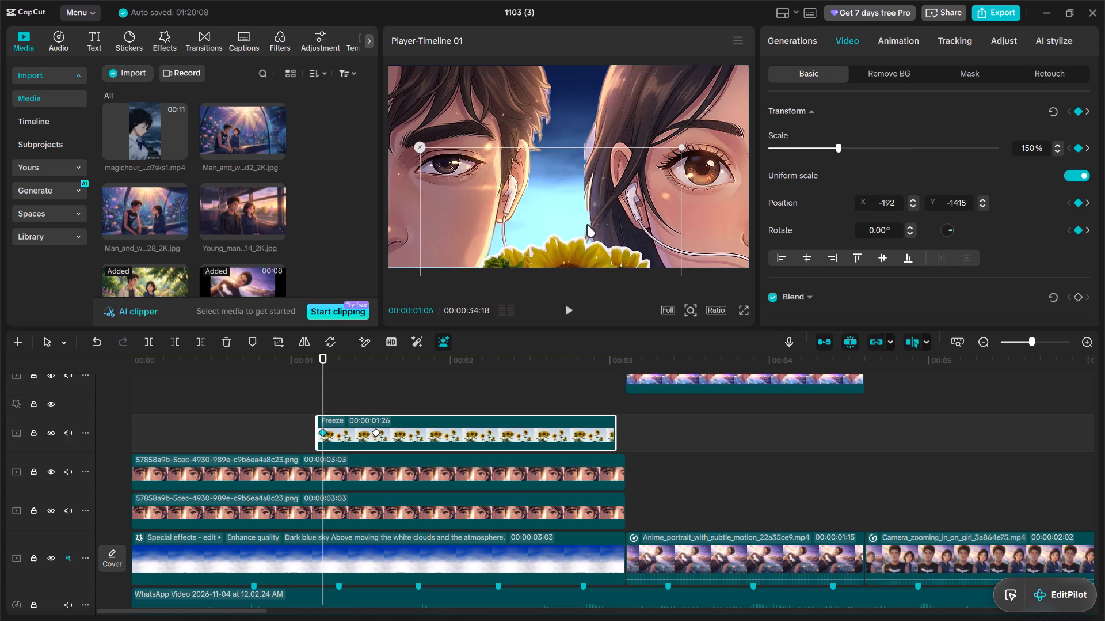
pyautogui.click(894, 203)
pyautogui.press('BackSpace')
pyautogui.press('BackSpace')
pyautogui.press('BackSpace')
pyautogui.write('176+')
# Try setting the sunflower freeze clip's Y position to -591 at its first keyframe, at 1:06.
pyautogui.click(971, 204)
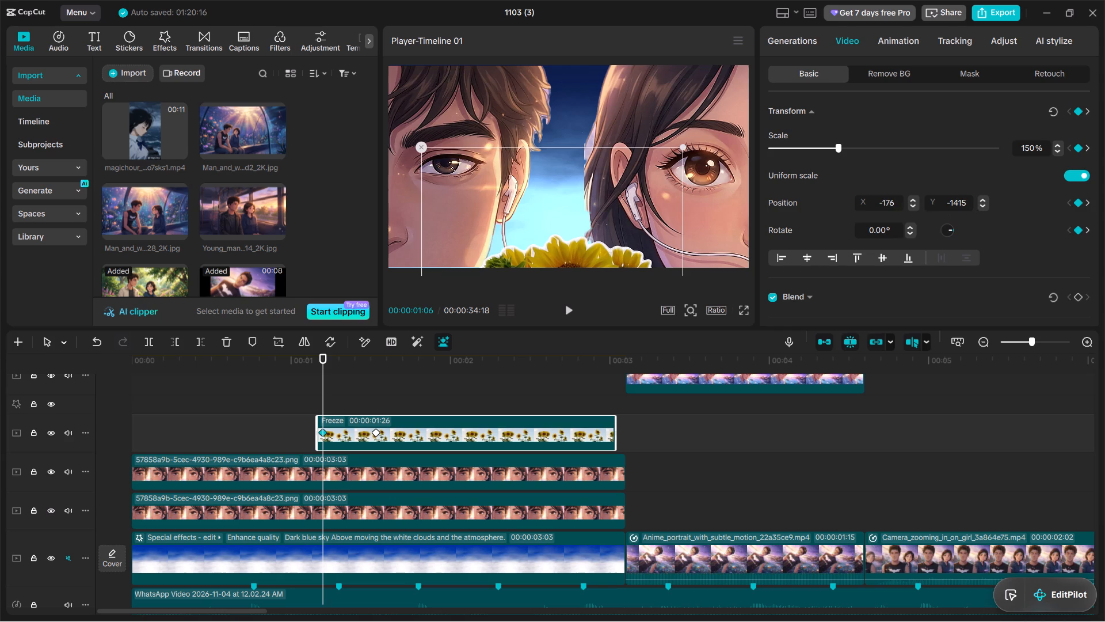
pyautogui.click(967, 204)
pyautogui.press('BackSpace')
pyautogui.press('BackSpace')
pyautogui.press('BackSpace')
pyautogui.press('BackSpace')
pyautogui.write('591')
# Play back the sunflowers' entrance from 0:29 and check the freeze clip around its second keyframe.
pyautogui.click(280, 408)
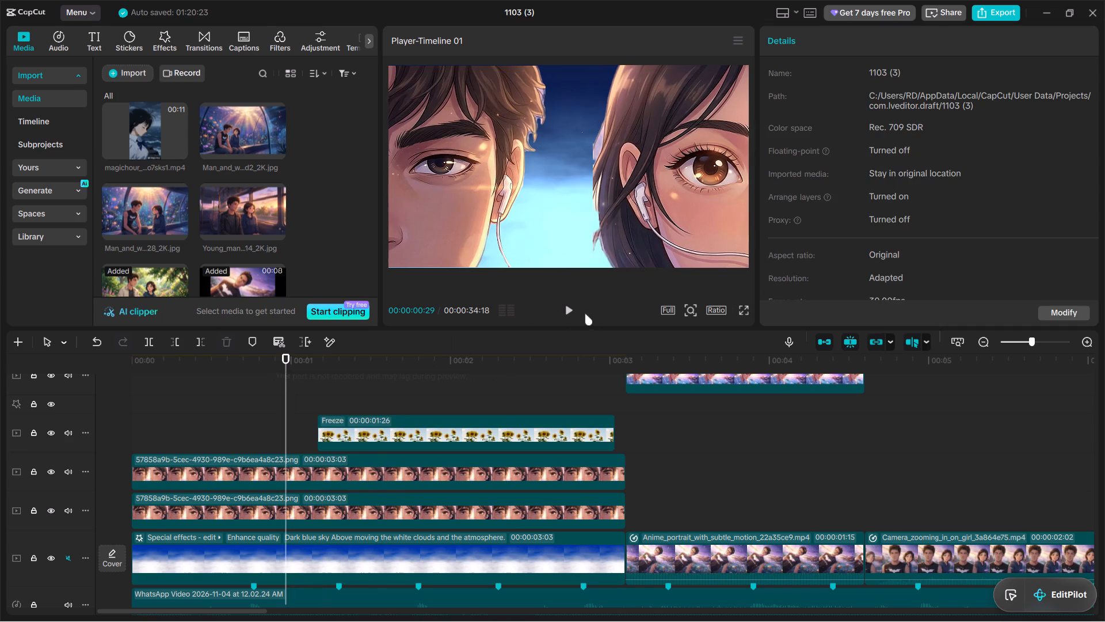
pyautogui.click(570, 313)
pyautogui.click(570, 313)
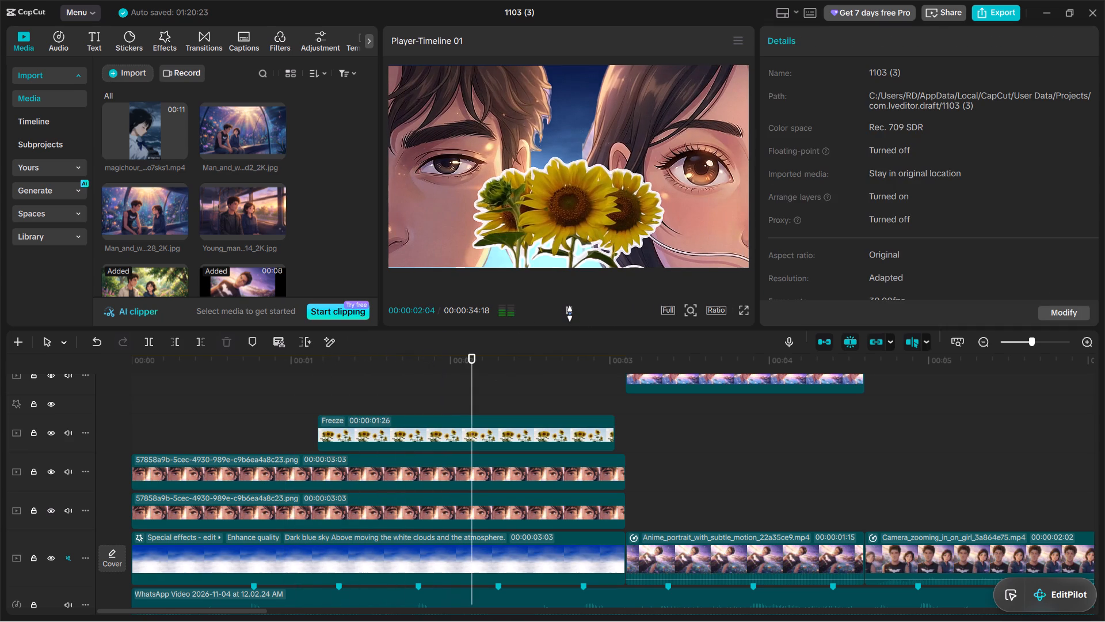
pyautogui.click(402, 396)
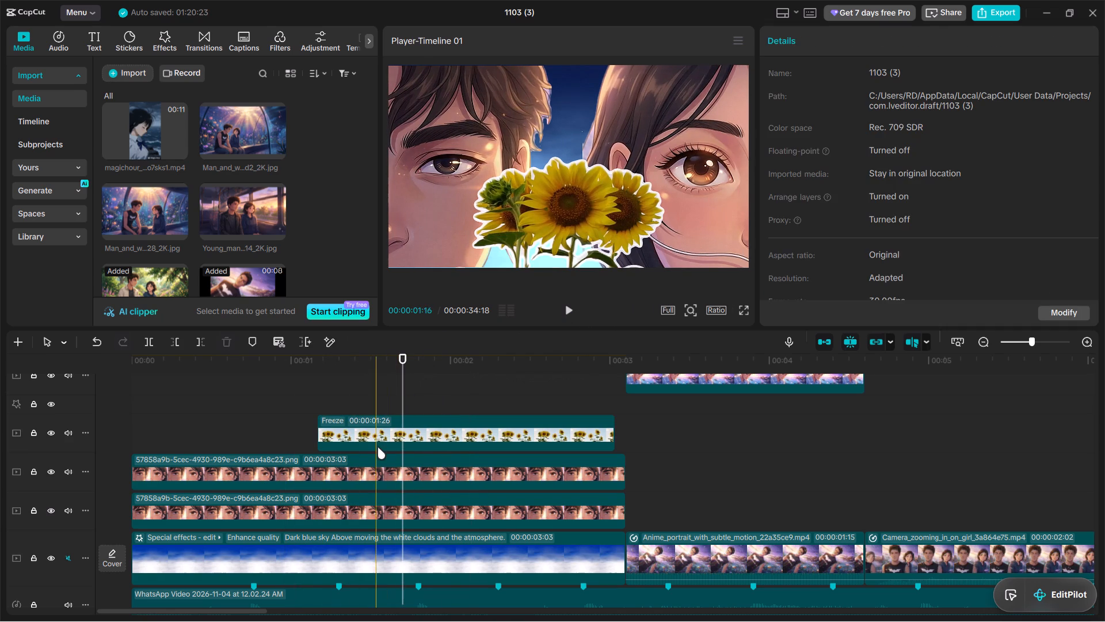
pyautogui.click(378, 447)
pyautogui.click(374, 433)
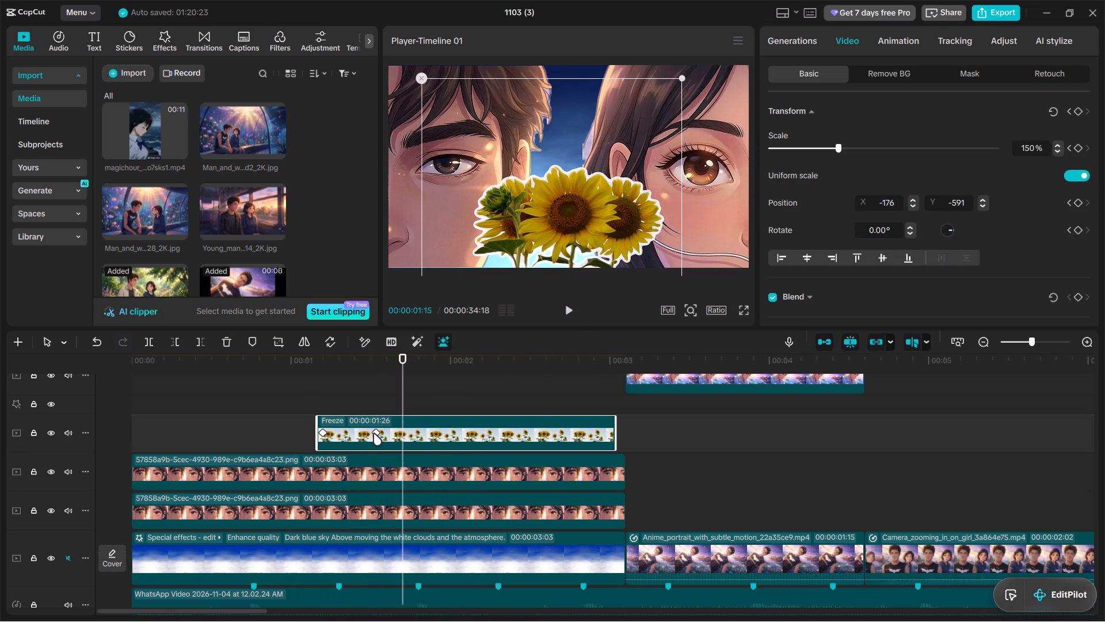
# Add a rotation keyframe to the girl's overlay clip at 1:14, just before its last keyframe.
pyautogui.click(380, 466)
pyautogui.click(382, 471)
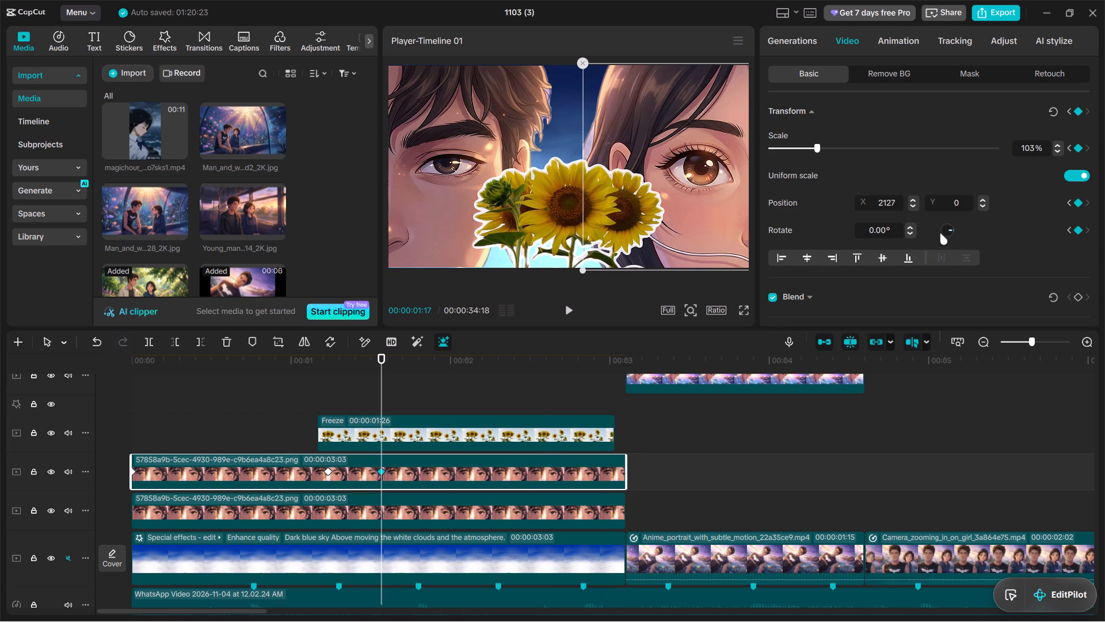
pyautogui.scroll(-1, 1018, 239)
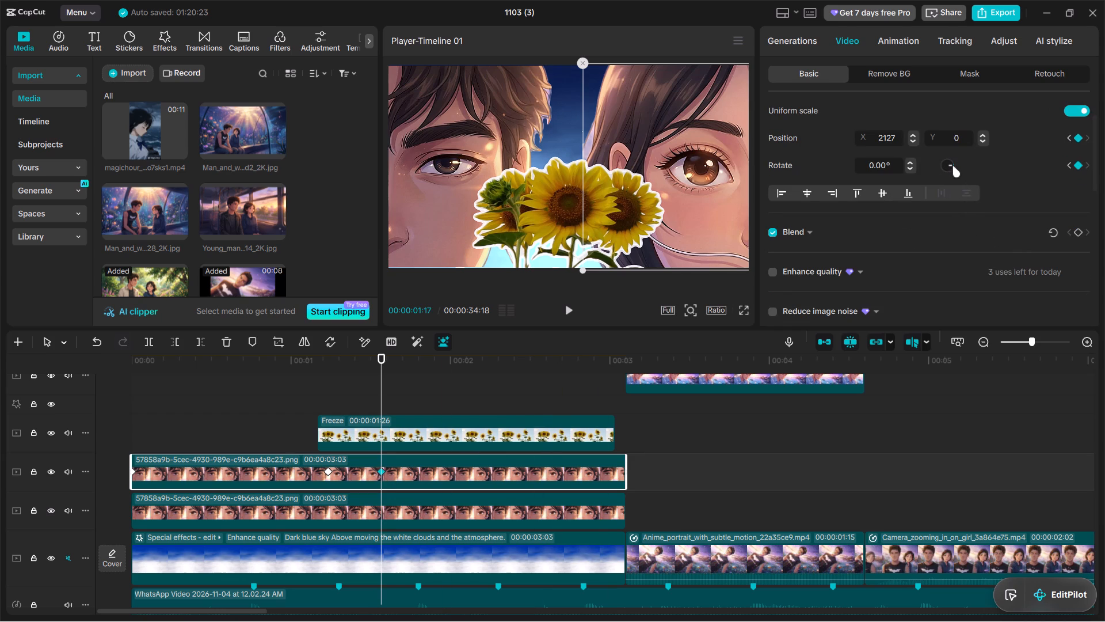
pyautogui.moveTo(379, 387); pyautogui.dragTo(364, 389)
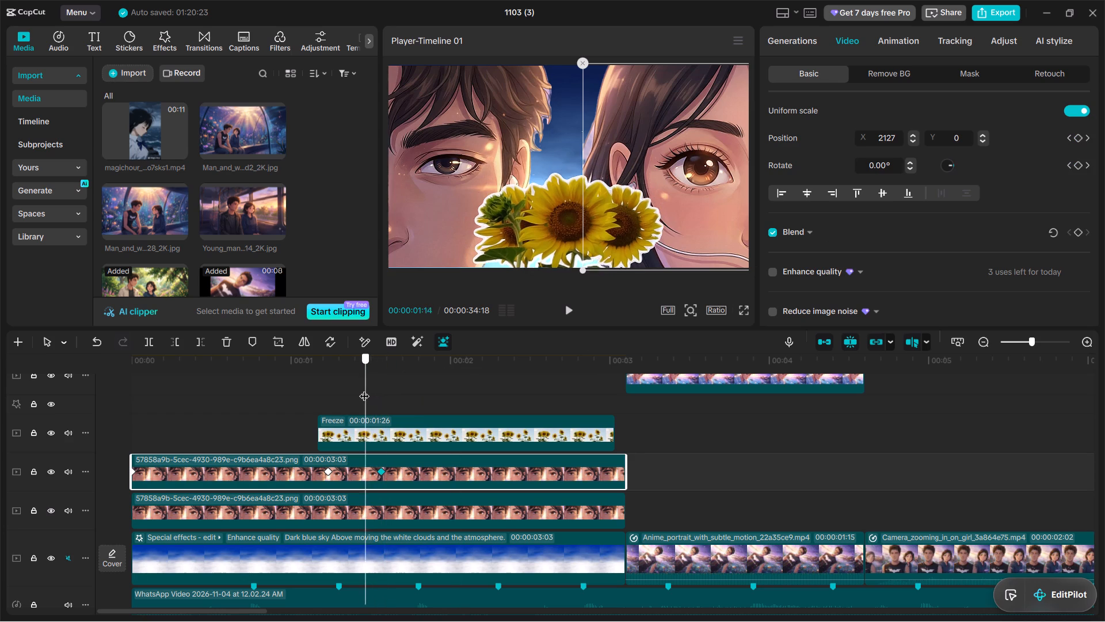
pyautogui.moveTo(364, 389); pyautogui.dragTo(368, 389)
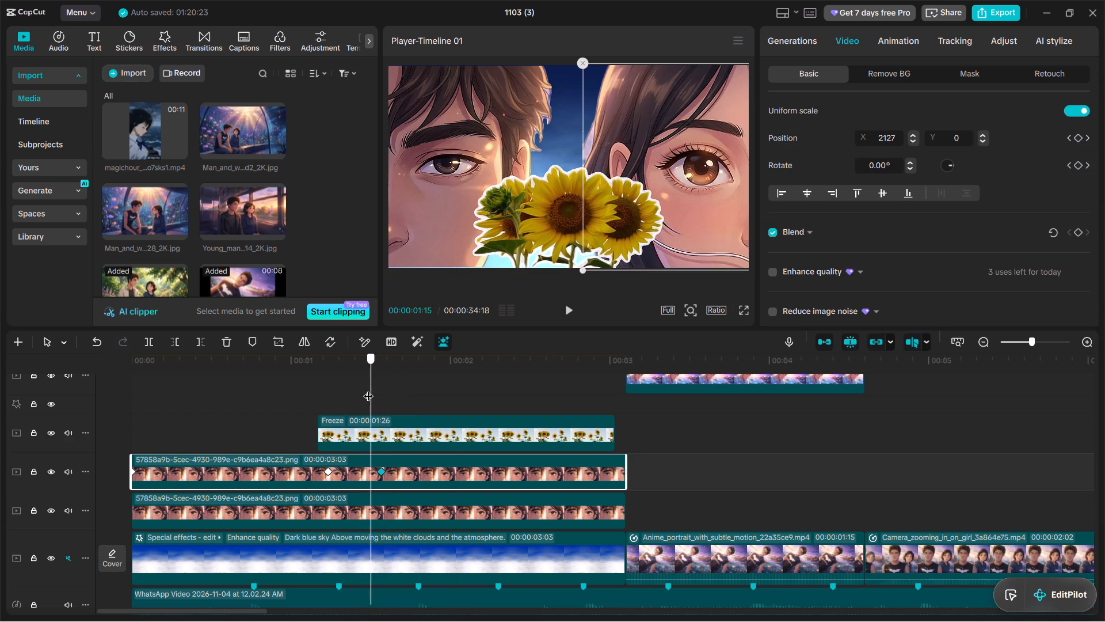
pyautogui.moveTo(368, 389); pyautogui.dragTo(363, 384)
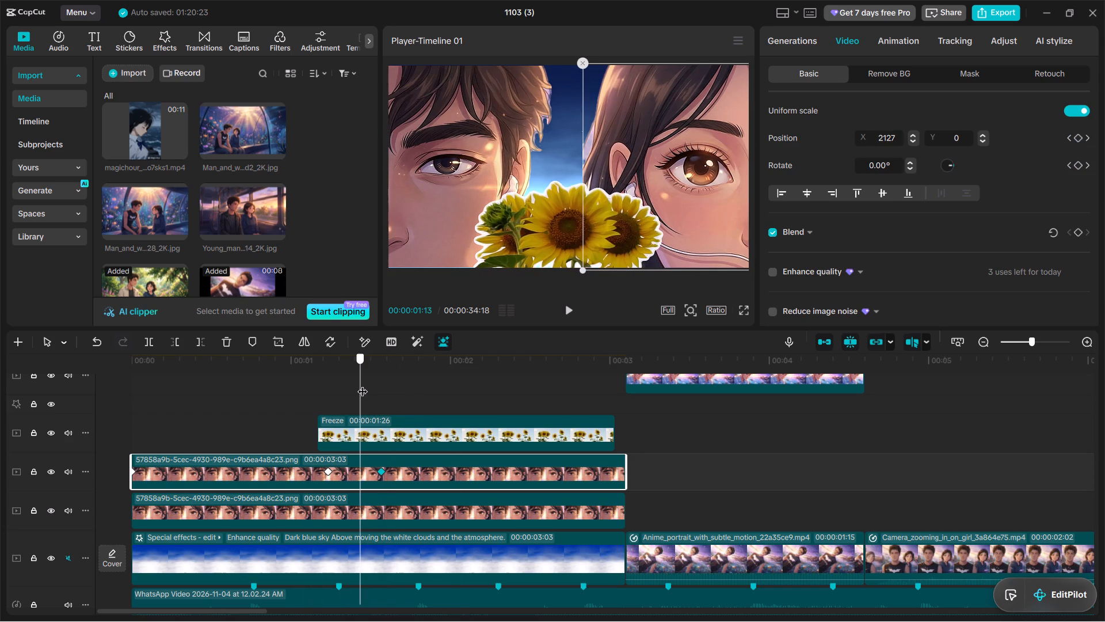
pyautogui.moveTo(363, 384); pyautogui.dragTo(366, 381)
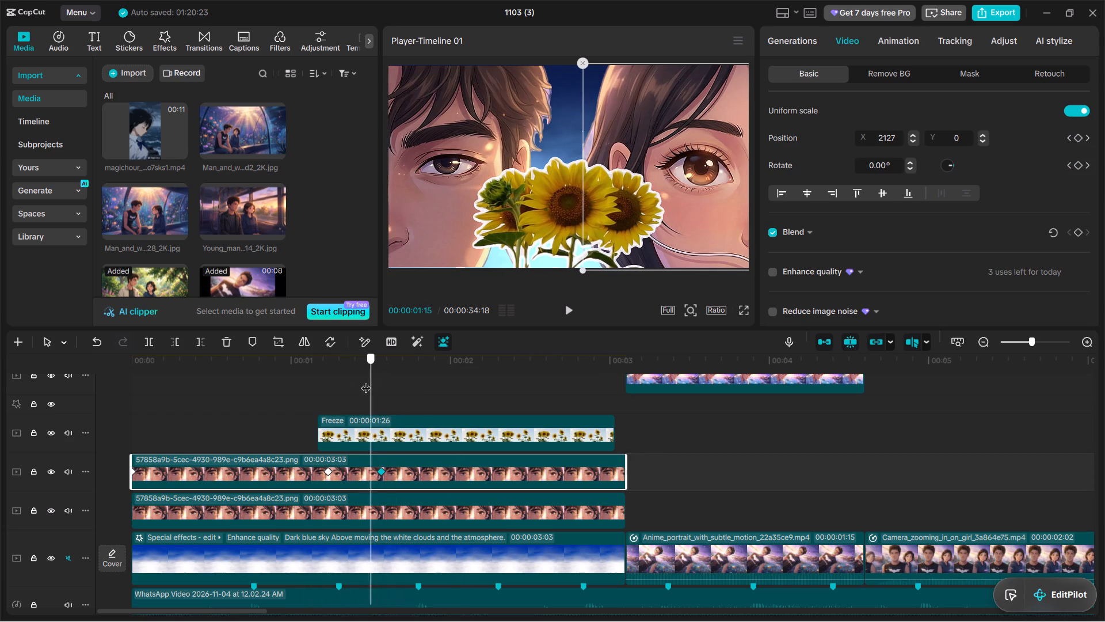
pyautogui.moveTo(366, 381); pyautogui.dragTo(365, 381)
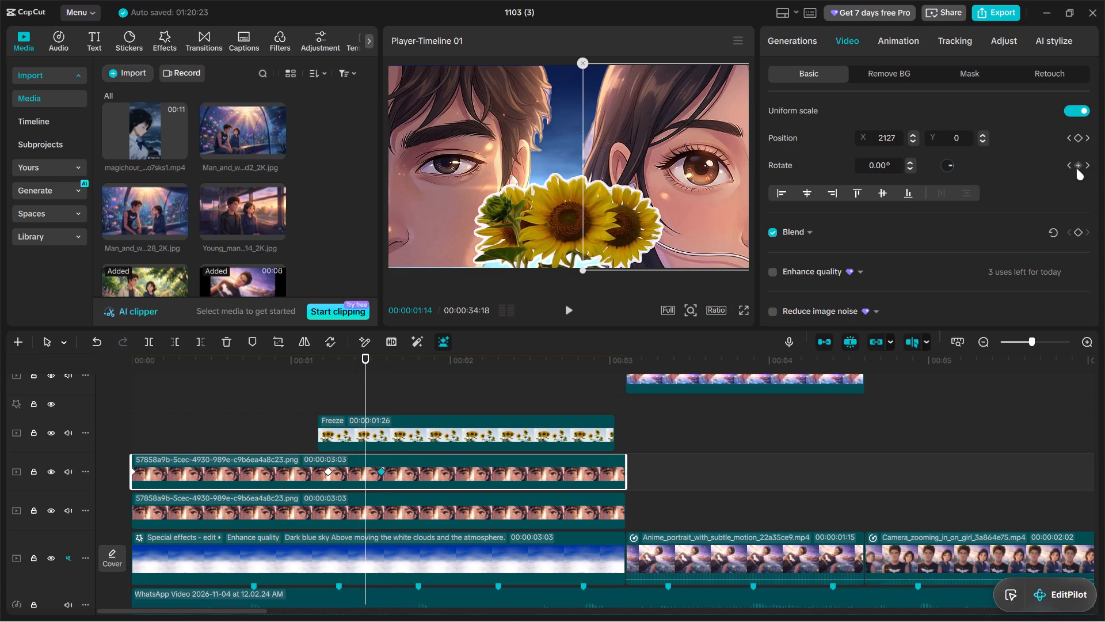
pyautogui.click(1076, 168)
# Rotate the girl's overlay to about 2.94° at its last keyframe, at 1:17, trying tilts in both directions.
pyautogui.click(383, 471)
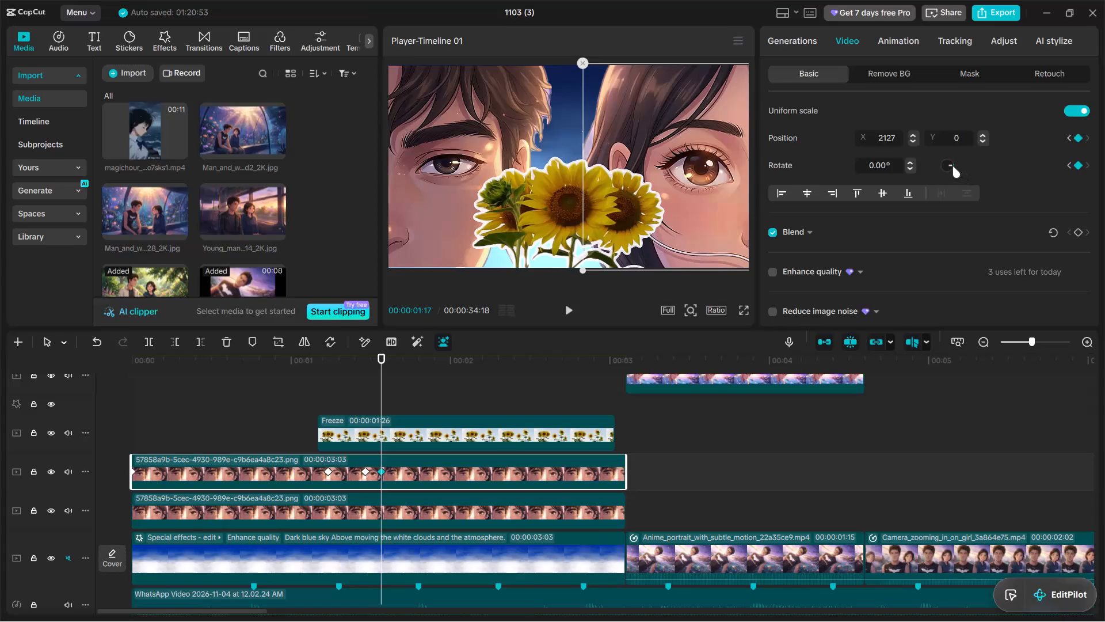
pyautogui.moveTo(952, 166); pyautogui.dragTo(952, 165)
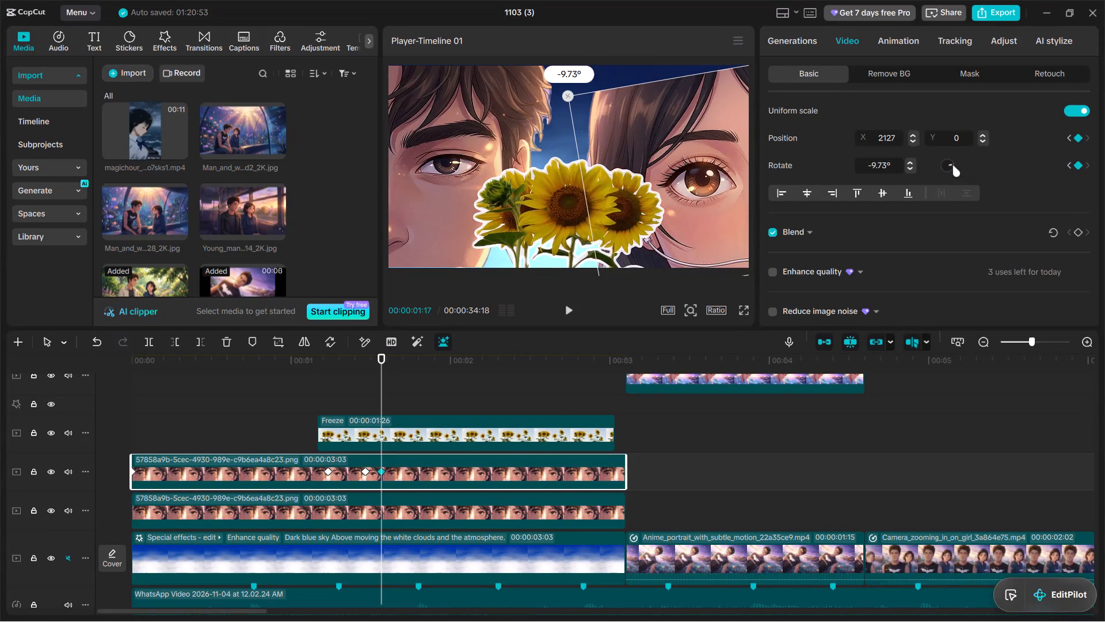
pyautogui.moveTo(952, 165); pyautogui.dragTo(951, 165)
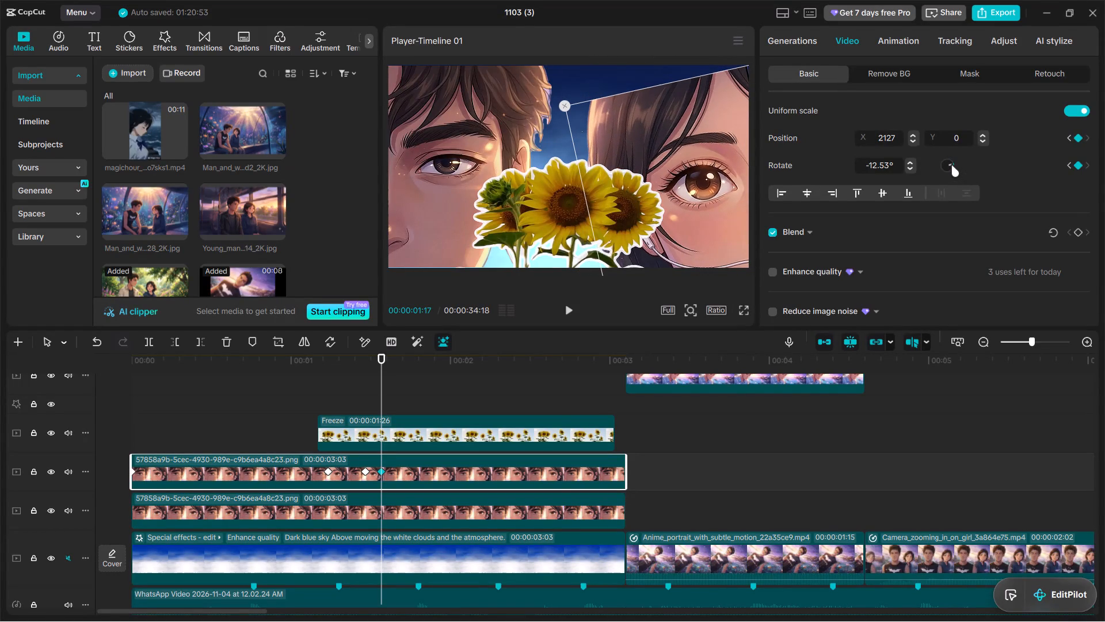
pyautogui.moveTo(951, 165); pyautogui.dragTo(953, 164)
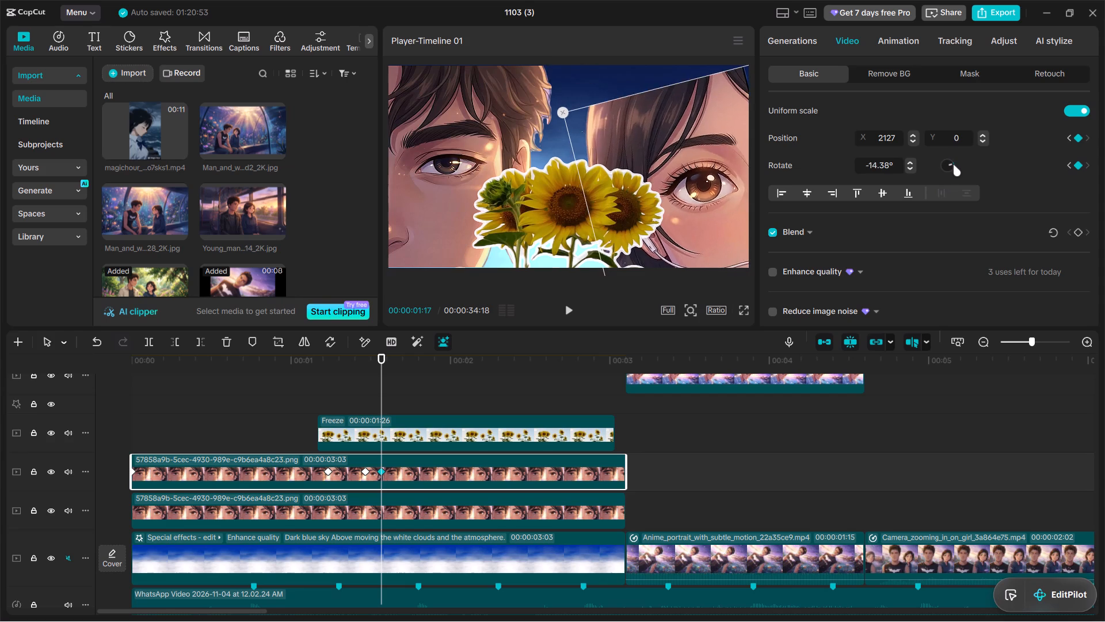
pyautogui.moveTo(953, 164); pyautogui.dragTo(941, 165)
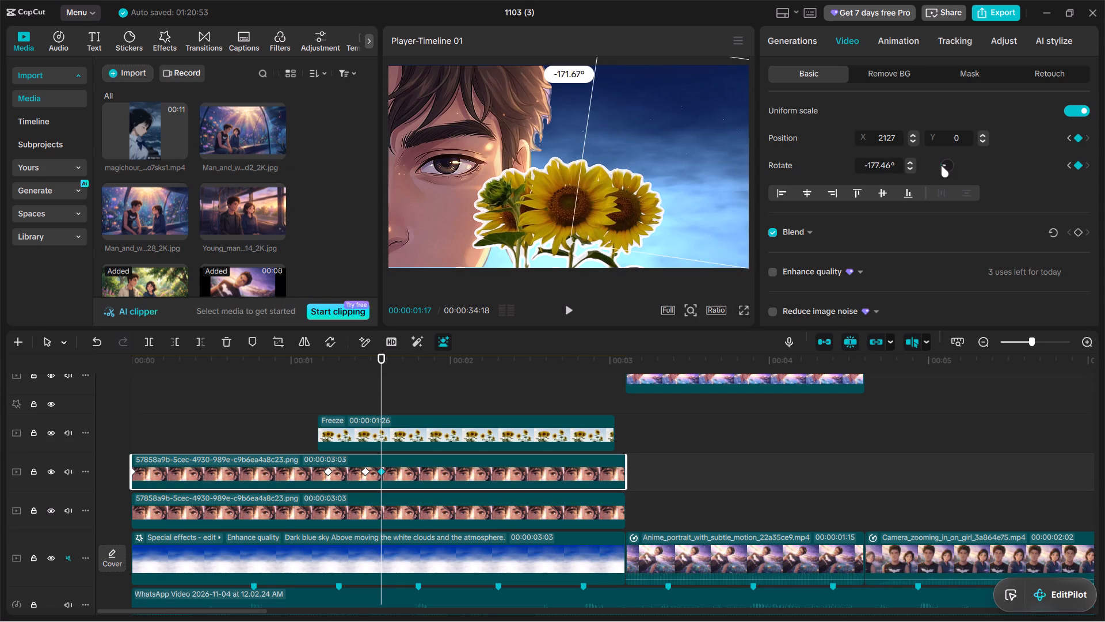
pyautogui.moveTo(941, 165); pyautogui.dragTo(962, 171)
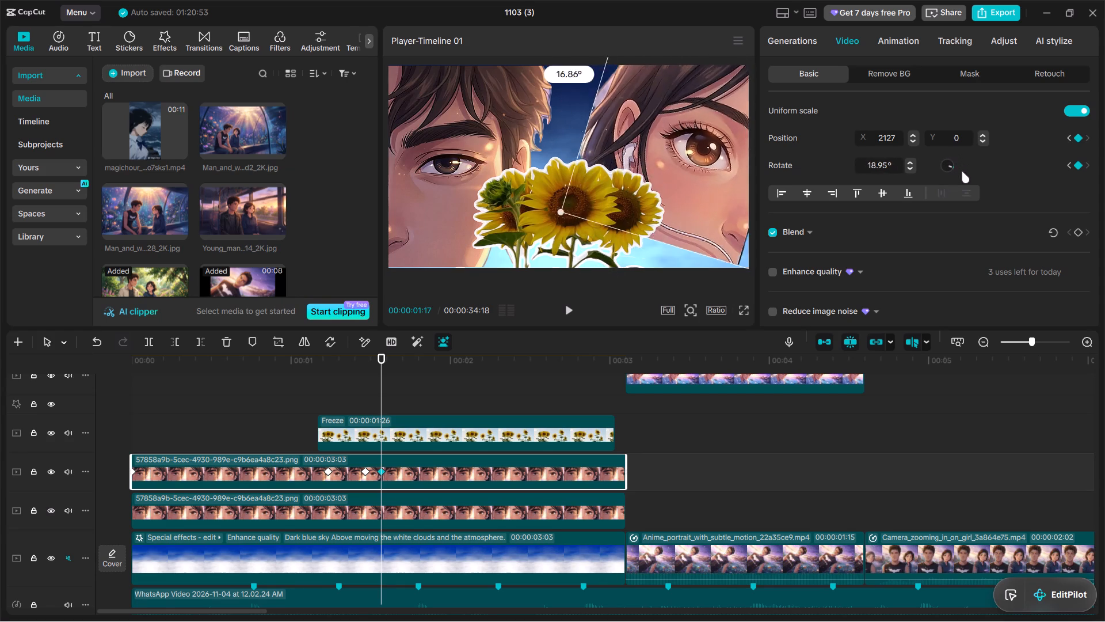
pyautogui.moveTo(962, 171); pyautogui.dragTo(969, 165)
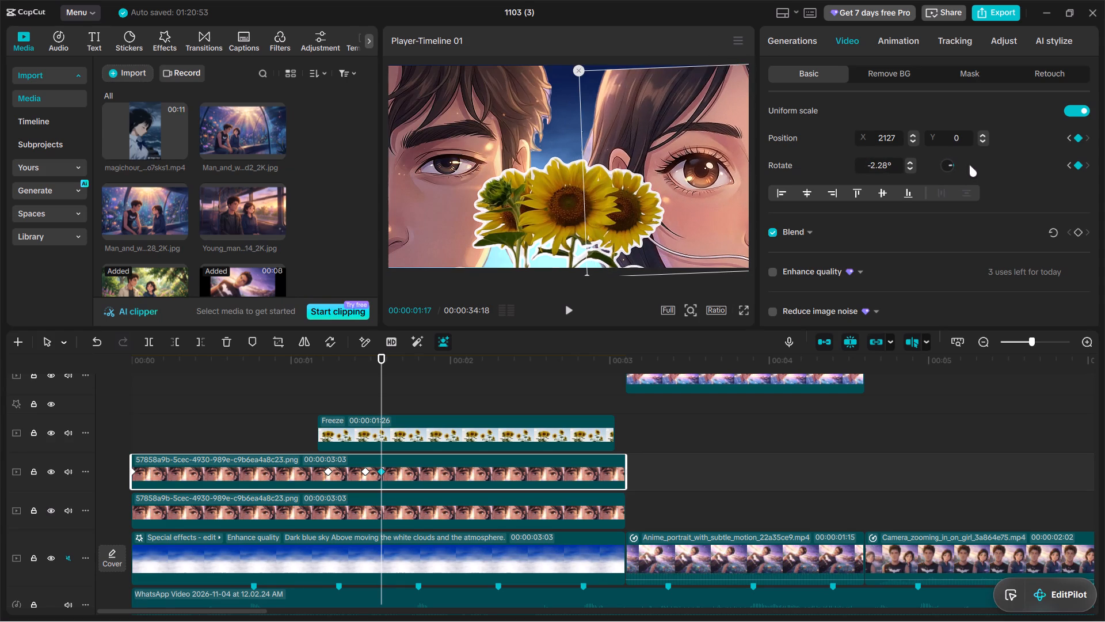
pyautogui.moveTo(969, 165); pyautogui.dragTo(971, 167)
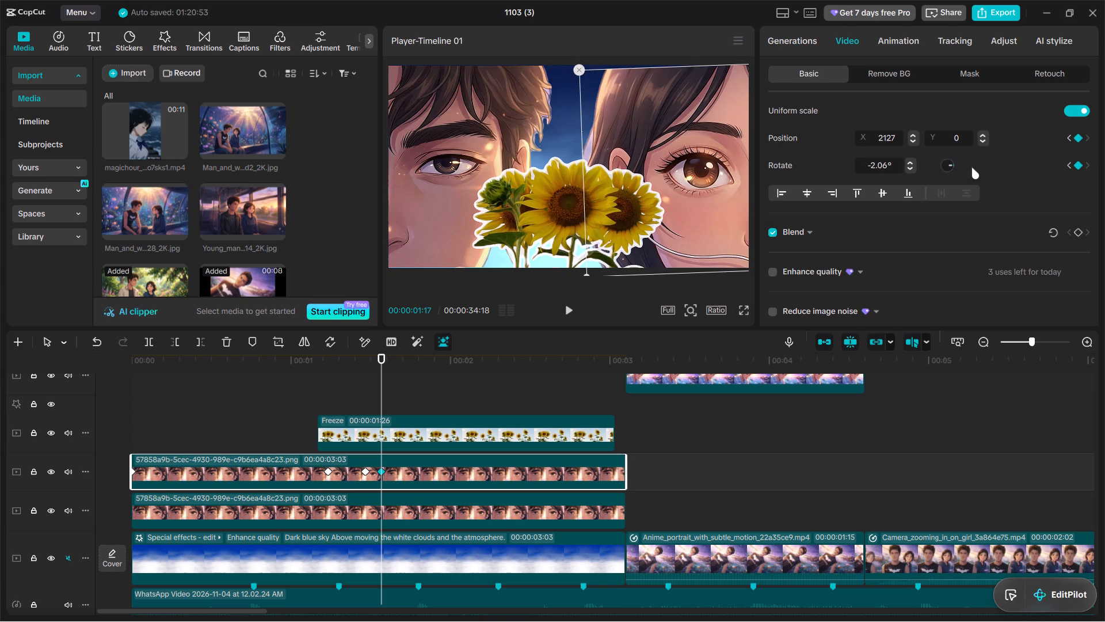
pyautogui.moveTo(971, 167); pyautogui.dragTo(973, 164)
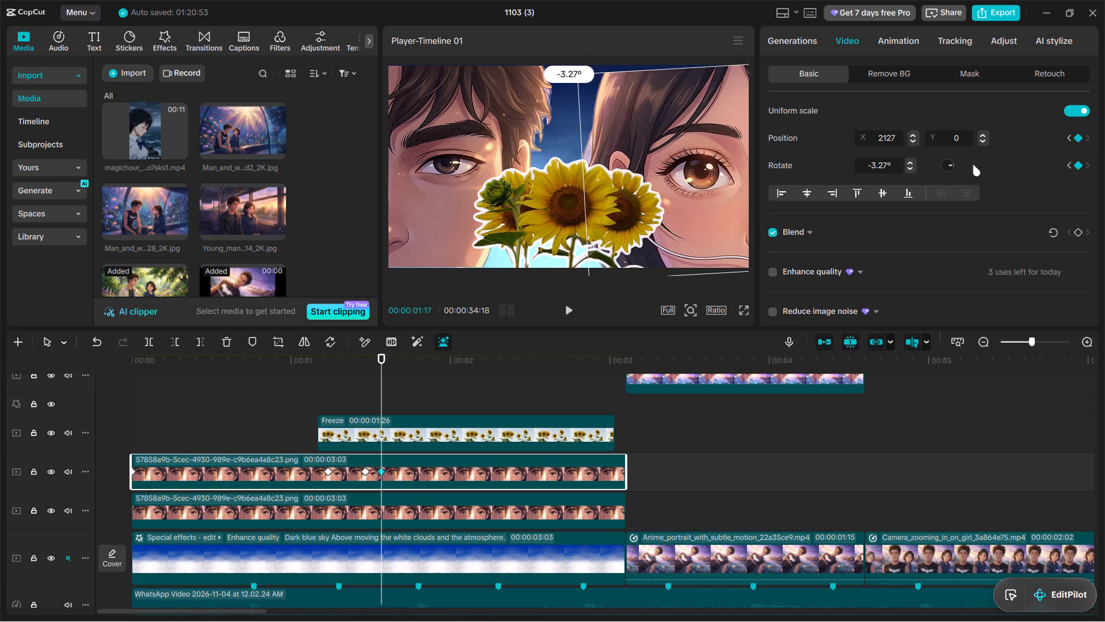
pyautogui.moveTo(973, 164); pyautogui.dragTo(973, 166)
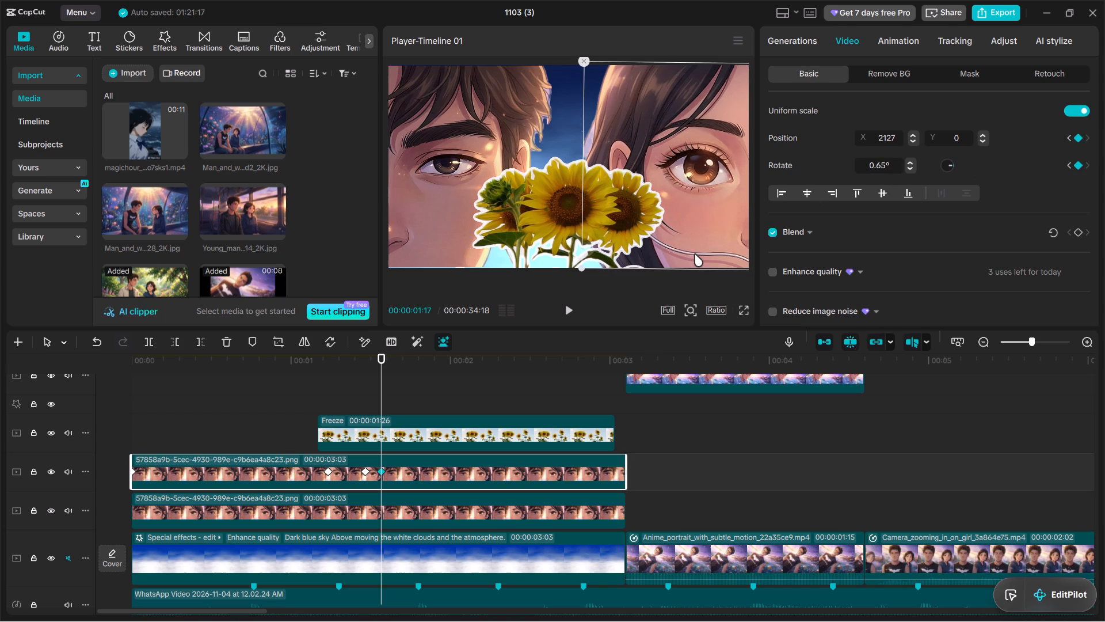
pyautogui.click(949, 168)
pyautogui.click(953, 166)
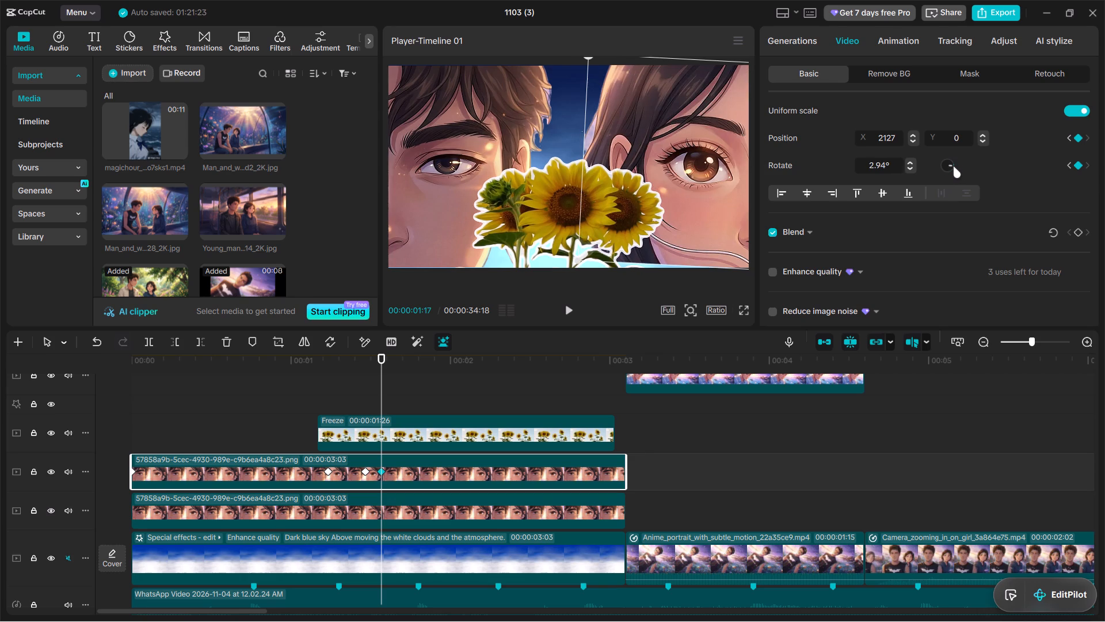
pyautogui.click(953, 166)
# Fine-tune the girl overlay's rotation to 3.44° at the 1:17 keyframe, comparing smaller and larger tilts.
pyautogui.tripleClick(909, 160)
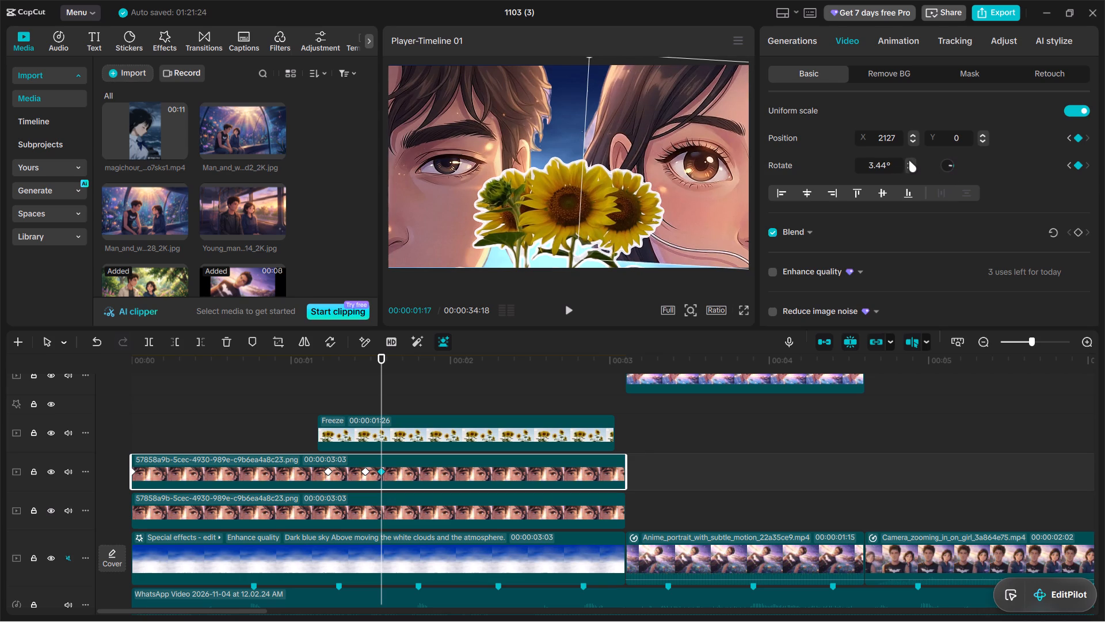
pyautogui.click(909, 170)
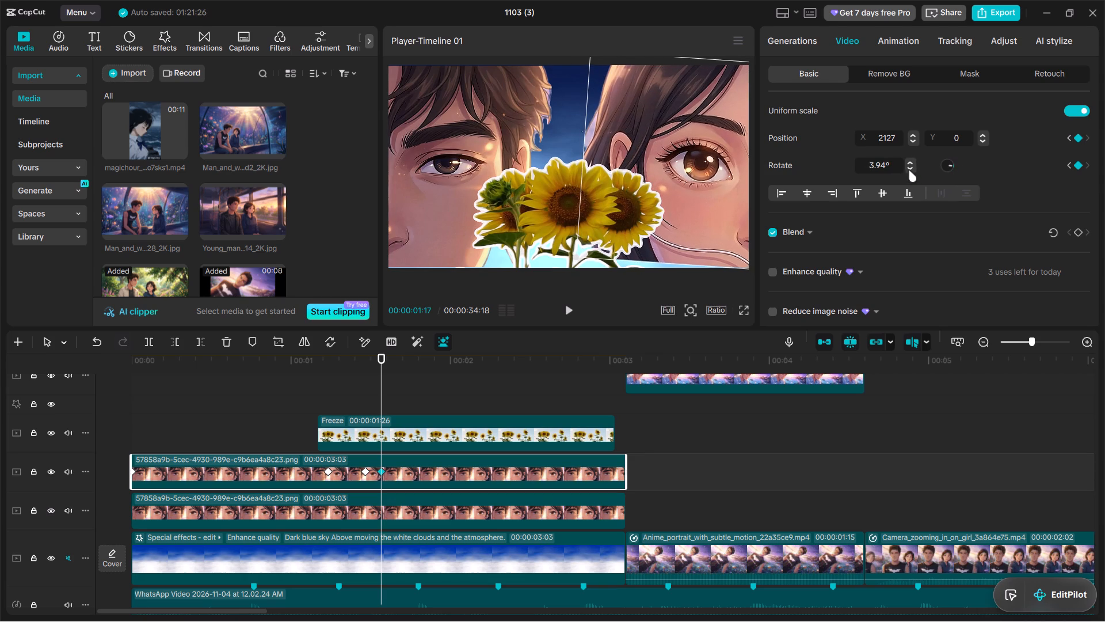
pyautogui.tripleClick(909, 170)
pyautogui.tripleClick(909, 170)
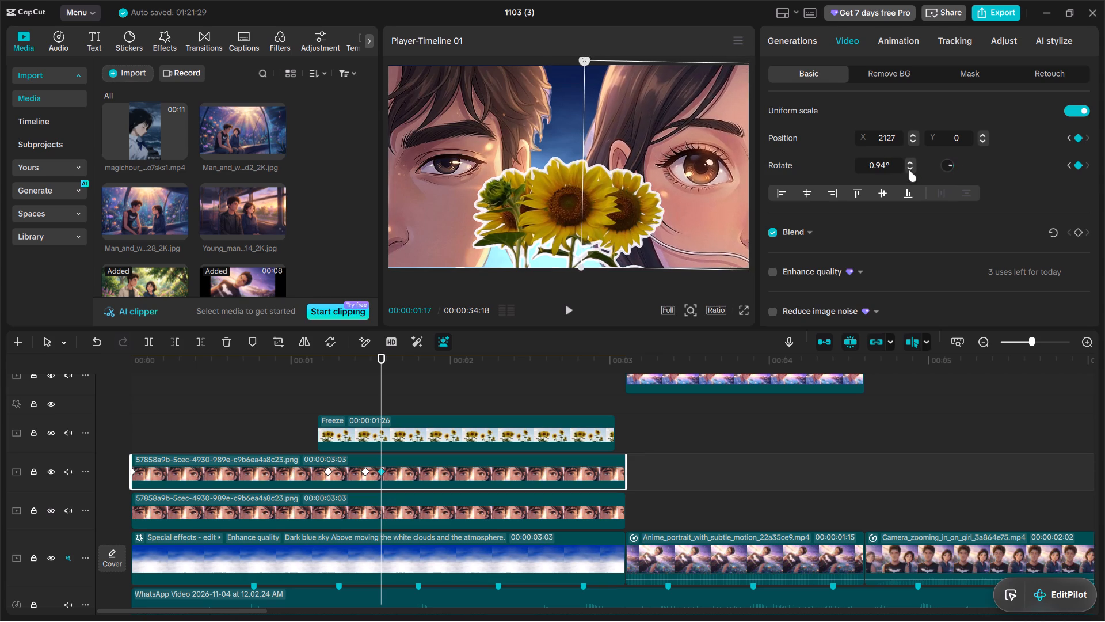
pyautogui.click(909, 170)
pyautogui.click(909, 170)
pyautogui.click(909, 170)
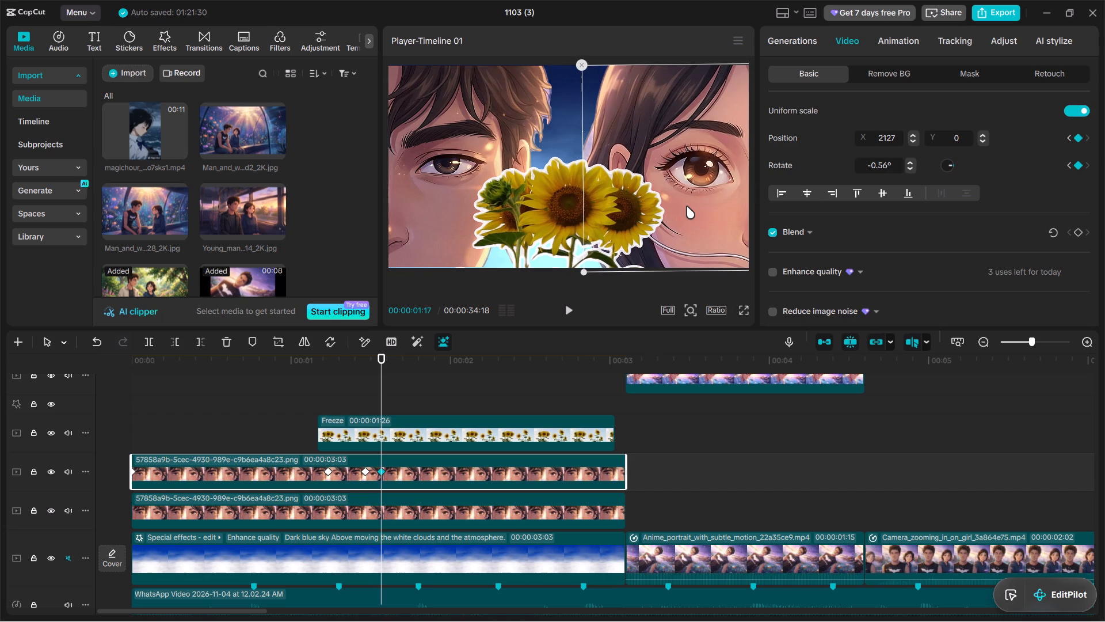
pyautogui.click(910, 162)
pyautogui.tripleClick(910, 162)
pyautogui.click(910, 162)
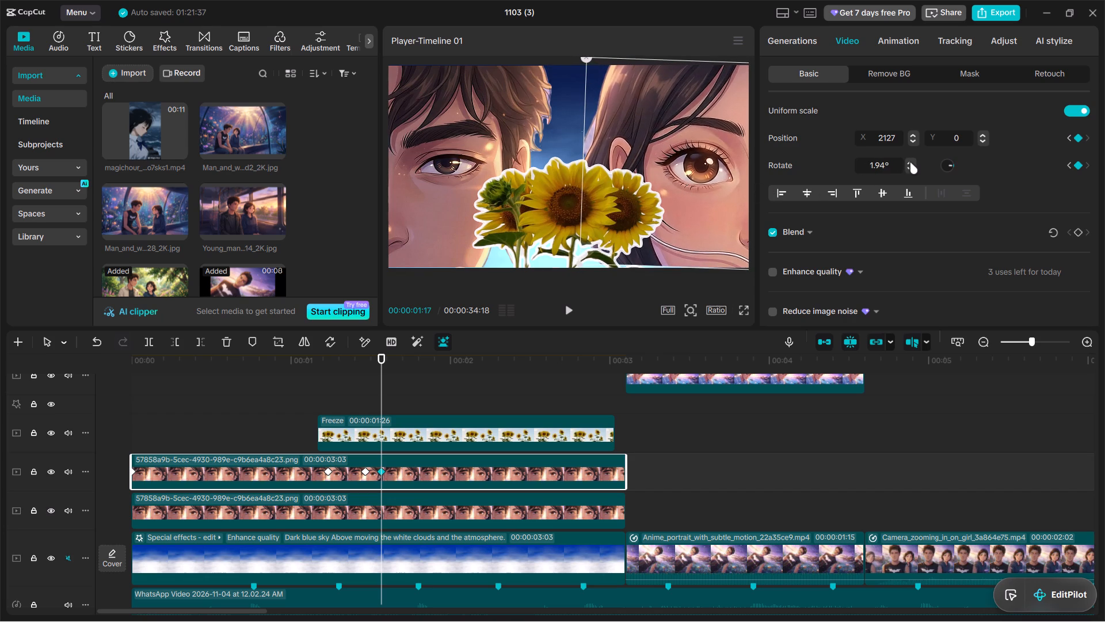
pyautogui.doubleClick(910, 162)
pyautogui.click(910, 162)
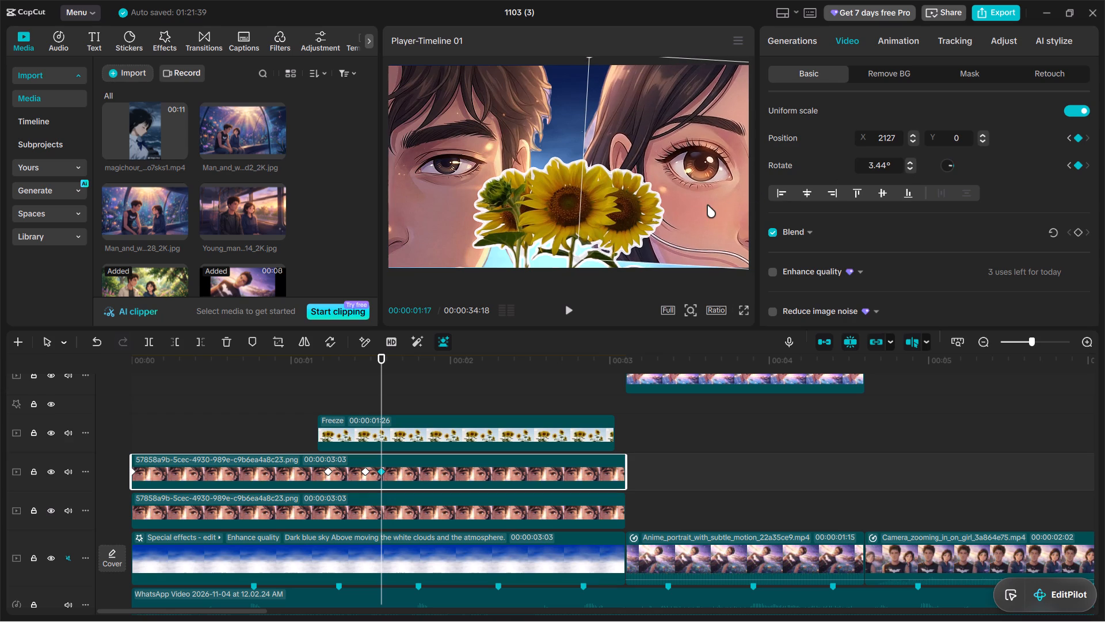
# Move the girl's overlay away from the boy at the 1:17 keyframe, to about X 2449, Y -88.
pyautogui.moveTo(707, 205); pyautogui.dragTo(730, 213)
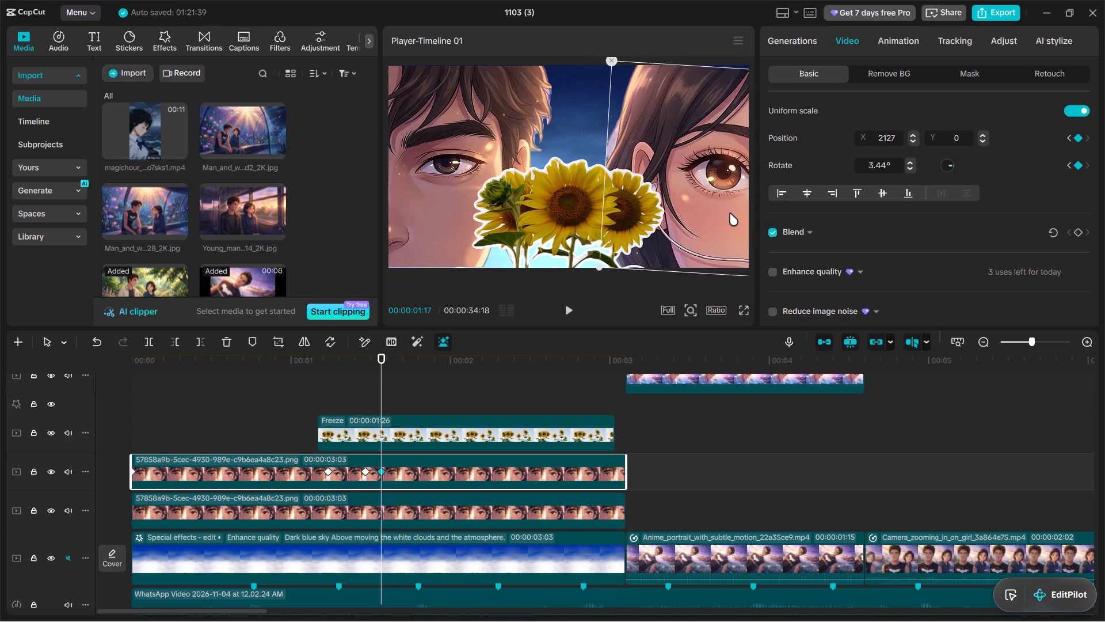
pyautogui.moveTo(730, 213); pyautogui.dragTo(738, 213)
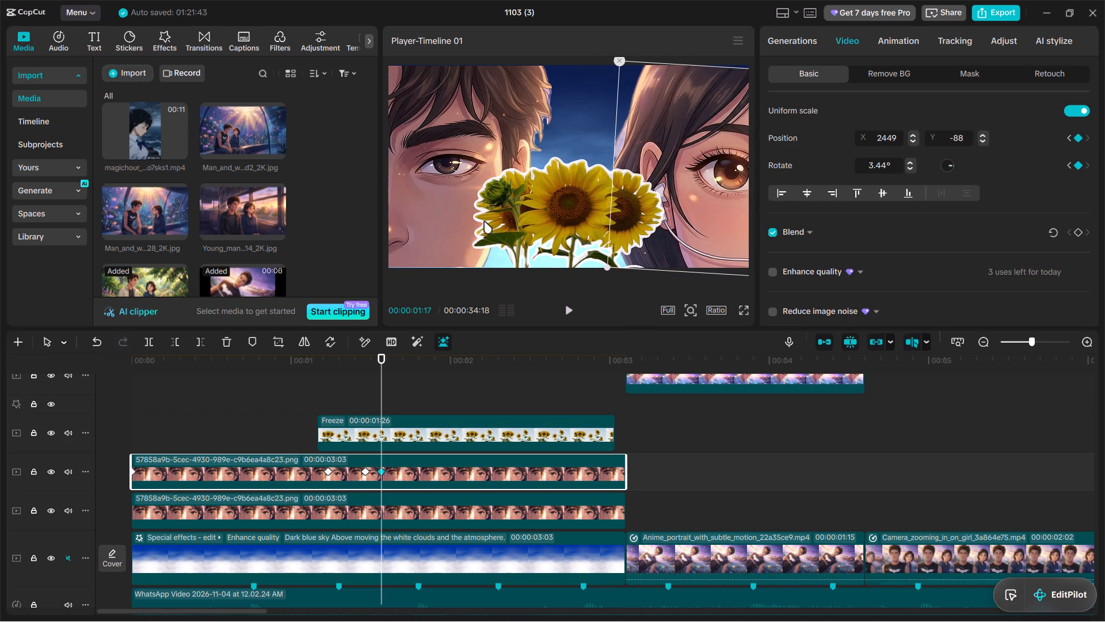
# Add a rotation keyframe to the boy's overlay clip at 1:14, matching the timing of the girl's rotation keyframe.
pyautogui.click(420, 225)
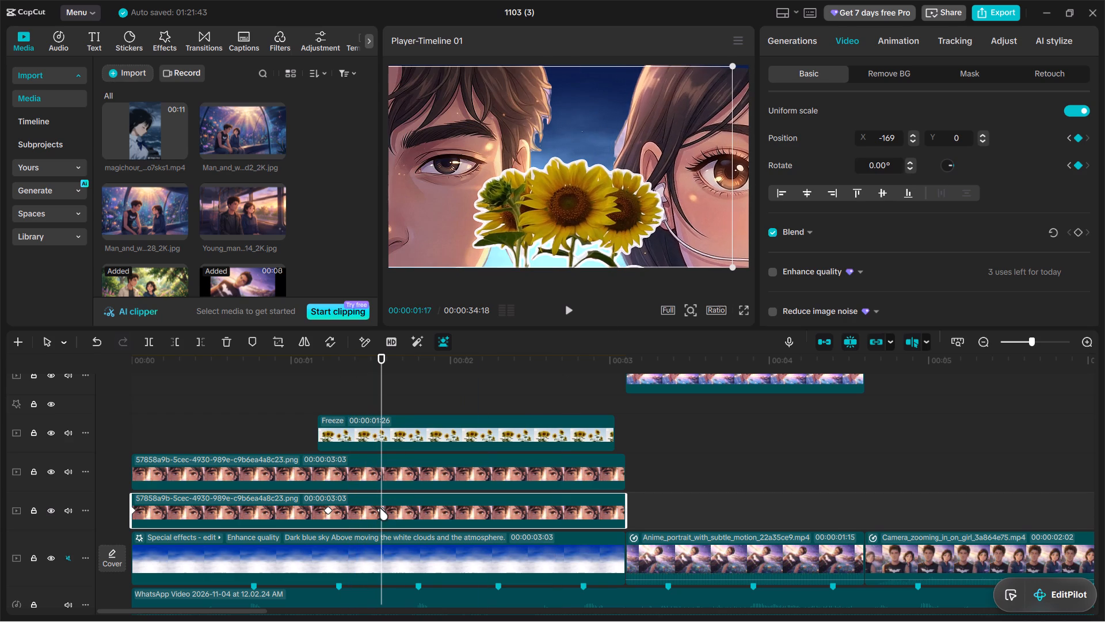
pyautogui.click(358, 508)
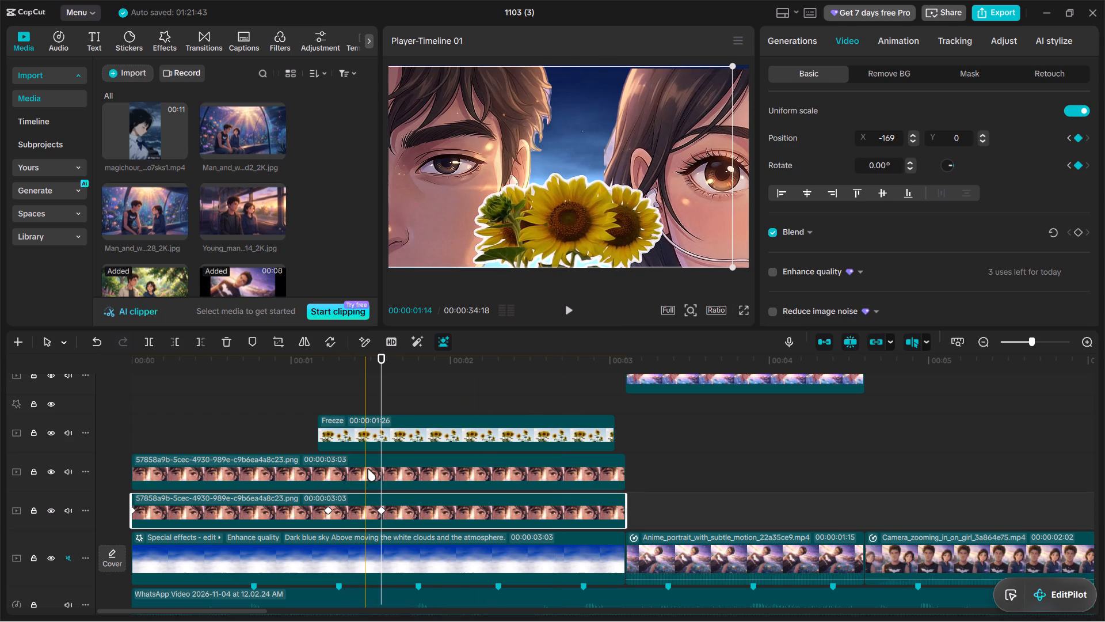
pyautogui.click(368, 469)
pyautogui.click(366, 506)
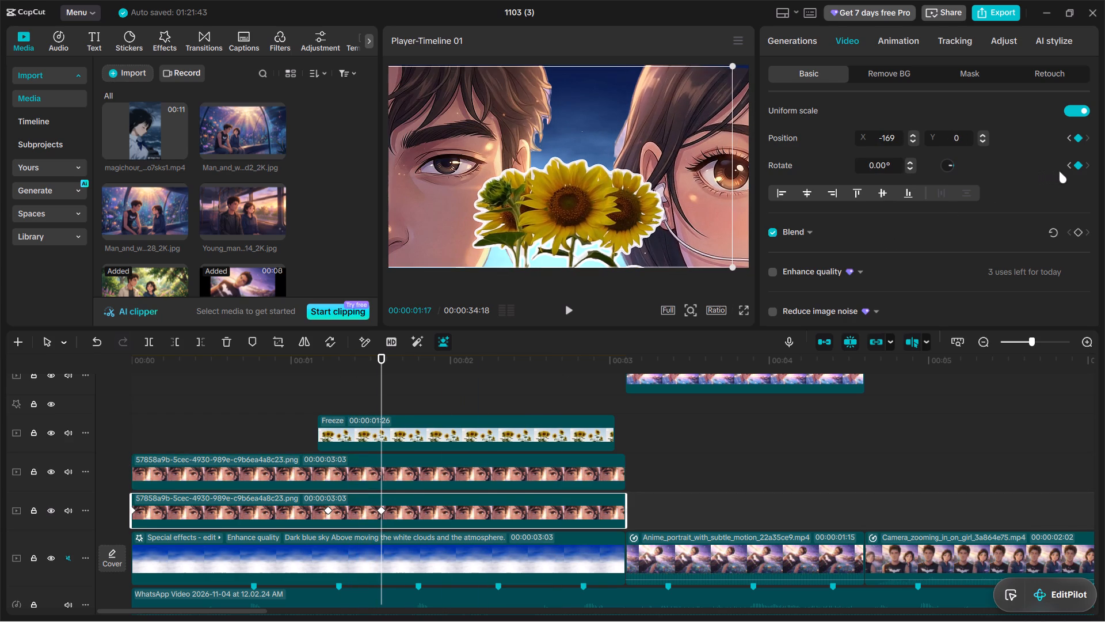
pyautogui.click(393, 474)
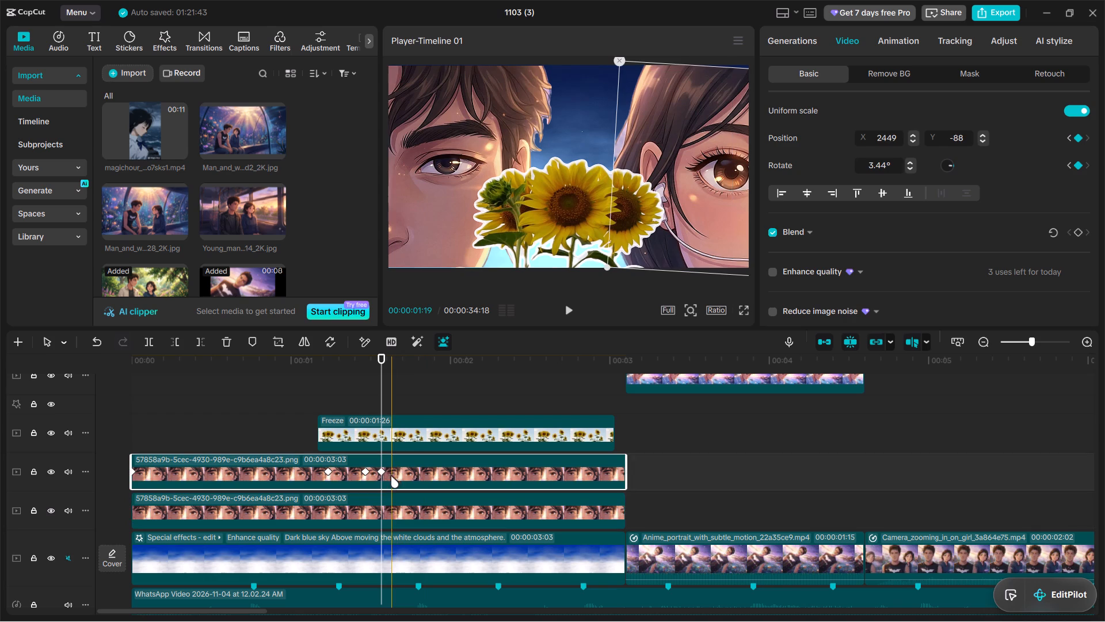
pyautogui.click(368, 509)
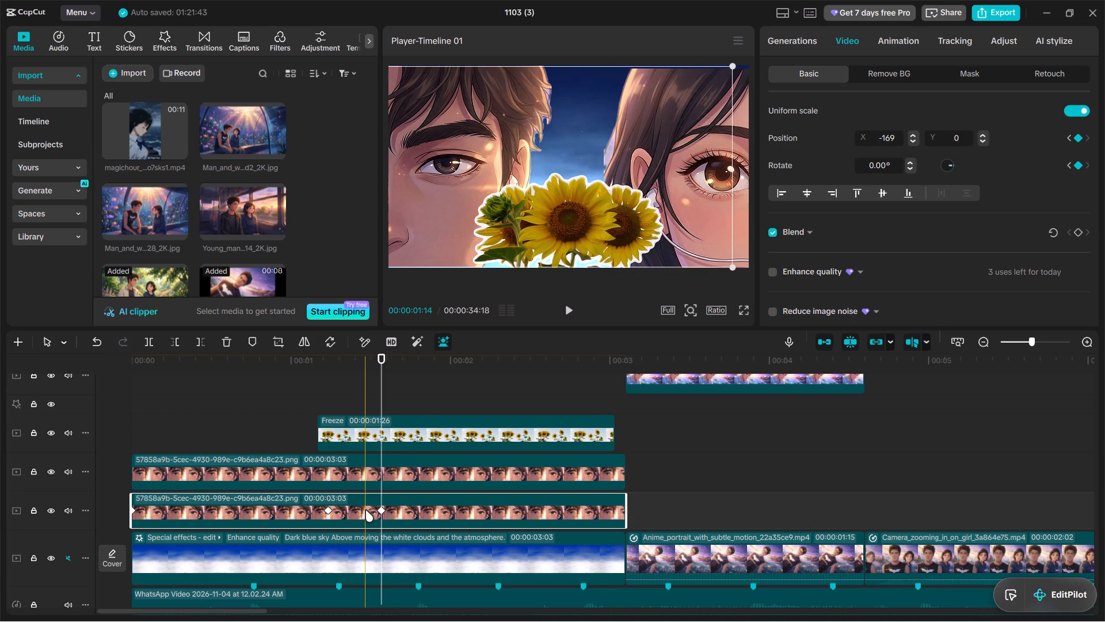
pyautogui.click(365, 510)
pyautogui.doubleClick(365, 510)
pyautogui.tripleClick(365, 504)
pyautogui.click(366, 407)
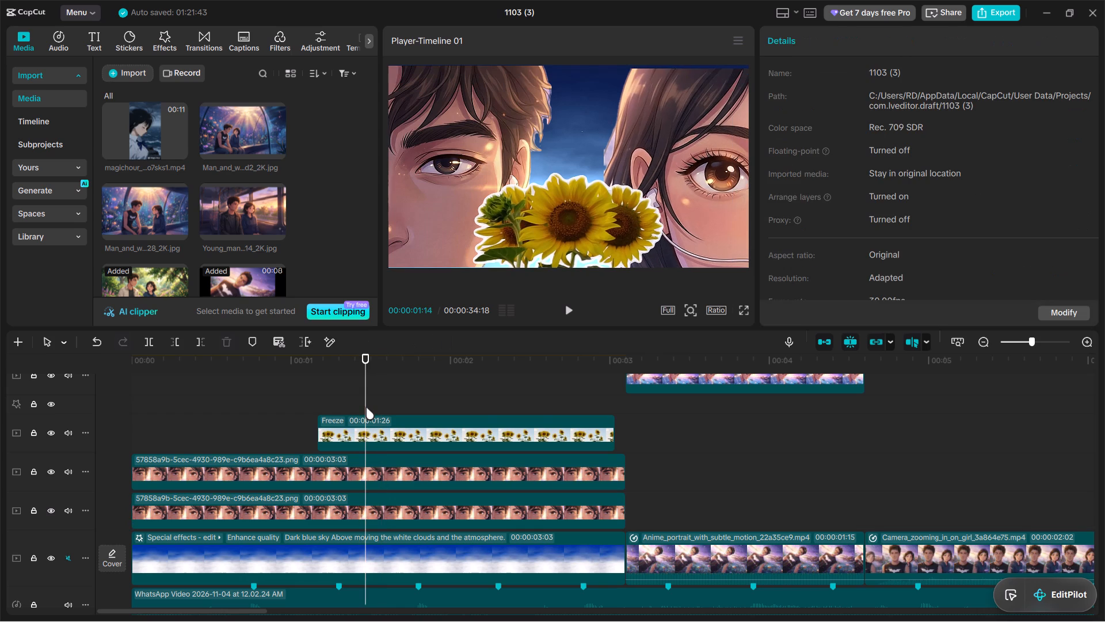
pyautogui.click(364, 514)
pyautogui.click(377, 483)
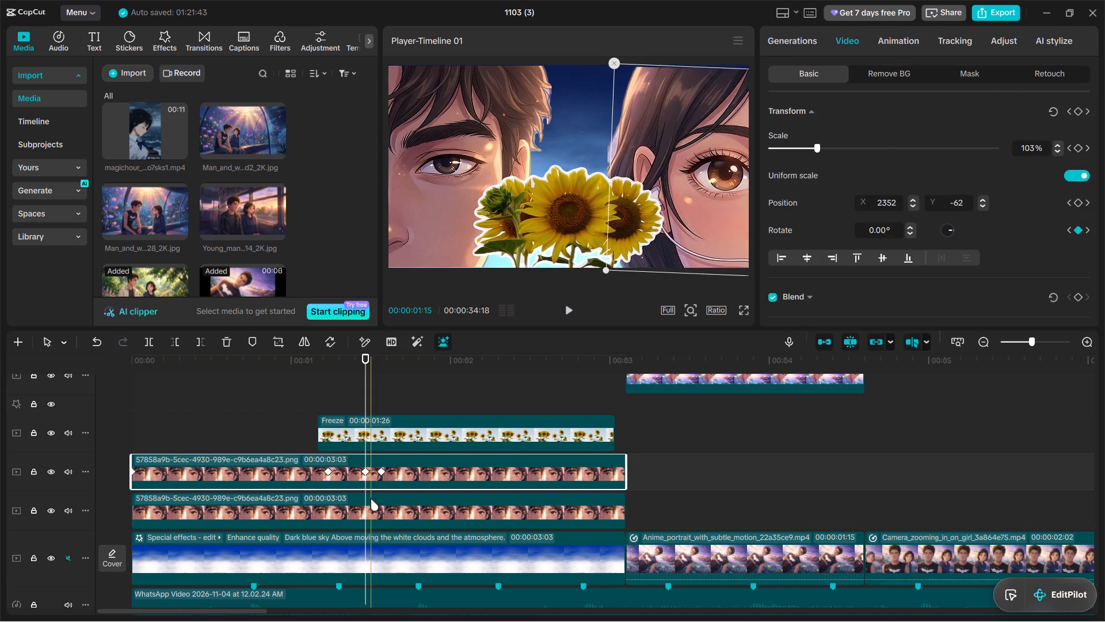
pyautogui.click(367, 508)
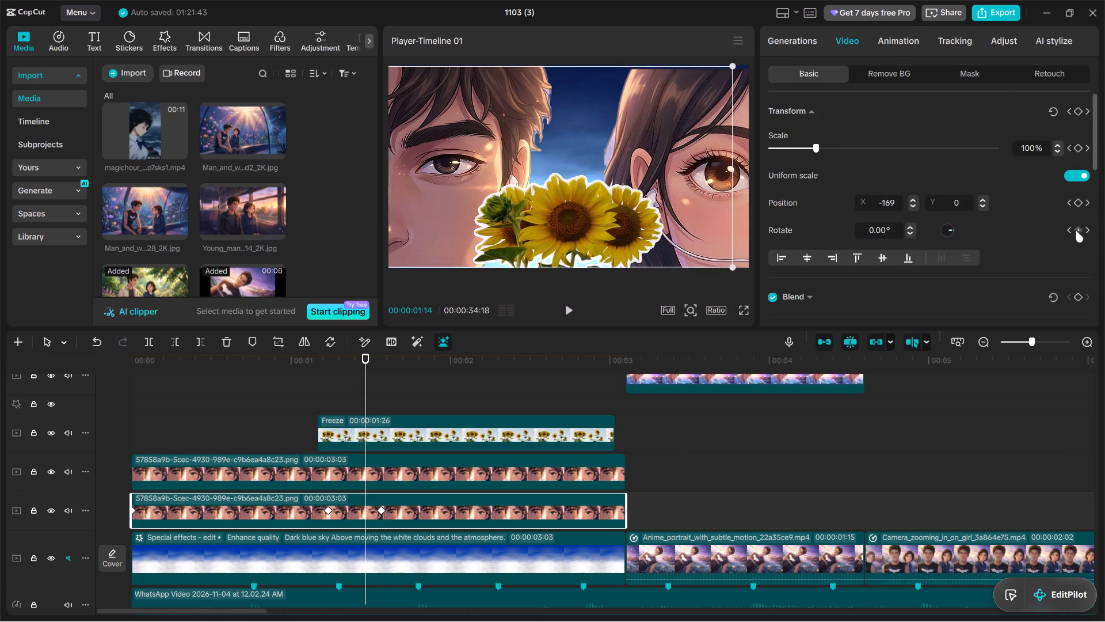
pyautogui.click(1076, 230)
# Set the boy overlay's rotation to -5.00° at its last keyframe, at 1:17.
pyautogui.click(383, 511)
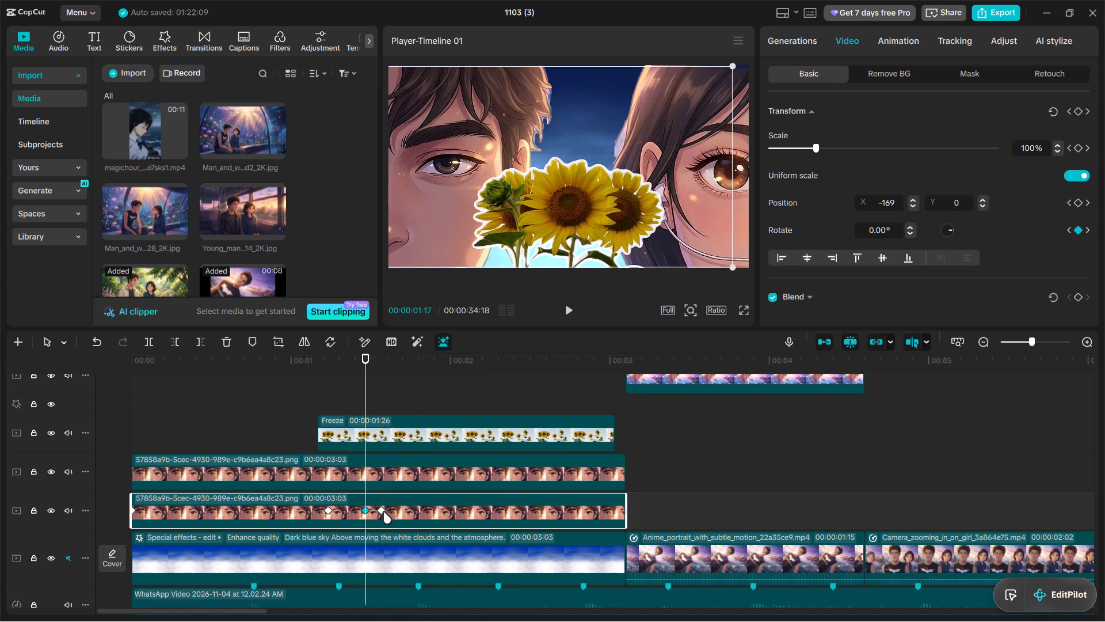
pyautogui.doubleClick(910, 229)
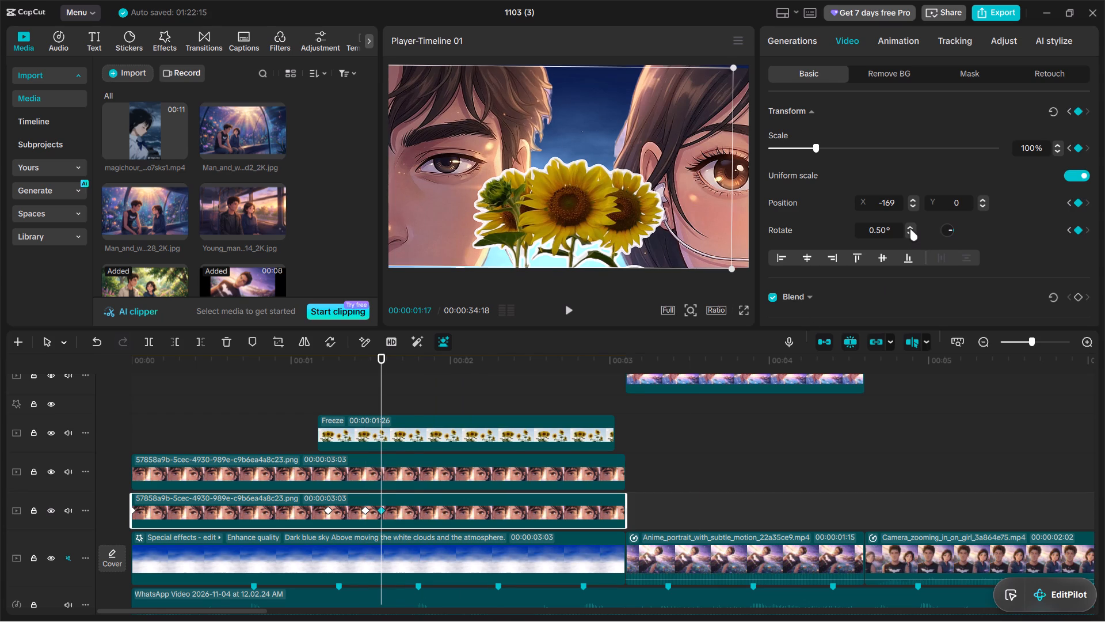
pyautogui.tripleClick(909, 233)
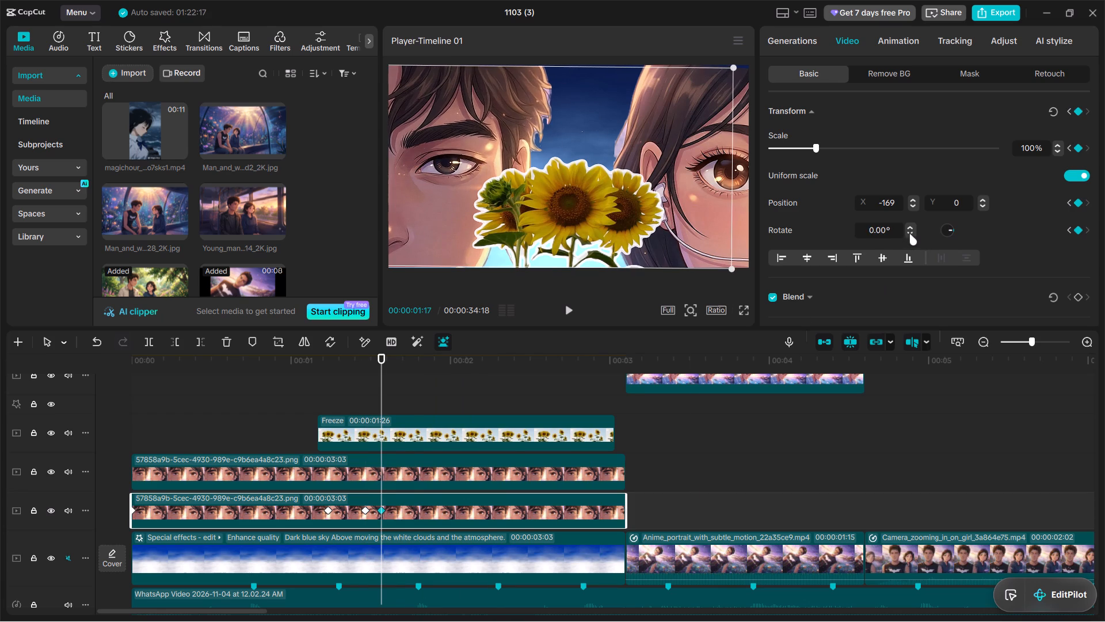
pyautogui.tripleClick(909, 233)
pyautogui.tripleClick(909, 233)
pyautogui.tripleClick(909, 233)
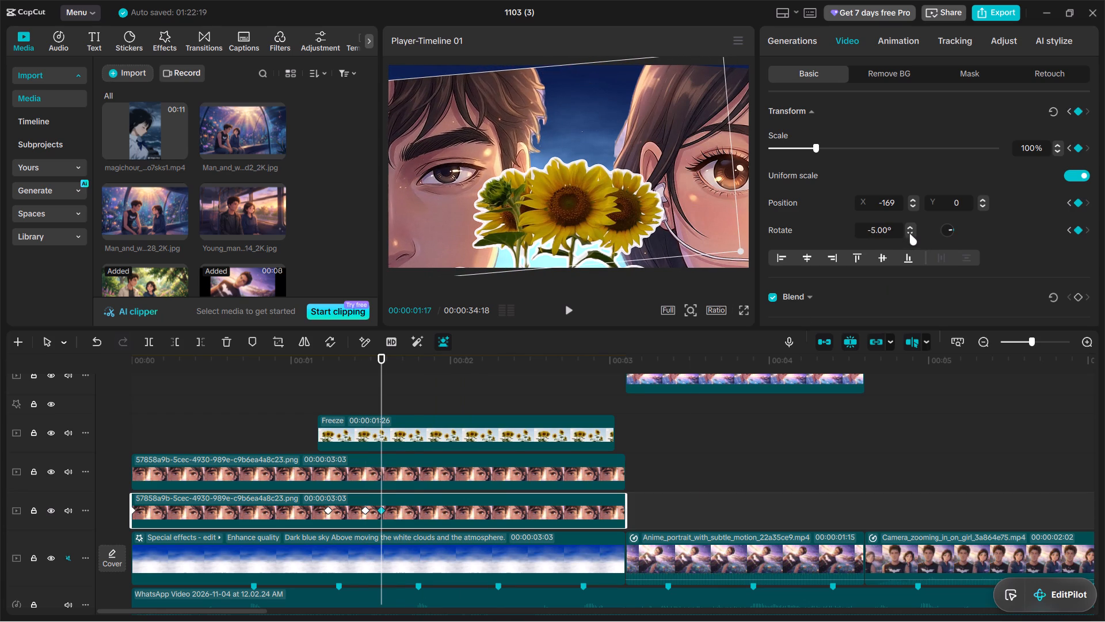
# Move the boy's overlay away from the girl at the 1:17 keyframe, to about X -602, Y 81.
pyautogui.moveTo(653, 230); pyautogui.dragTo(615, 222)
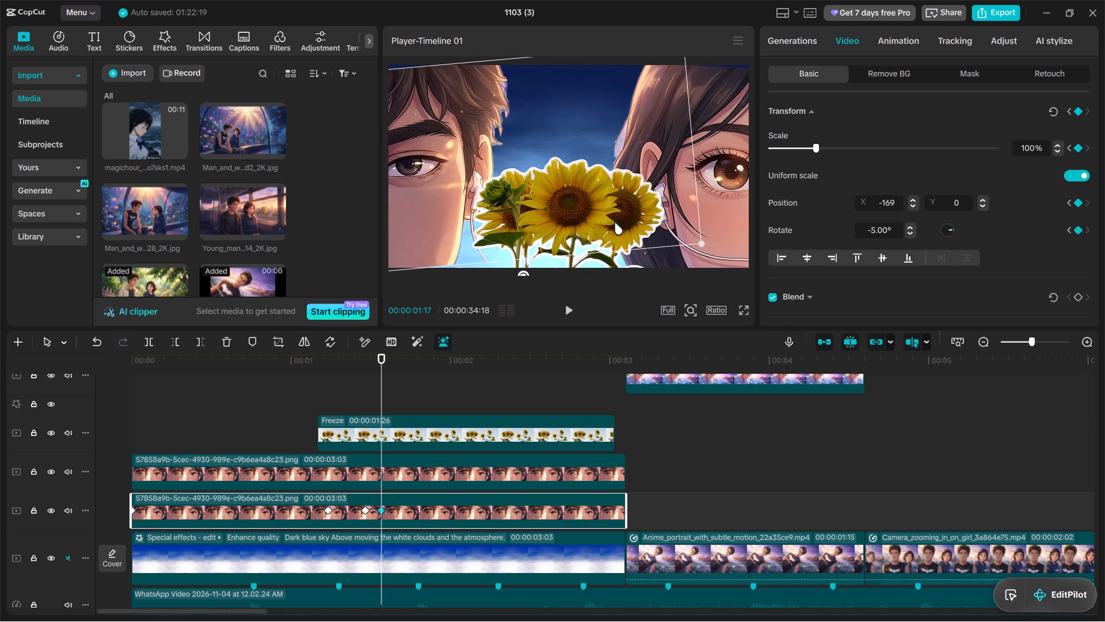
pyautogui.moveTo(615, 222); pyautogui.dragTo(613, 222)
# Move the girl's overlay farther from the boy at the 1:17 keyframe, to about X 2594, Y -84.
pyautogui.click(735, 217)
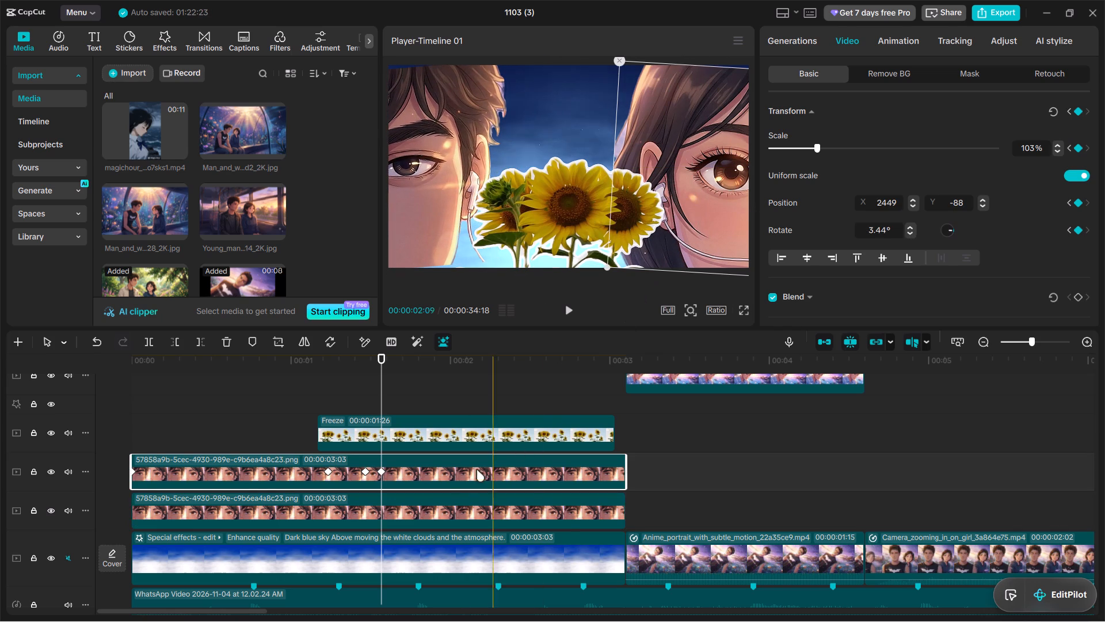
pyautogui.click(420, 507)
pyautogui.click(380, 507)
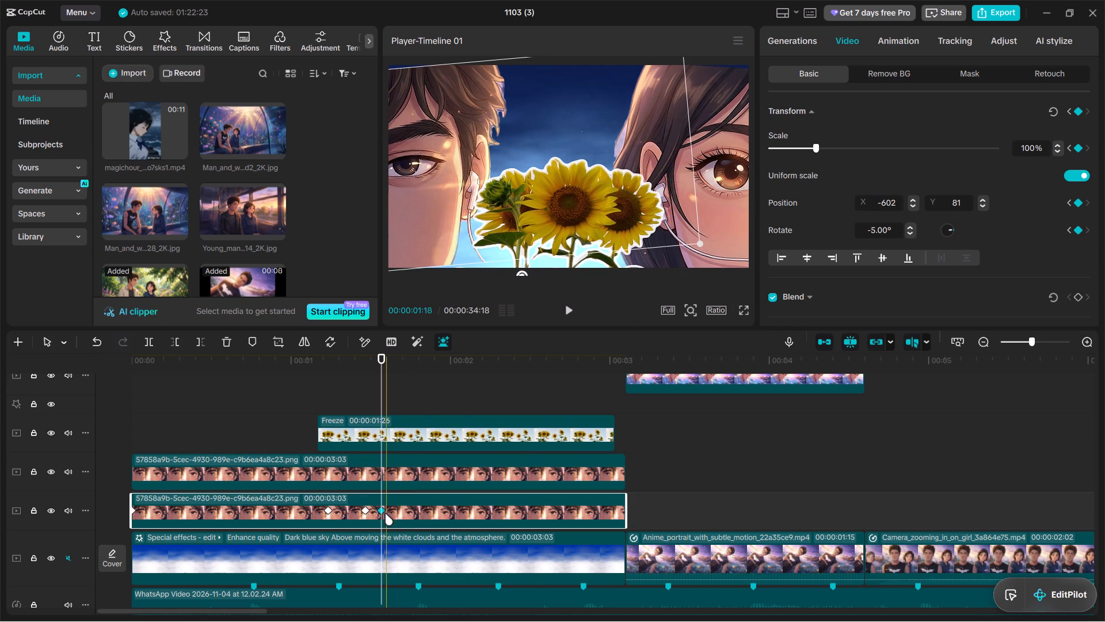
pyautogui.click(719, 242)
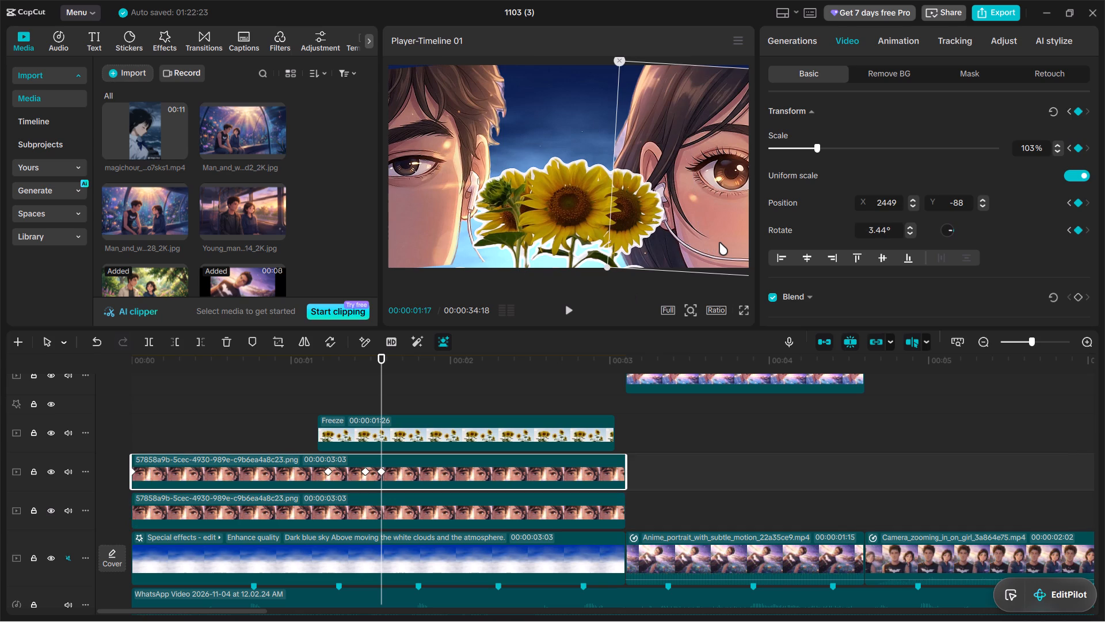
pyautogui.moveTo(719, 242); pyautogui.dragTo(733, 242)
# Play back the opening to check how the boy and girl overlays move apart as the sunflowers enter.
pyautogui.click(283, 376)
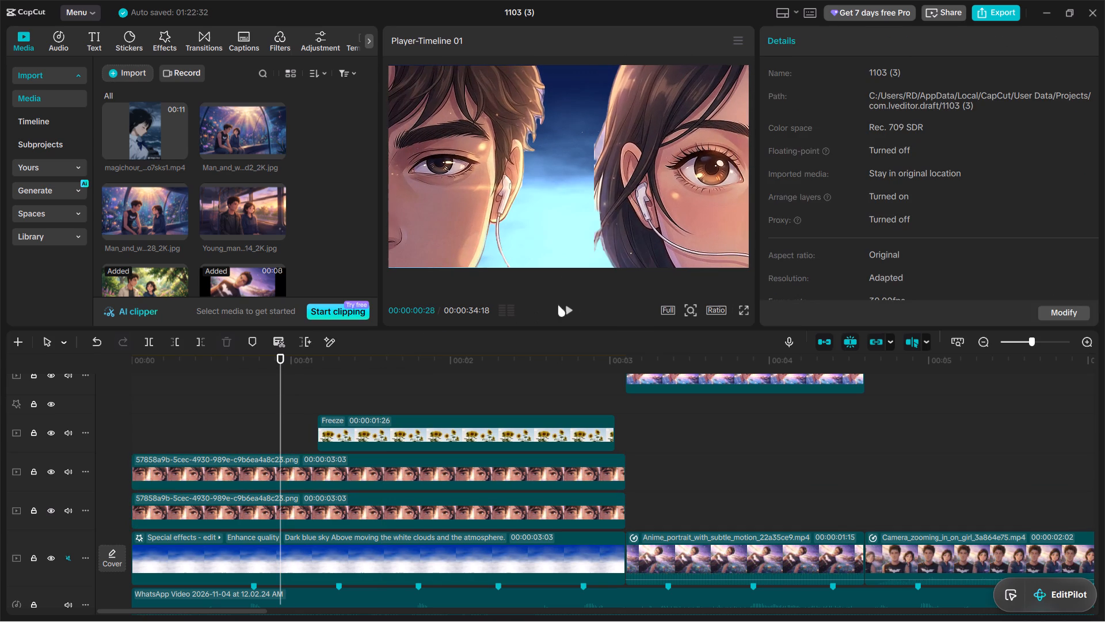
pyautogui.click(566, 308)
pyautogui.click(570, 308)
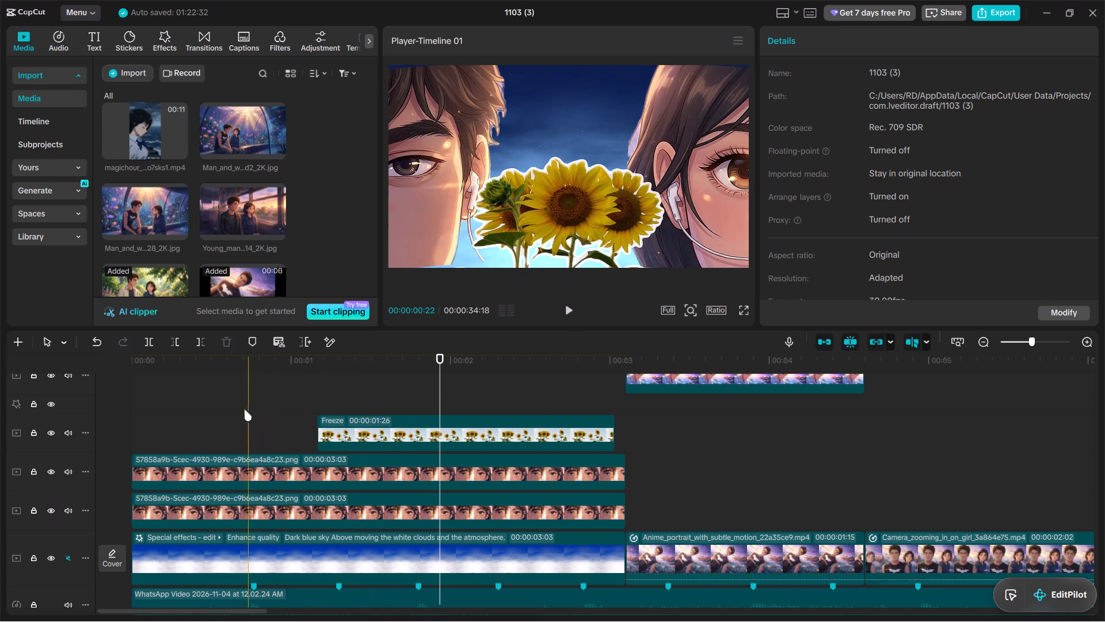
pyautogui.click(242, 408)
pyautogui.click(570, 311)
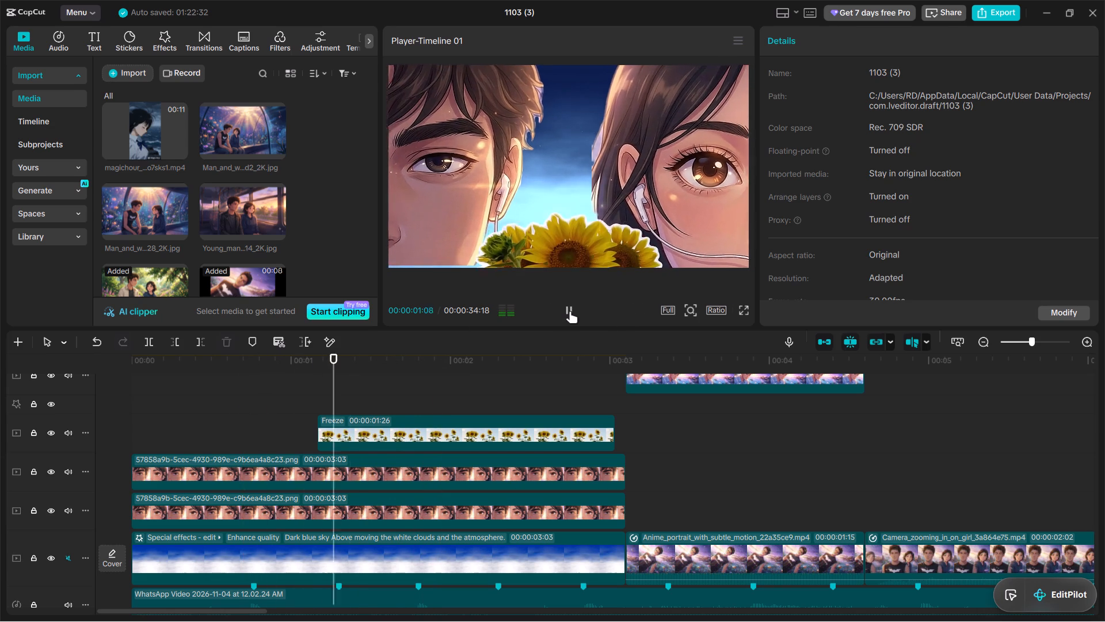
pyautogui.click(570, 311)
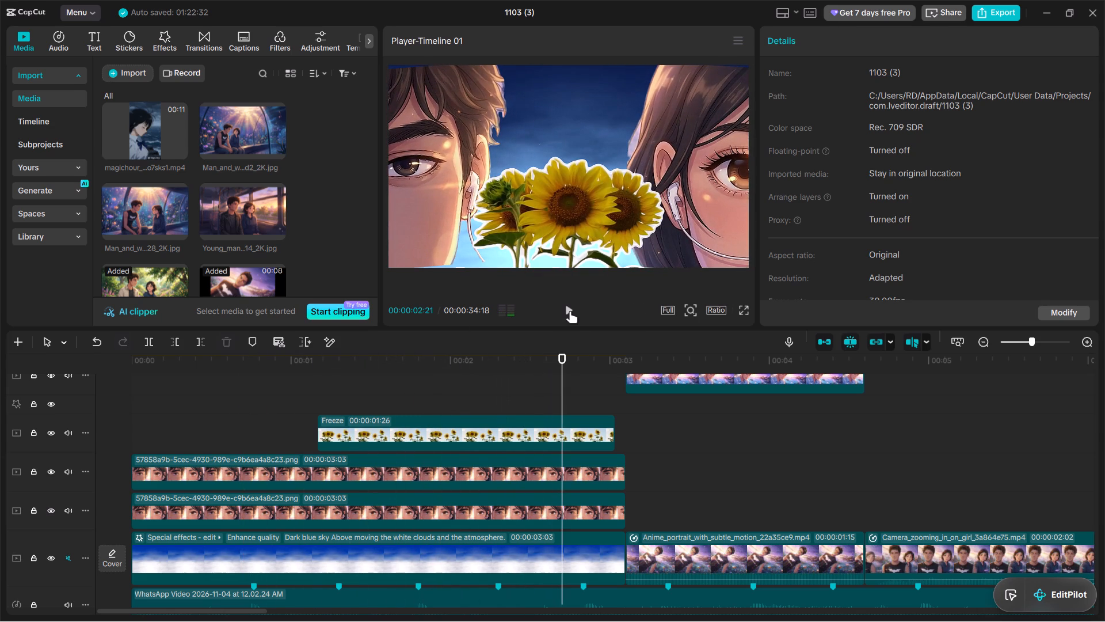
pyautogui.click(472, 403)
# Set the girl overlay's scale to 108% at its 1:17 keyframe.
pyautogui.click(405, 471)
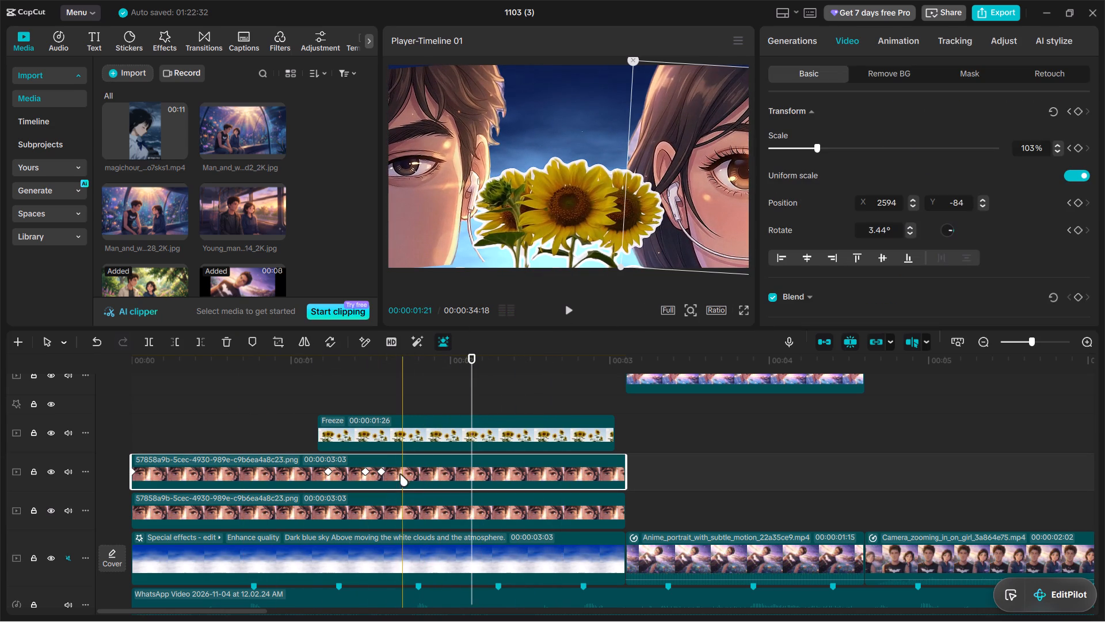
pyautogui.click(381, 473)
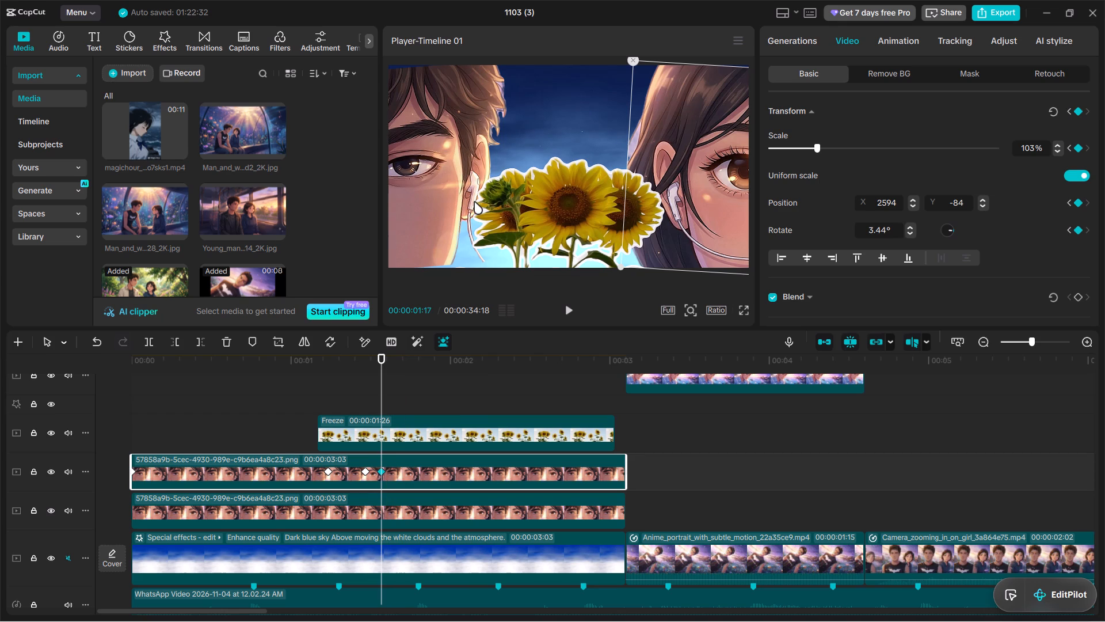
pyautogui.click(818, 149)
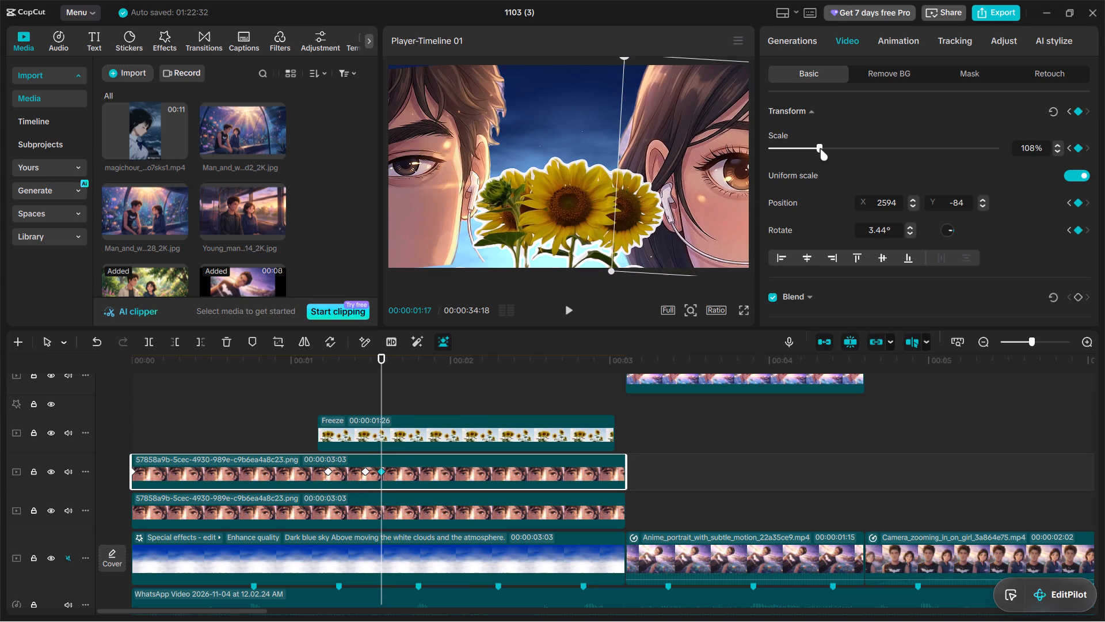
# Set the boy overlay's scale to 104% at its 1:17 keyframe.
pyautogui.click(429, 506)
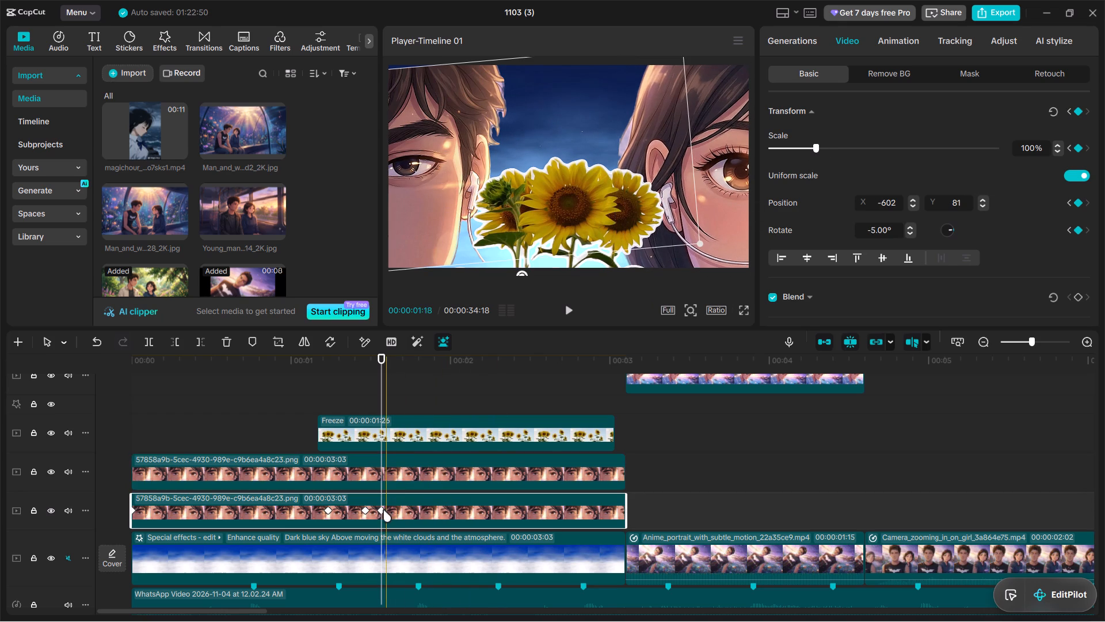
pyautogui.click(381, 510)
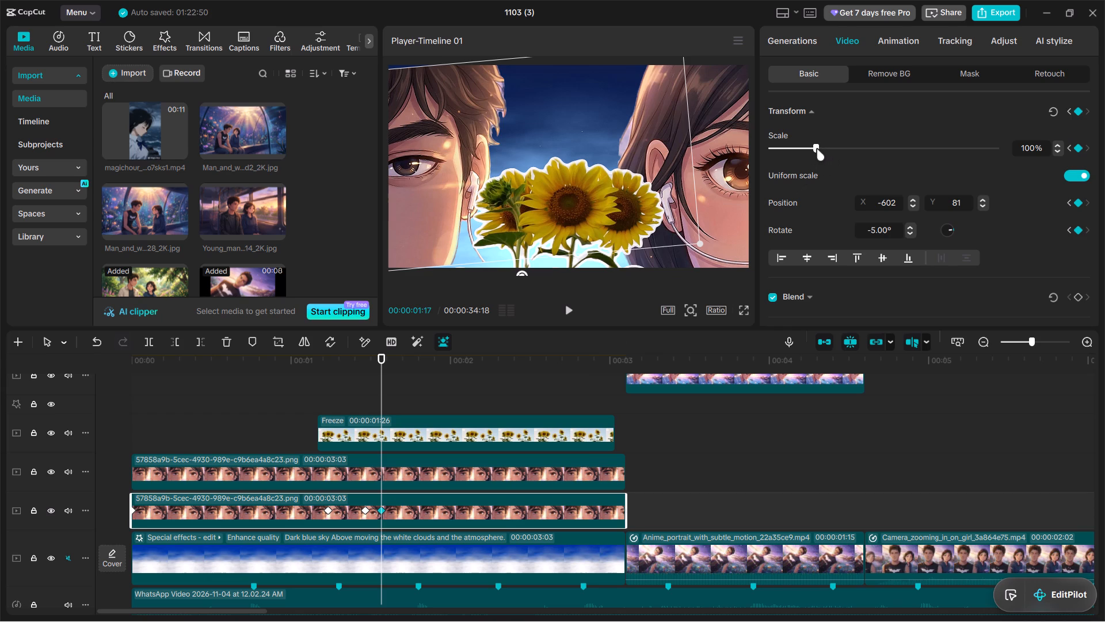
pyautogui.click(817, 149)
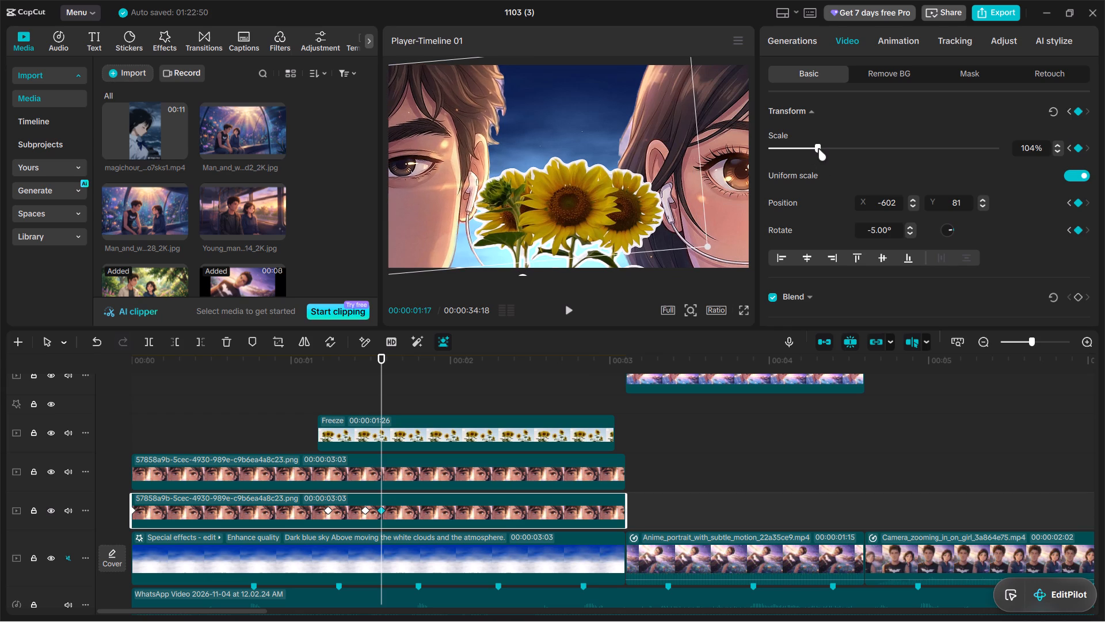
# Play back the opening to check the enlarged boy and girl overlays through to the next scene.
pyautogui.click(285, 407)
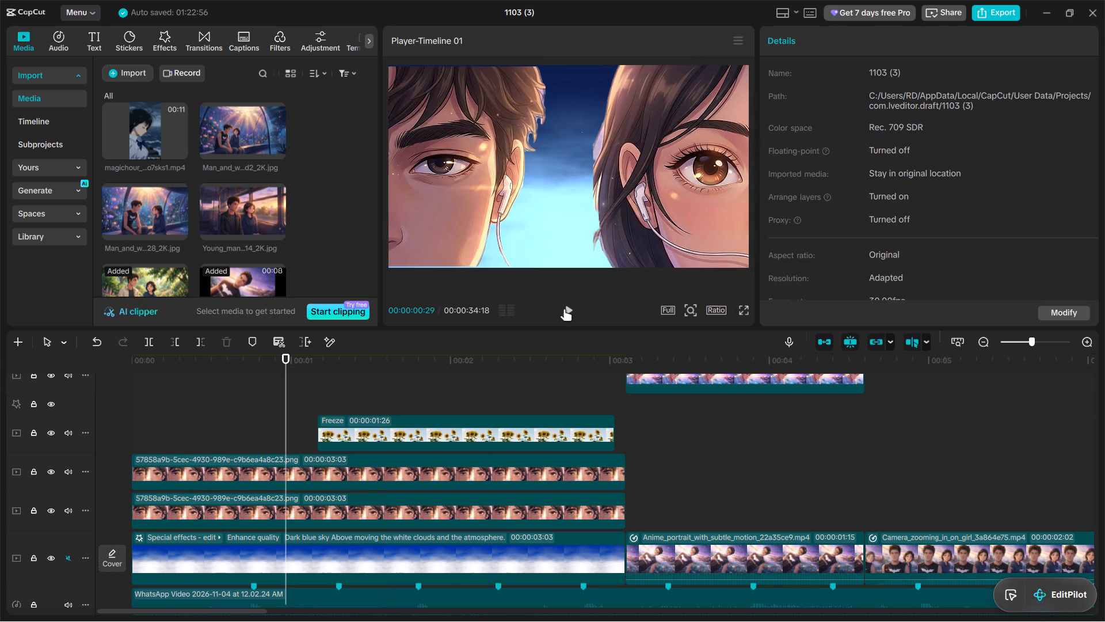
pyautogui.click(569, 308)
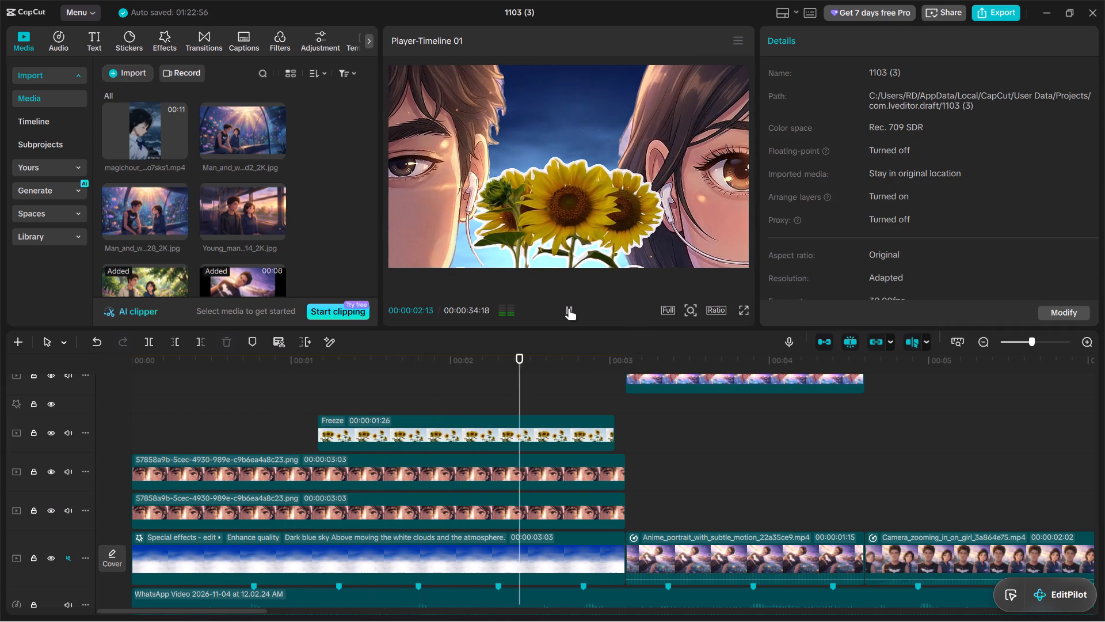
pyautogui.click(569, 308)
pyautogui.click(268, 416)
pyautogui.click(567, 312)
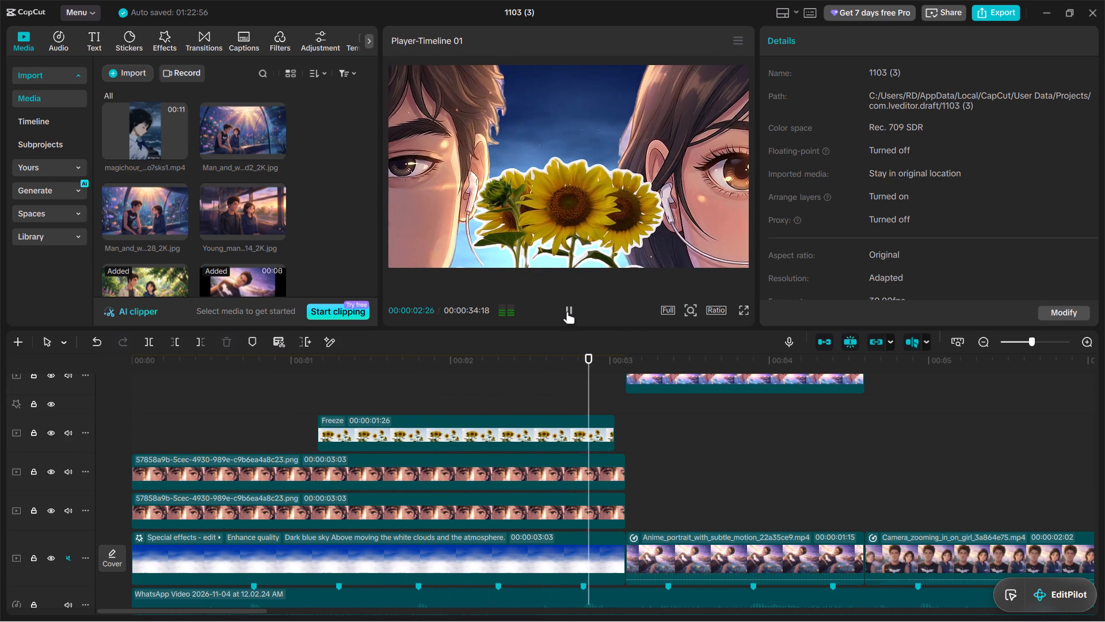
pyautogui.click(567, 312)
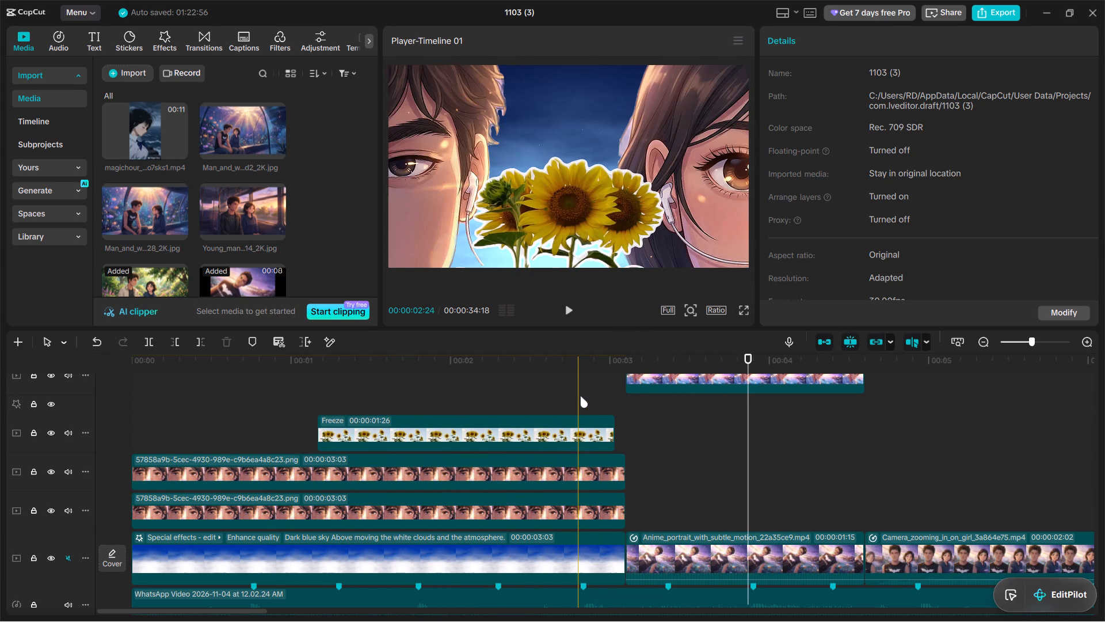
# Move the upper-body boy overlay clip earlier to start at about 3:00, and play the transition.
pyautogui.click(580, 396)
pyautogui.click(622, 397)
pyautogui.moveTo(622, 397); pyautogui.dragTo(573, 397)
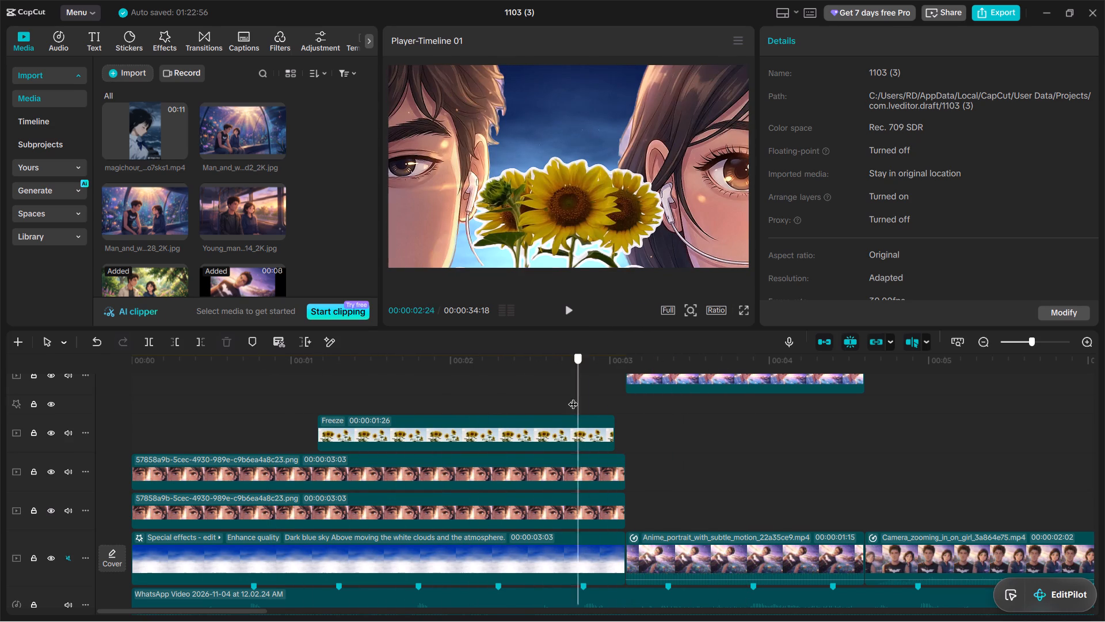
pyautogui.moveTo(573, 397); pyautogui.dragTo(582, 401)
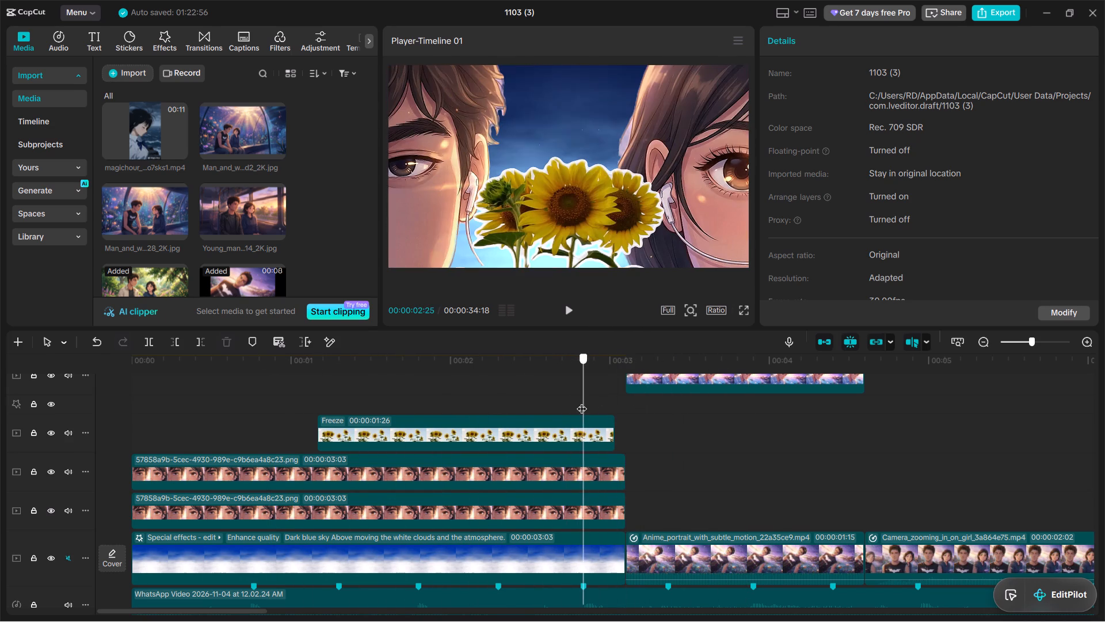
pyautogui.moveTo(582, 401); pyautogui.dragTo(617, 404)
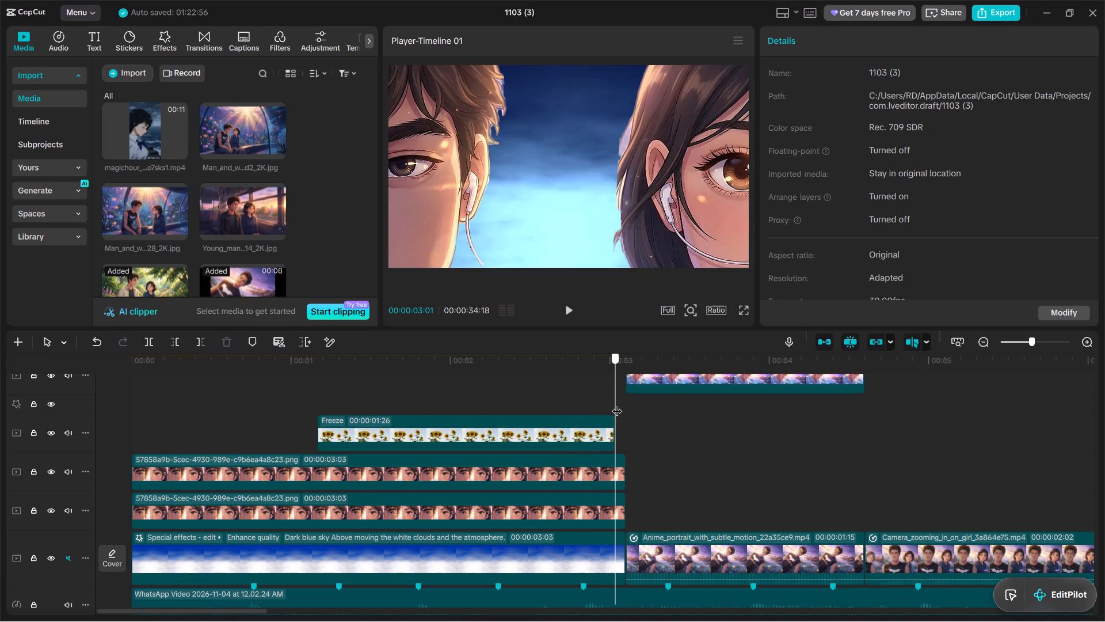
pyautogui.moveTo(617, 404); pyautogui.dragTo(615, 404)
pyautogui.moveTo(694, 378); pyautogui.dragTo(676, 378)
pyautogui.click(551, 389)
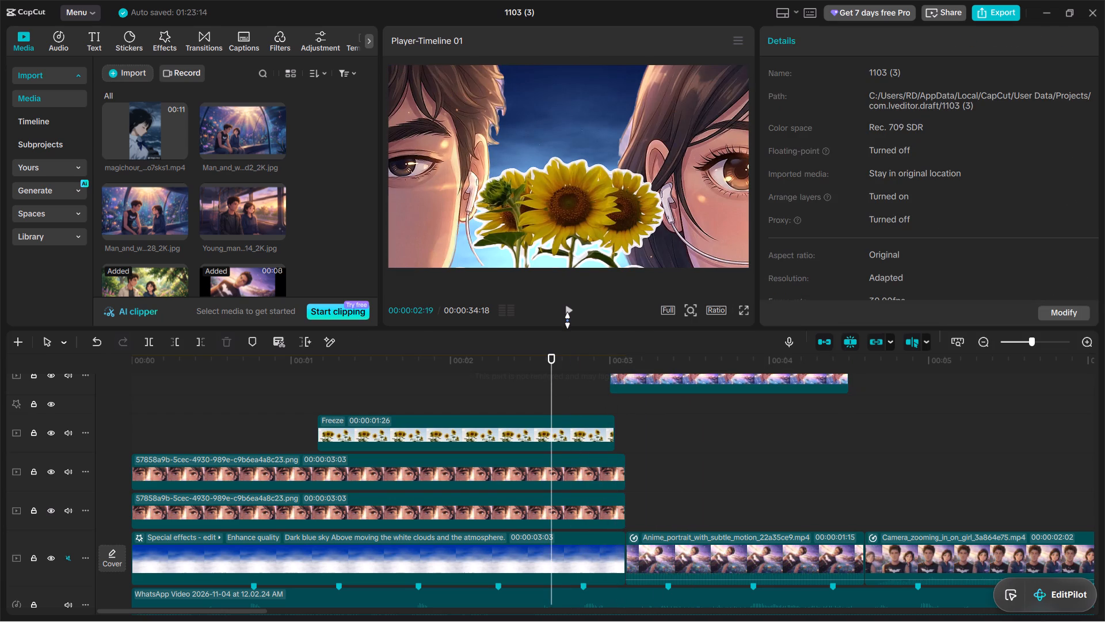
pyautogui.click(567, 317)
pyautogui.click(567, 317)
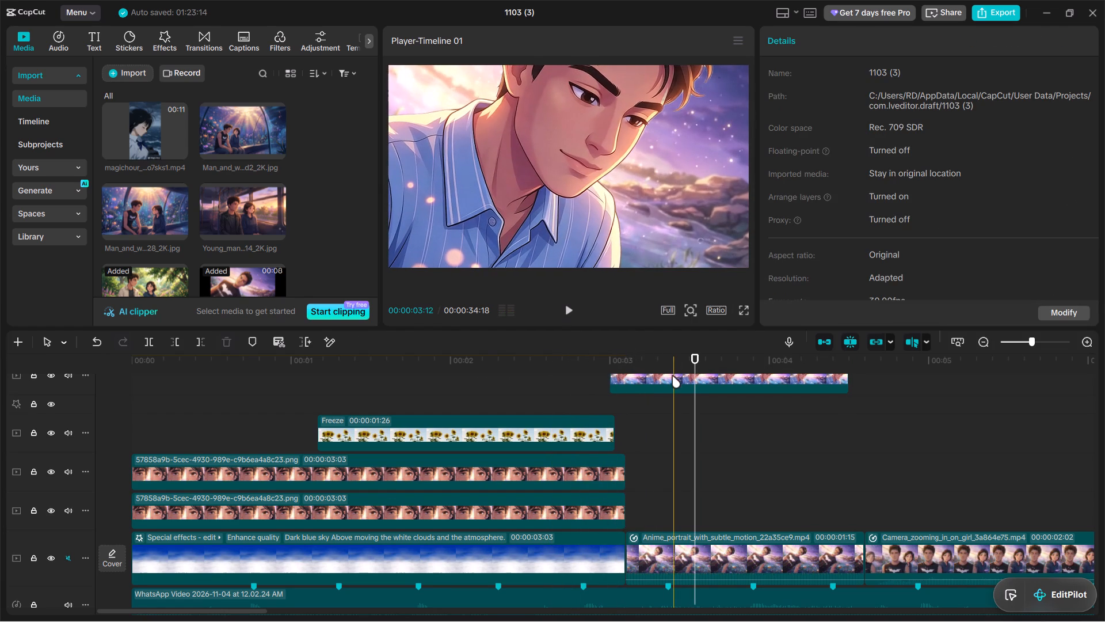
# Extend the start of the change_boy_outfit_only_show_upper_body_of_boy.png clip back to about 2:19, for a duration of 1:26.
pyautogui.click(676, 379)
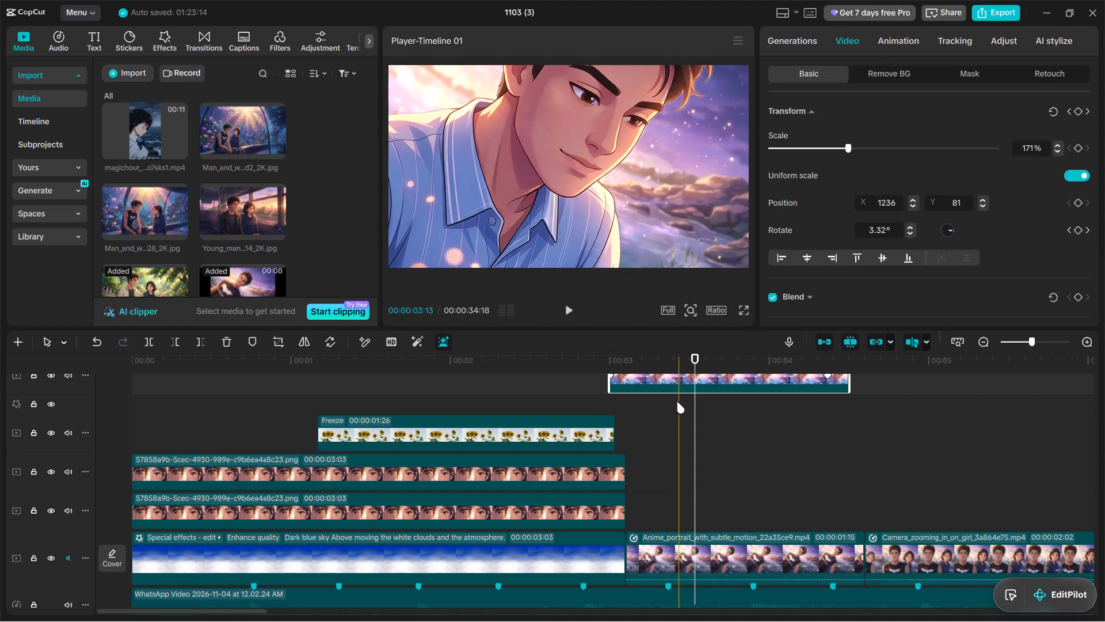
pyautogui.scroll(3, 692, 454)
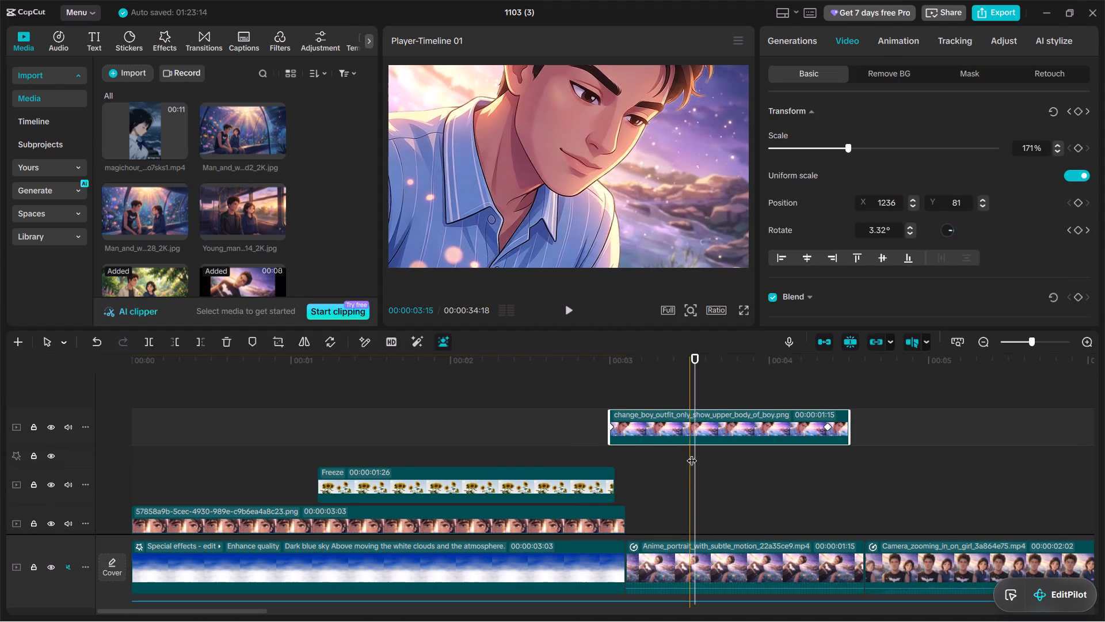
pyautogui.moveTo(609, 427); pyautogui.dragTo(554, 430)
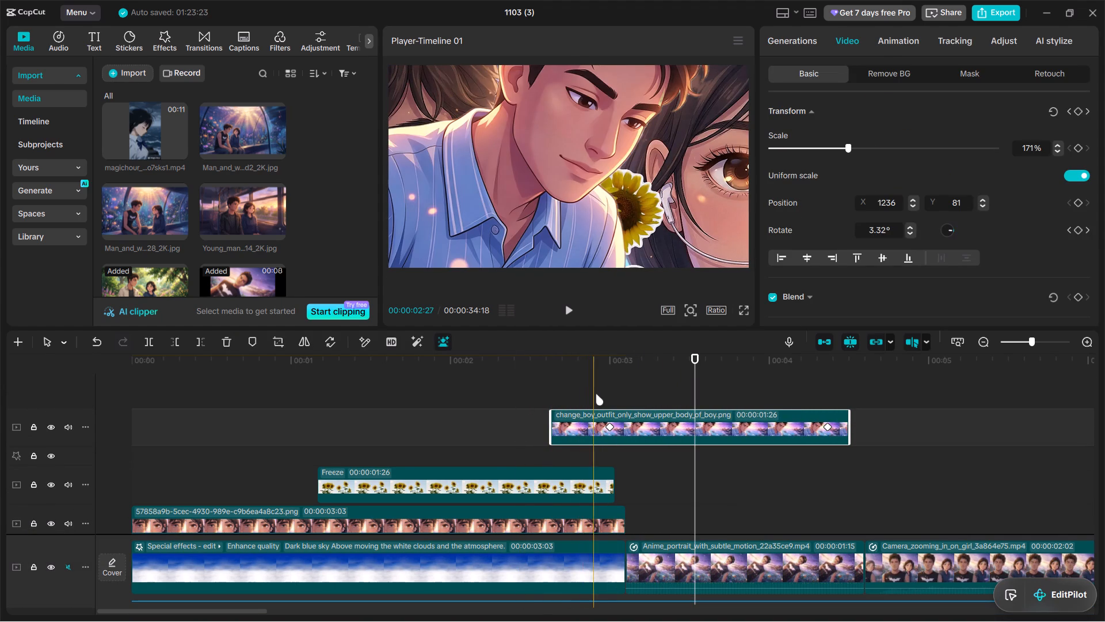
# Add a transform keyframe near the start of the upper-body boy clip, at 2:20.
pyautogui.click(558, 395)
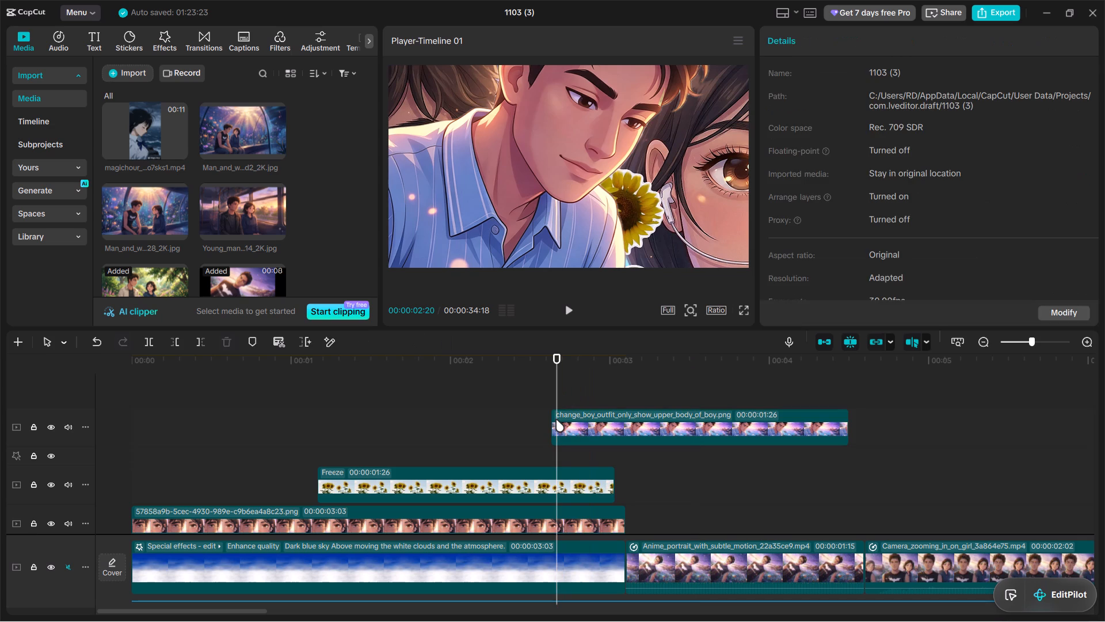
pyautogui.click(556, 419)
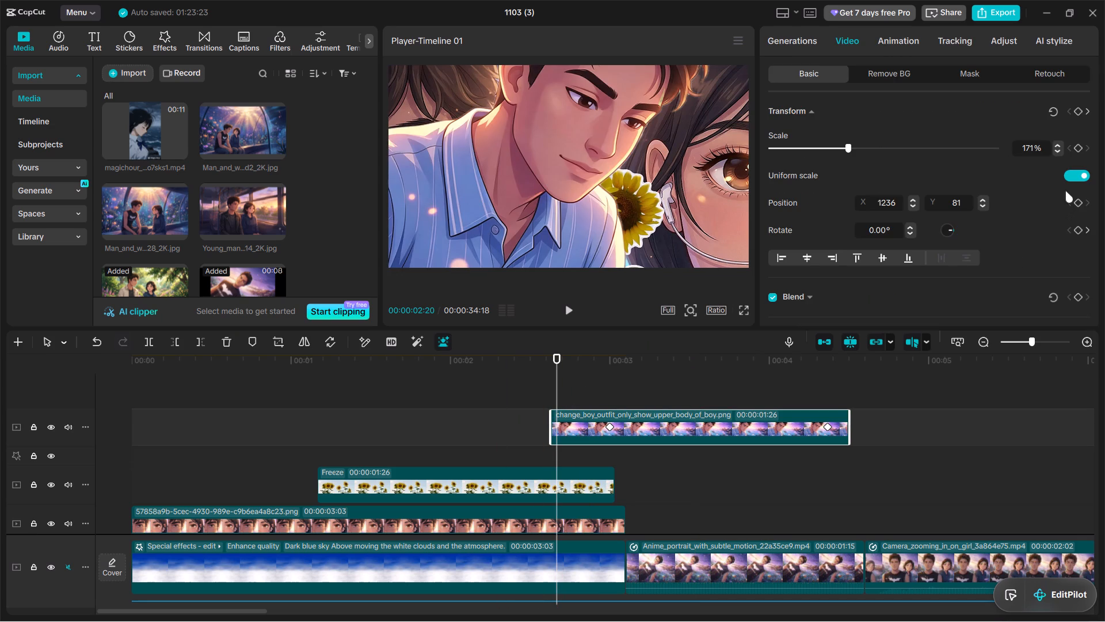
pyautogui.click(1076, 113)
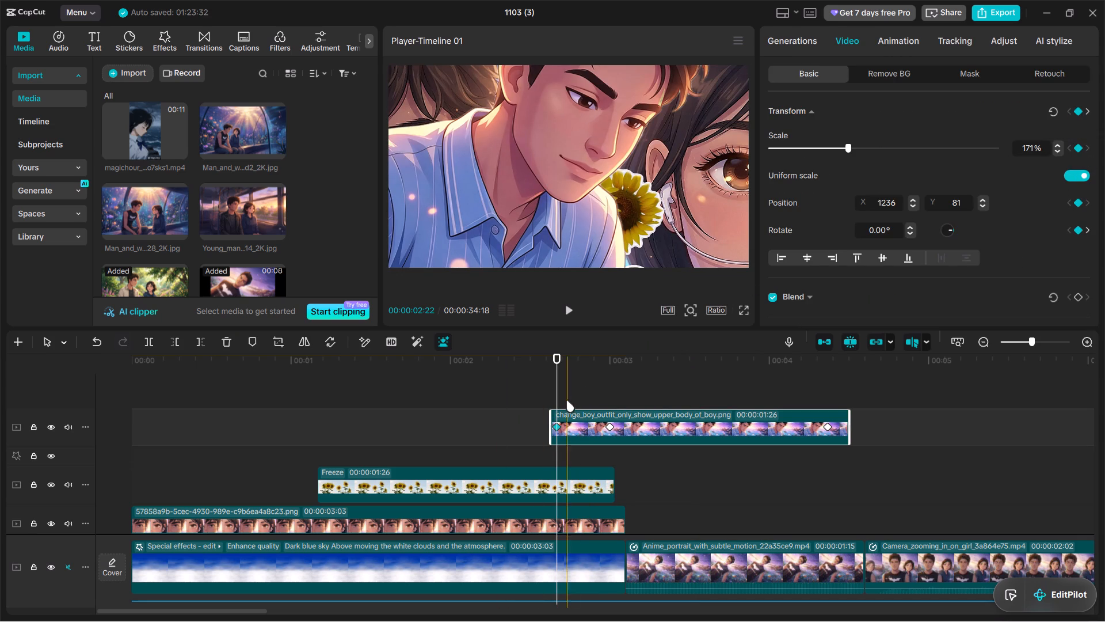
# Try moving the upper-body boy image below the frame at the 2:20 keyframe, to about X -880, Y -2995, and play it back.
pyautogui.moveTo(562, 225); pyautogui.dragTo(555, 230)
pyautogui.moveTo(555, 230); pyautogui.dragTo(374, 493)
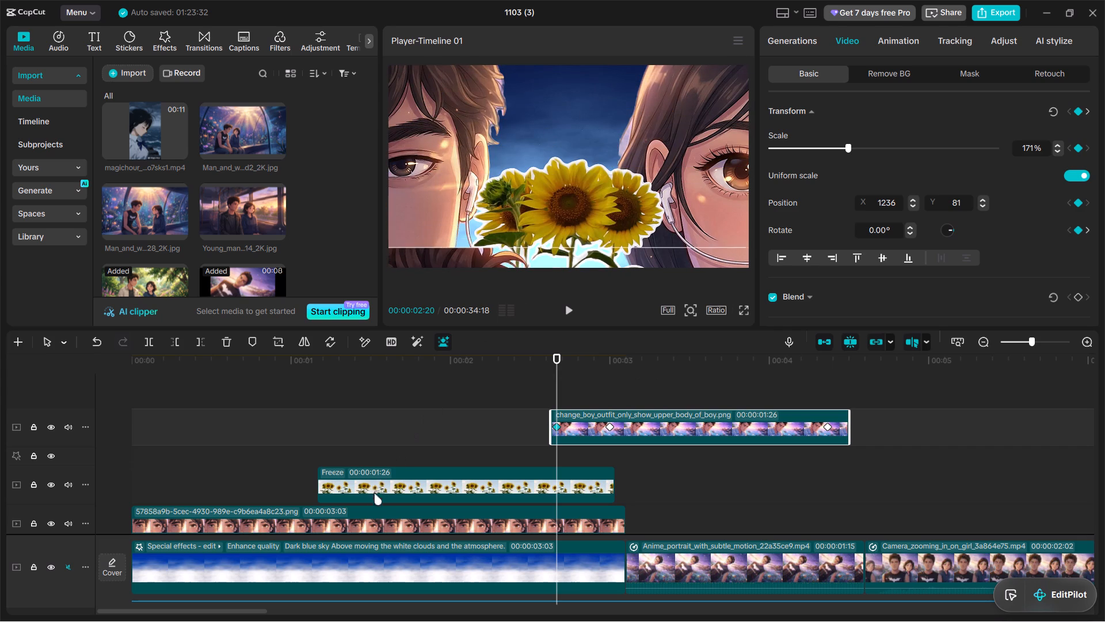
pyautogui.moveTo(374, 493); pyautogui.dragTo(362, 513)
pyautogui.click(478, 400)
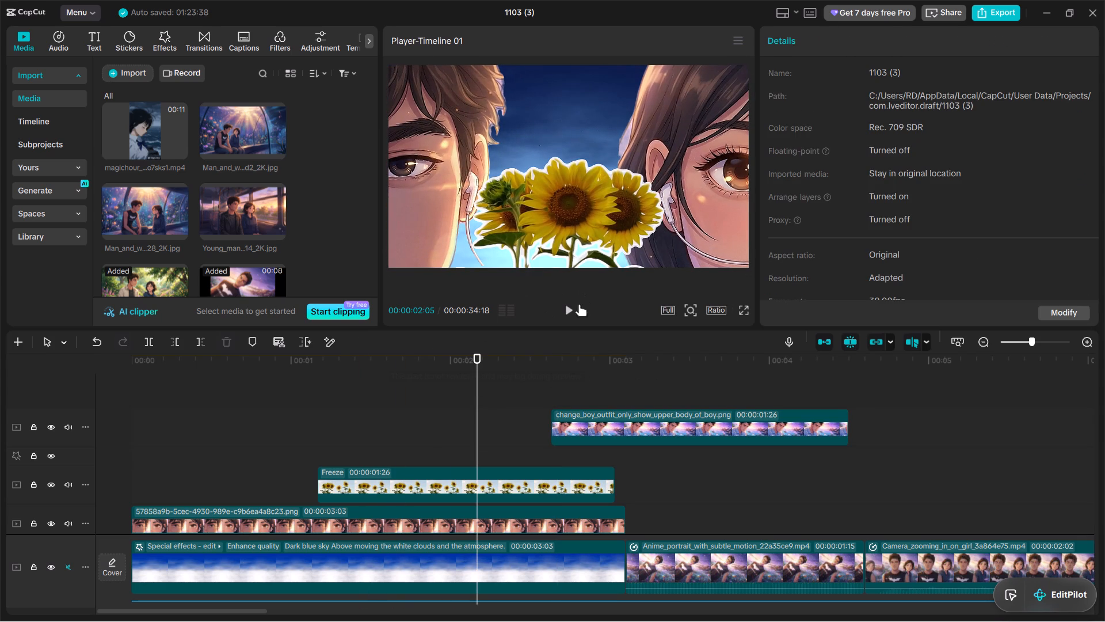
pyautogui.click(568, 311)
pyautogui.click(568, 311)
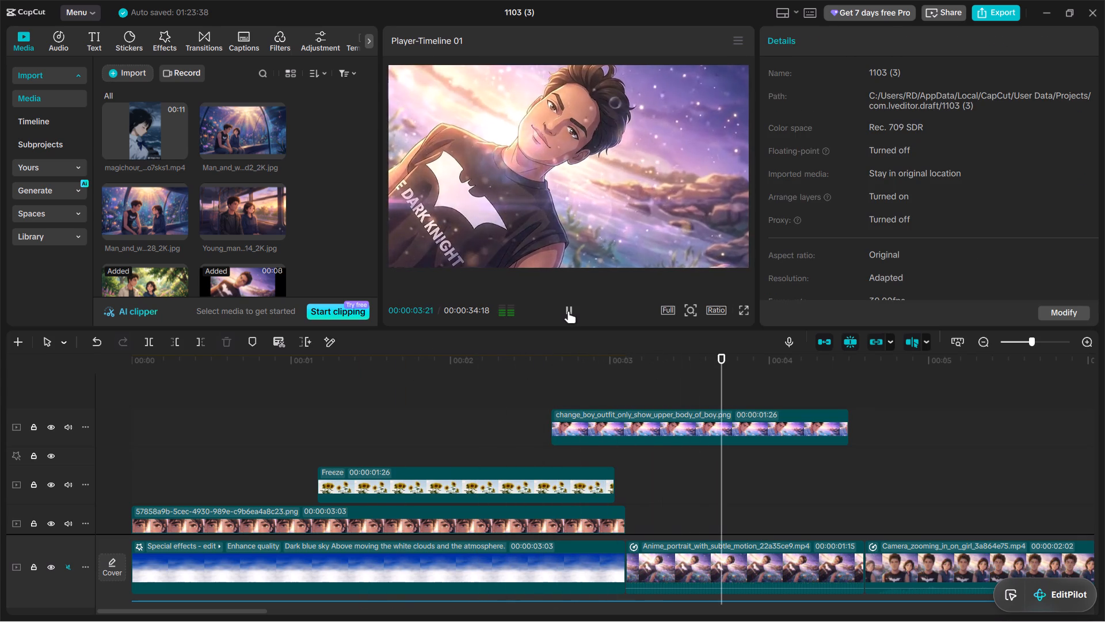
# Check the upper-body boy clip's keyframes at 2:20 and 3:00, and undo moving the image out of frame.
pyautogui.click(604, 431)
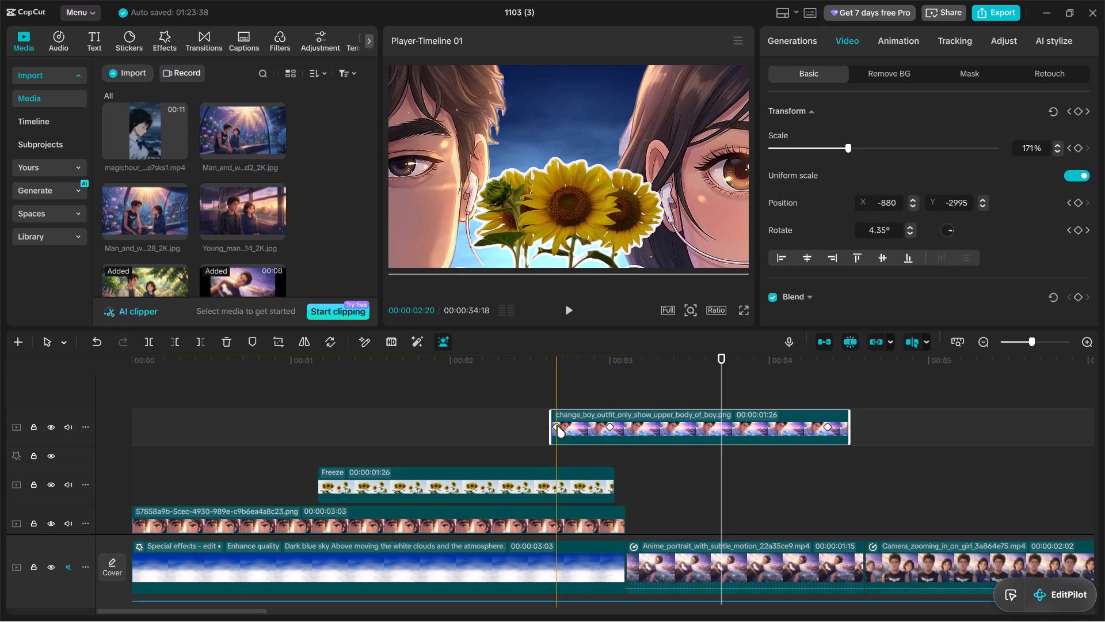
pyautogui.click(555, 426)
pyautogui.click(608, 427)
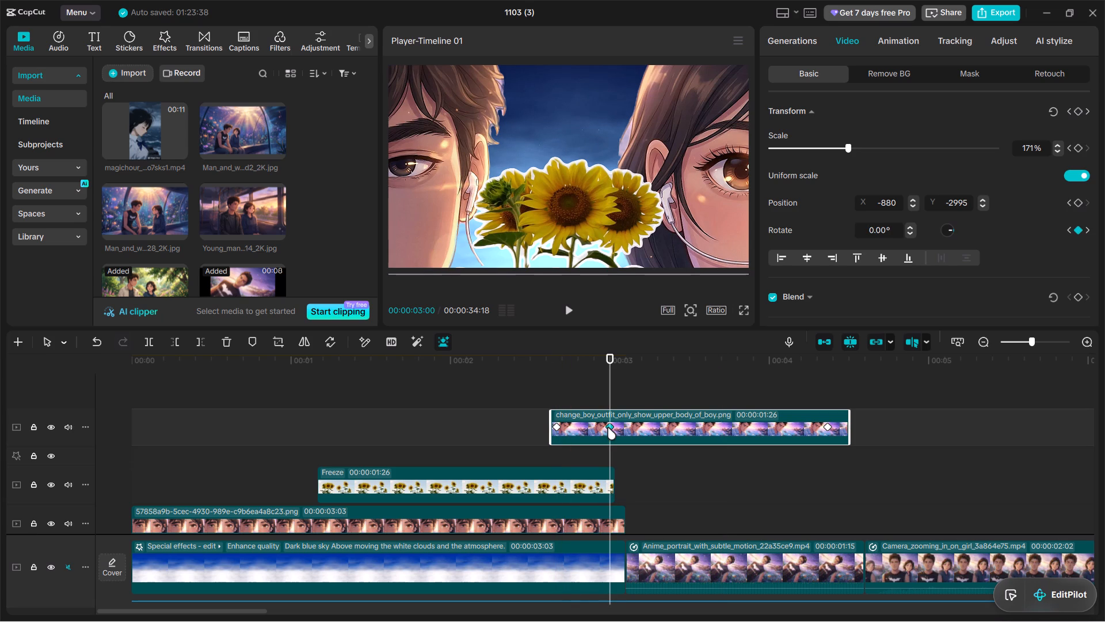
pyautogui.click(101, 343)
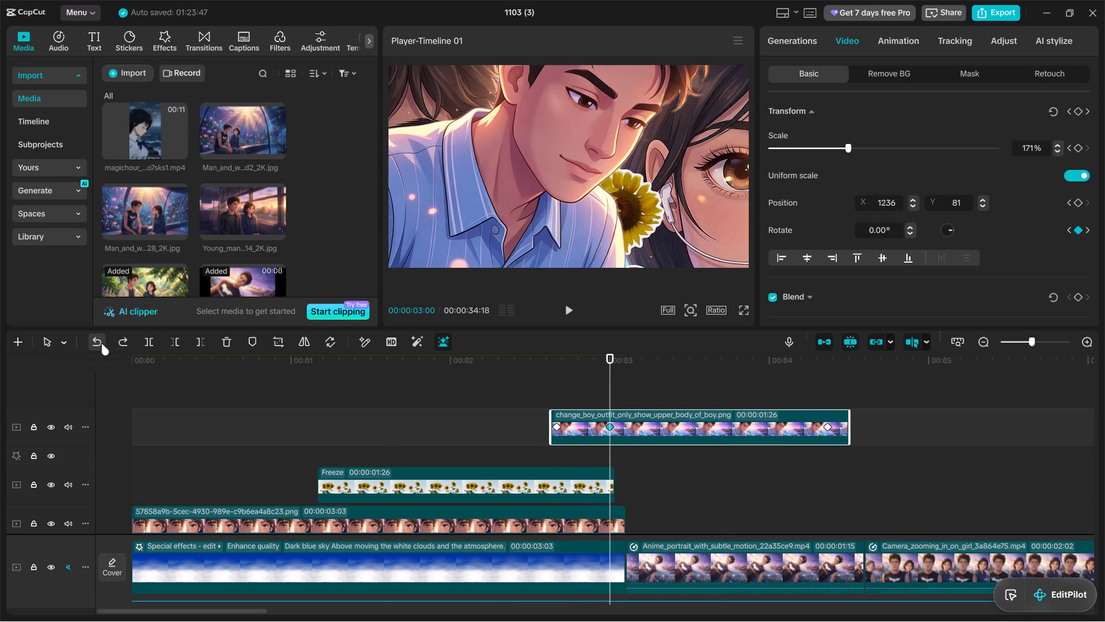
# Add a transform keyframe to the upper-body boy clip at 3:00.
pyautogui.click(1081, 109)
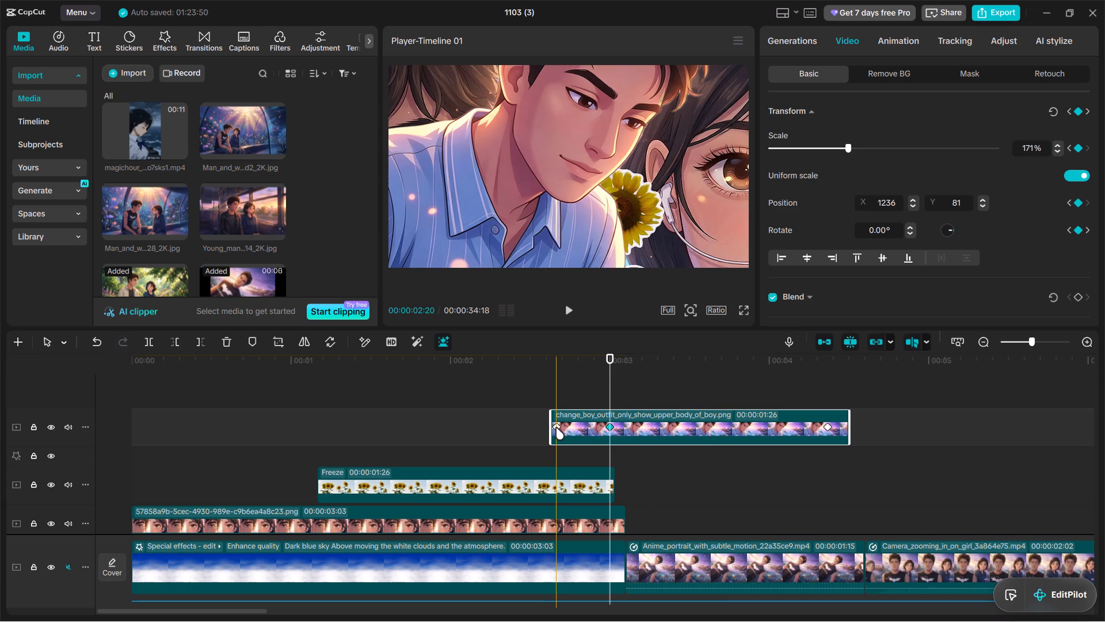
# Move the upper-body boy image below the frame at the 2:20 keyframe, to about X -573, Y -2930, and play back the entrance.
pyautogui.click(556, 427)
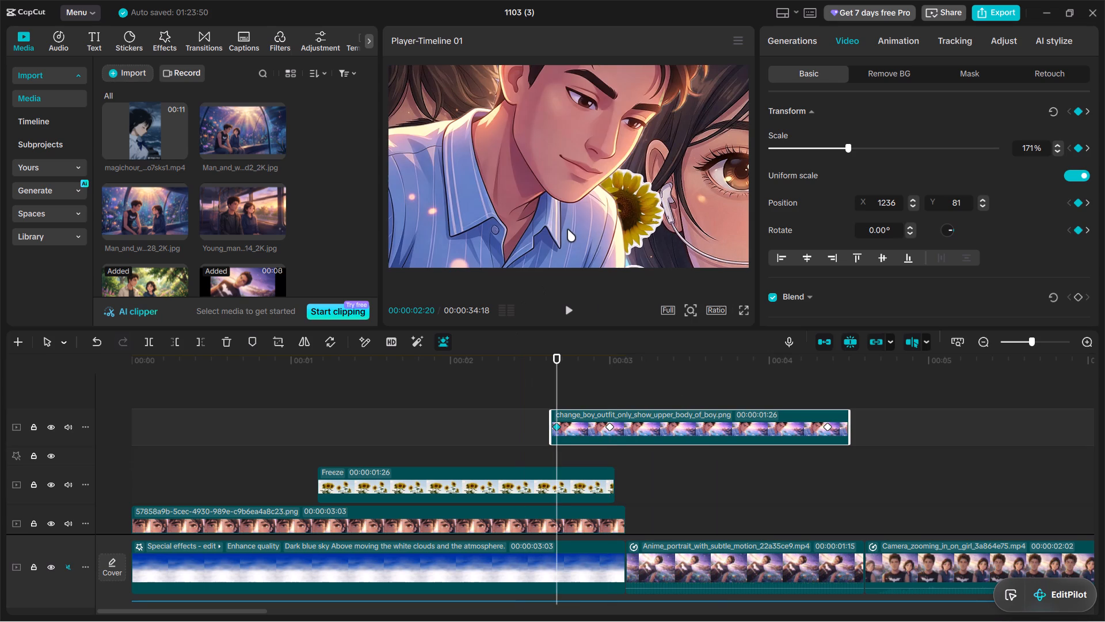
pyautogui.moveTo(543, 223); pyautogui.dragTo(430, 399)
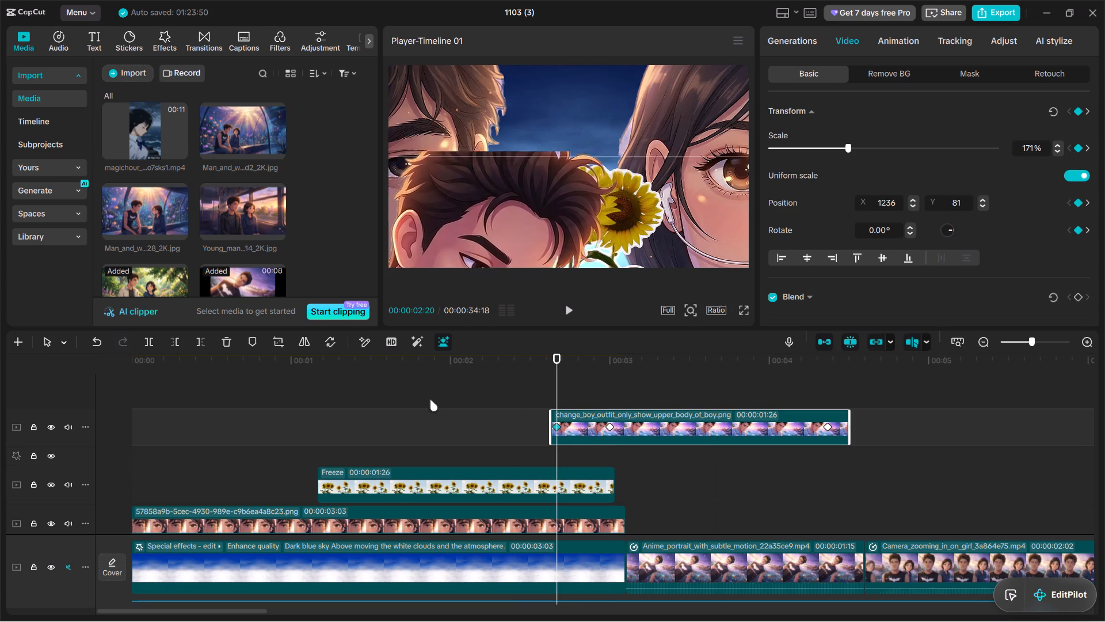
pyautogui.moveTo(430, 399); pyautogui.dragTo(373, 503)
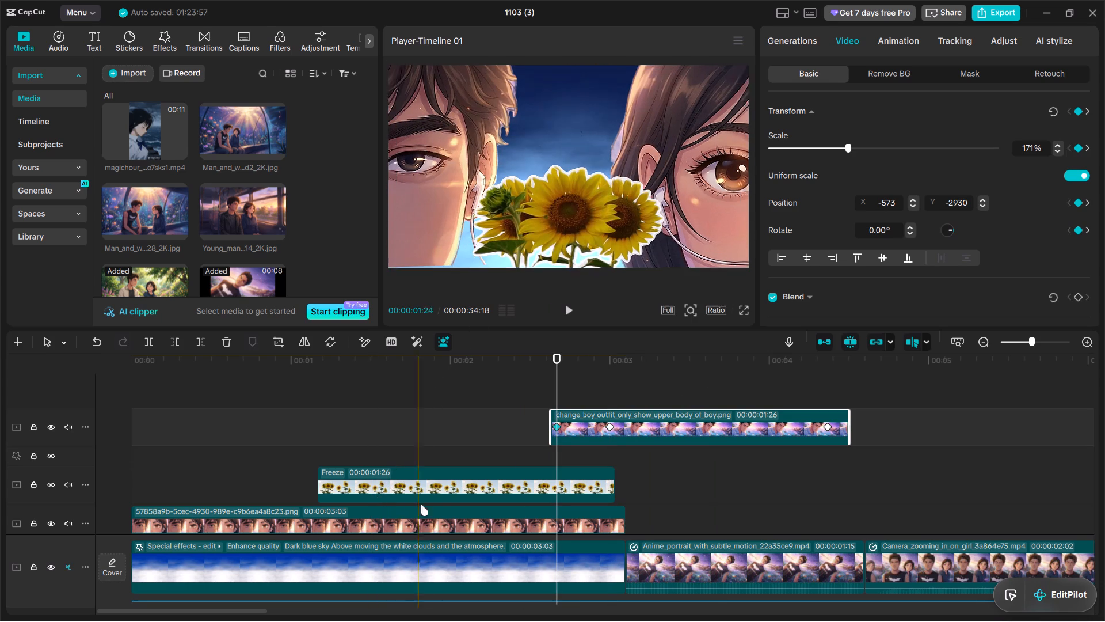
pyautogui.moveTo(485, 348); pyautogui.dragTo(483, 363)
pyautogui.click(480, 380)
pyautogui.click(567, 309)
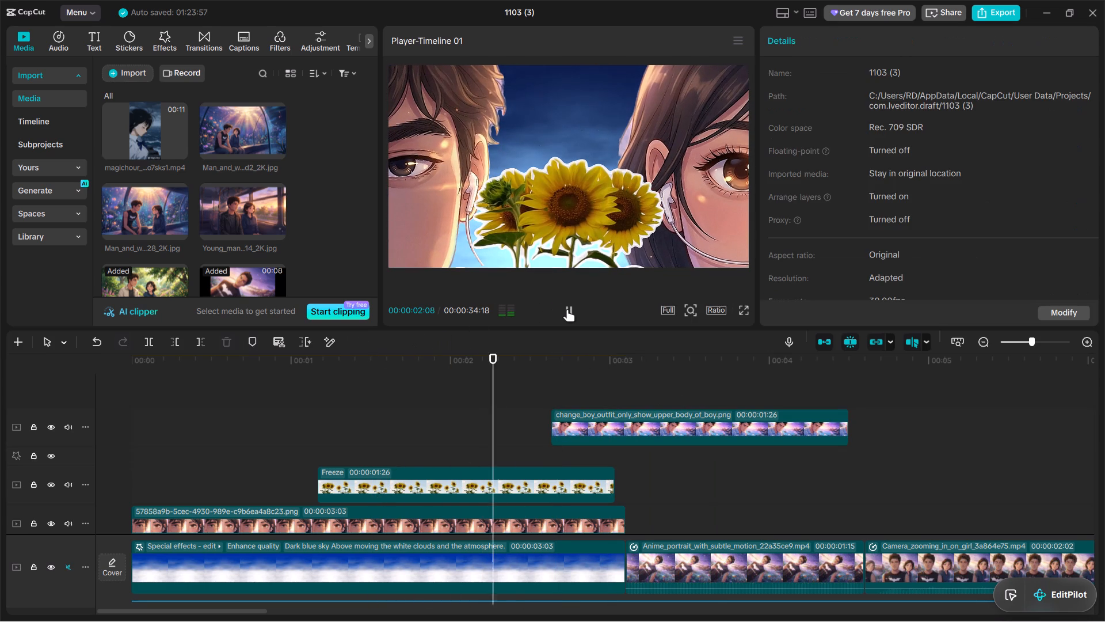
pyautogui.click(567, 309)
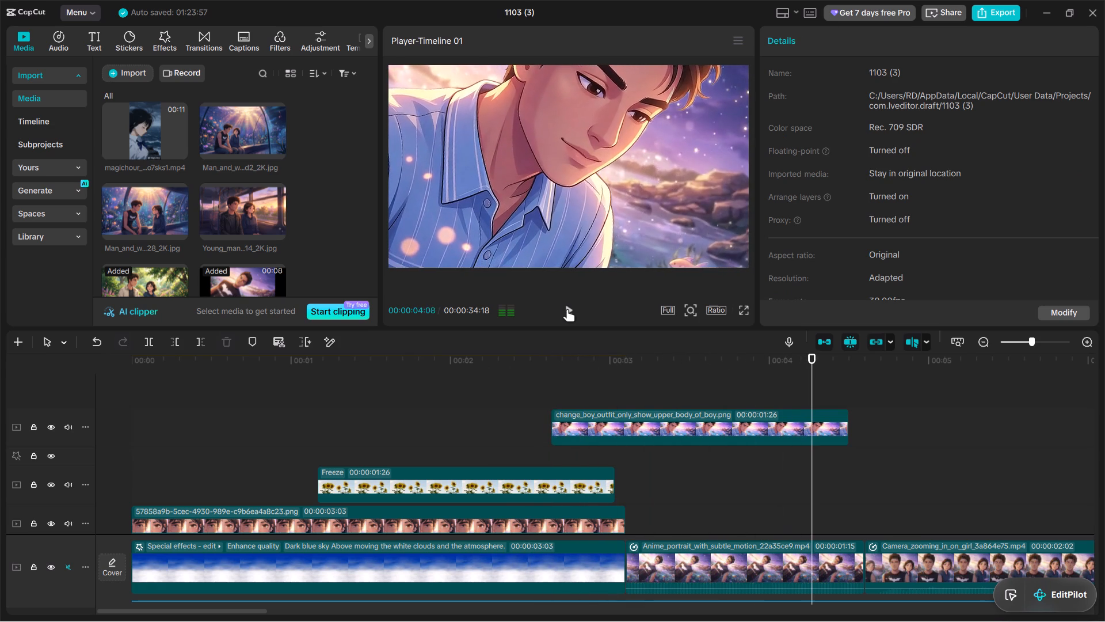
pyautogui.click(519, 393)
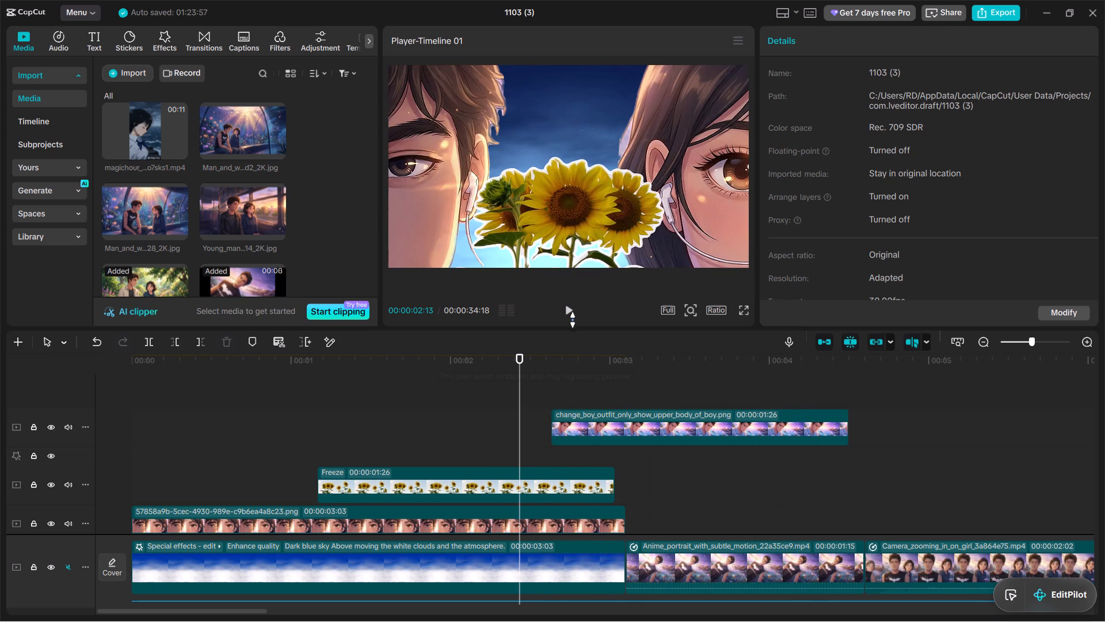
pyautogui.click(567, 313)
pyautogui.click(567, 313)
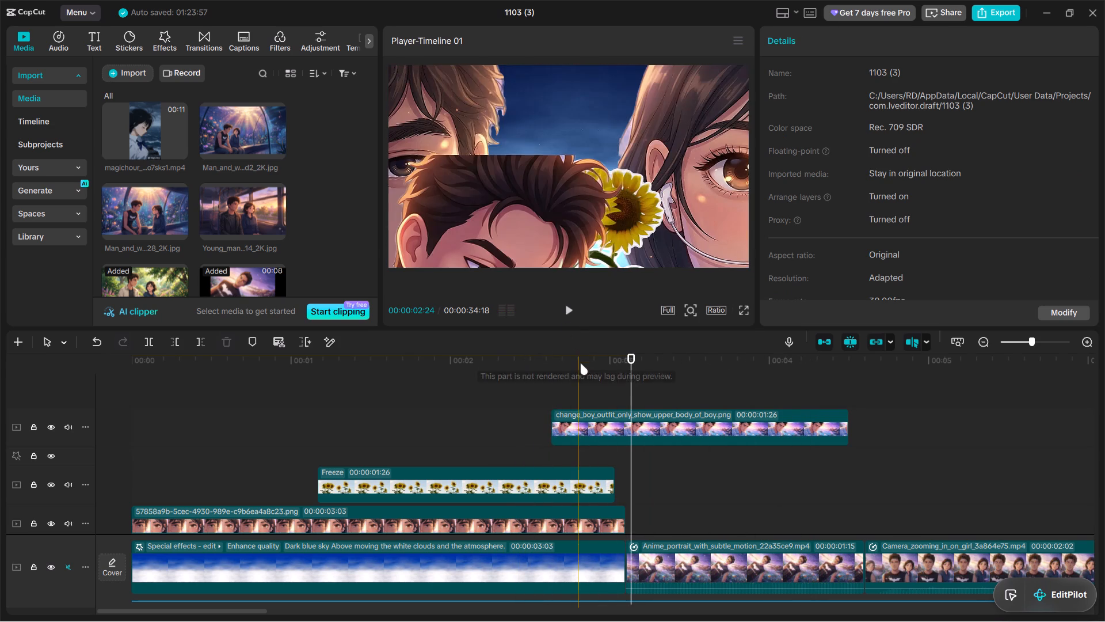
# Display the keyframe animation graphs of the change_boy_outfit_only_show_upper_body_of_boy.png clip.
pyautogui.click(609, 385)
pyautogui.click(635, 417)
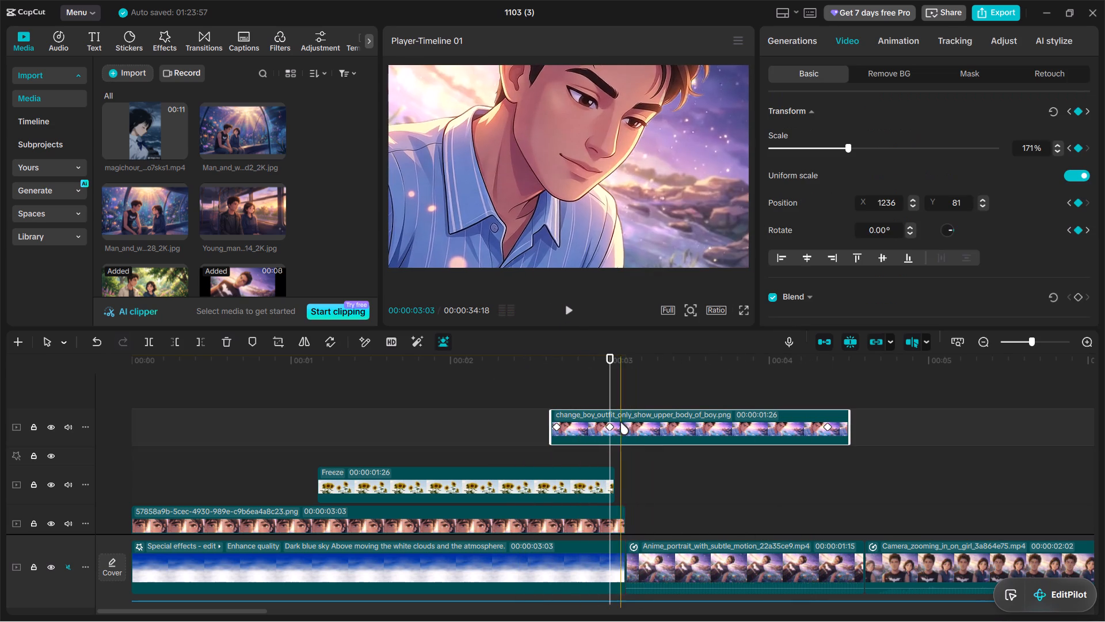
pyautogui.click(599, 398)
pyautogui.click(599, 427)
pyautogui.rightClick(599, 427)
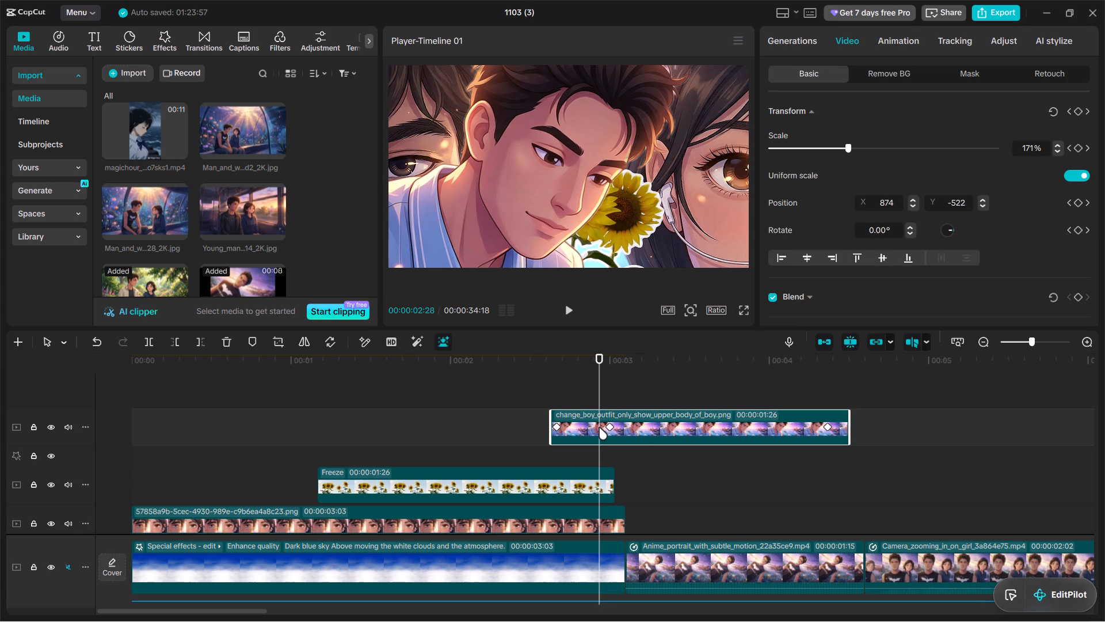
pyautogui.click(682, 570)
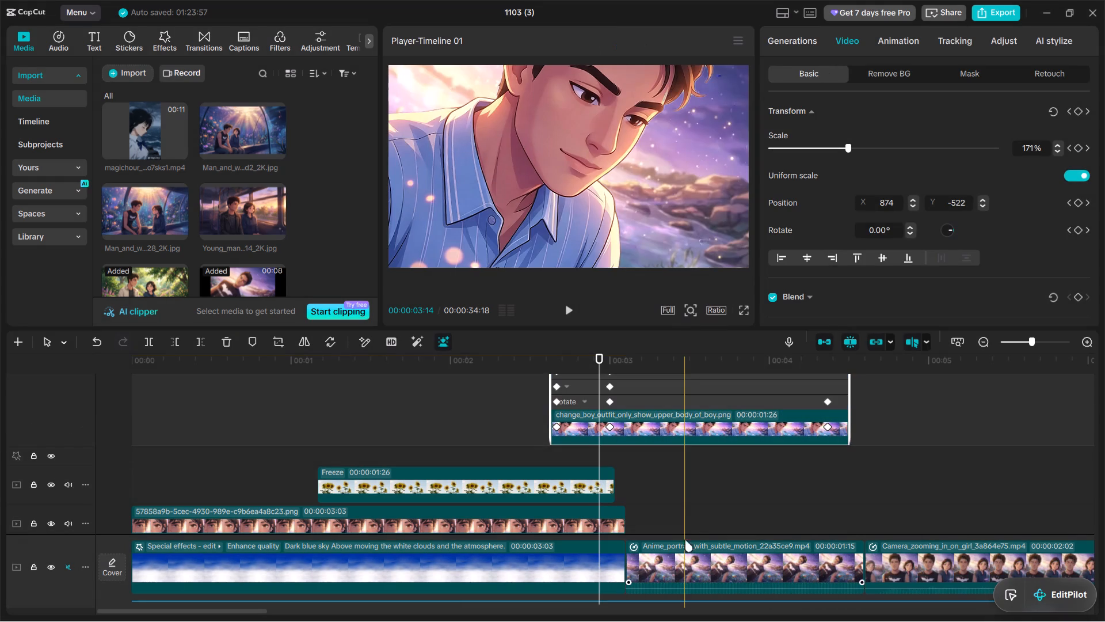
pyautogui.scroll(6, 696, 438)
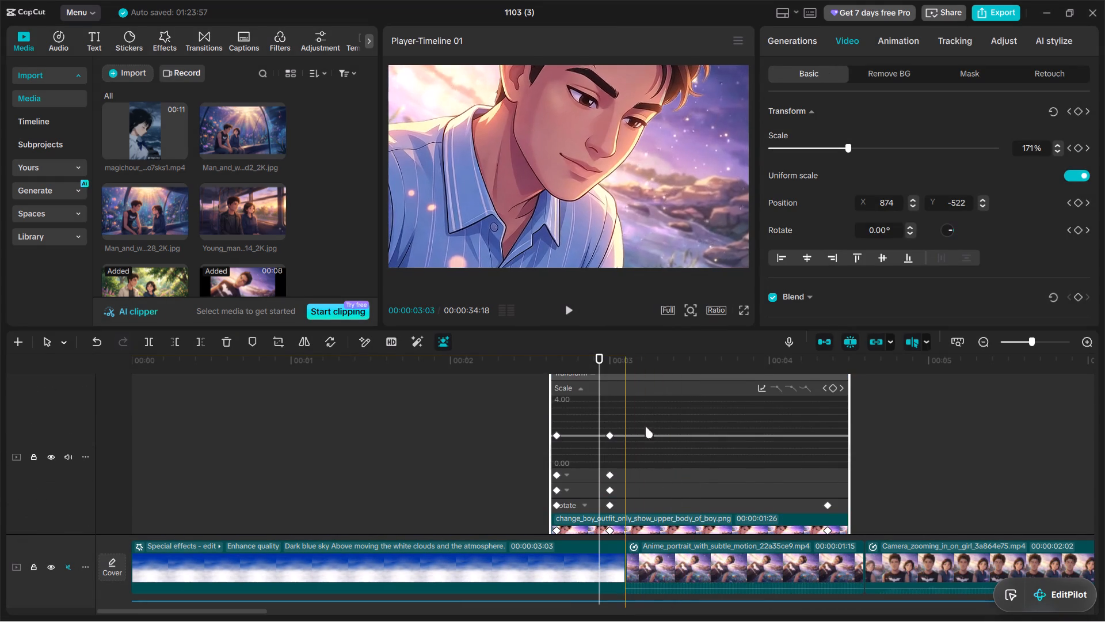
# Try preset curves such as Cubic Out, Rebound Out and Quad Ease between the clip's 2:20 and 3:00 Scale keyframes, and apply Cubic In.
pyautogui.click(775, 386)
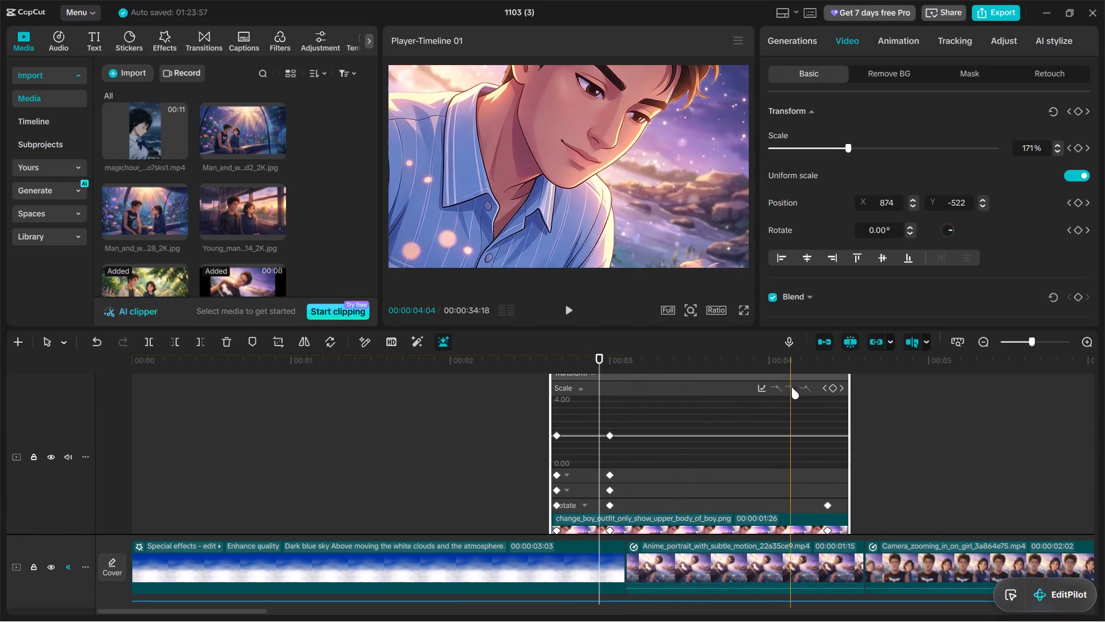
pyautogui.click(791, 387)
pyautogui.click(809, 390)
pyautogui.click(760, 386)
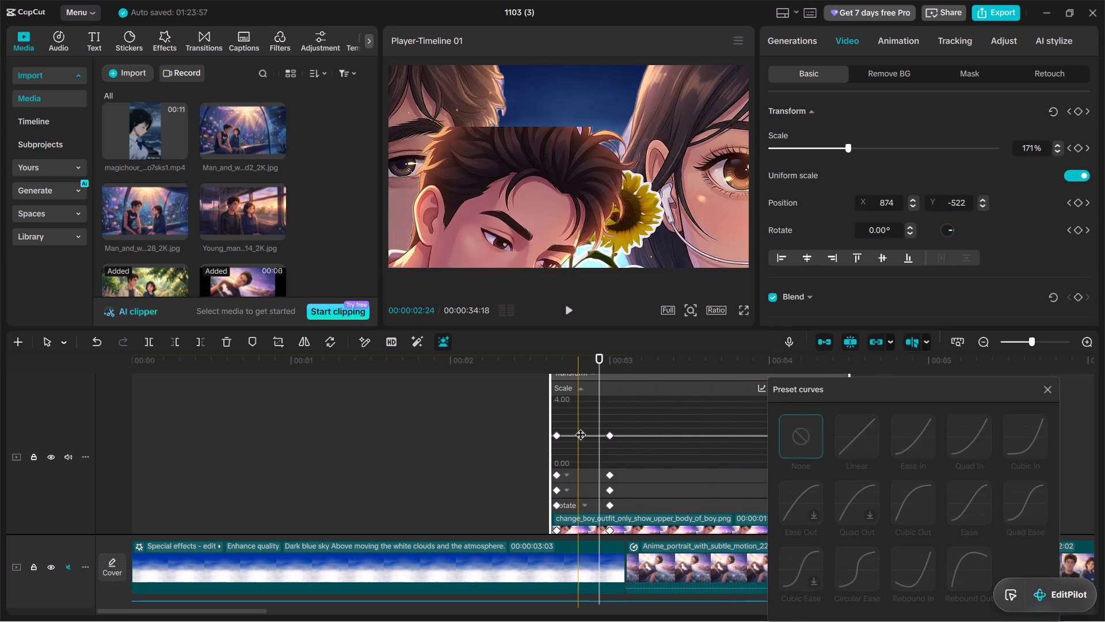
pyautogui.click(581, 437)
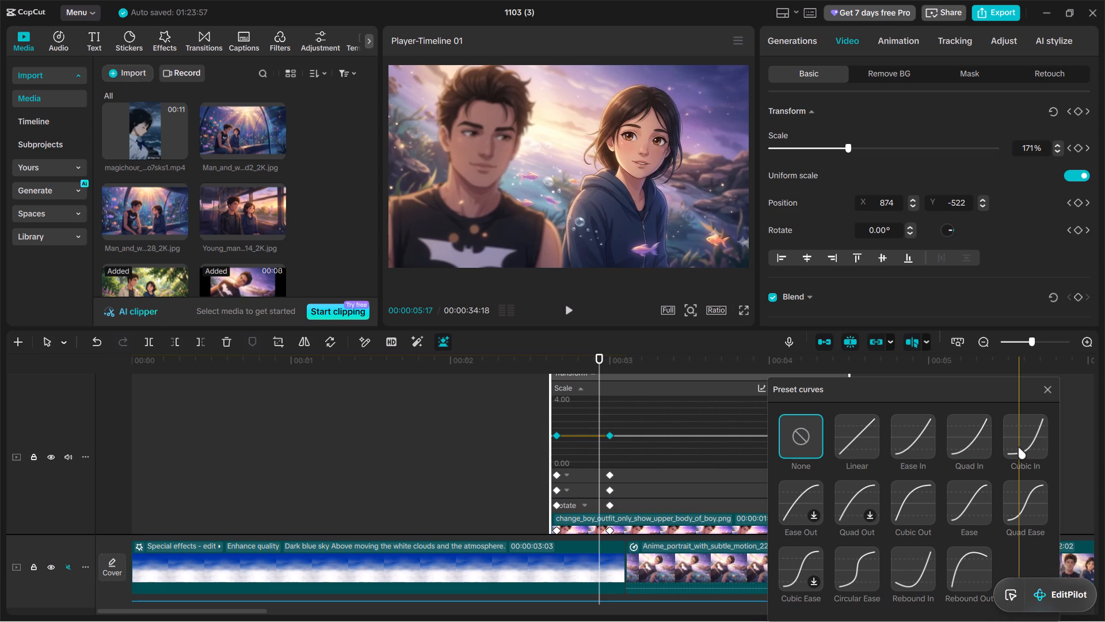
pyautogui.click(926, 495)
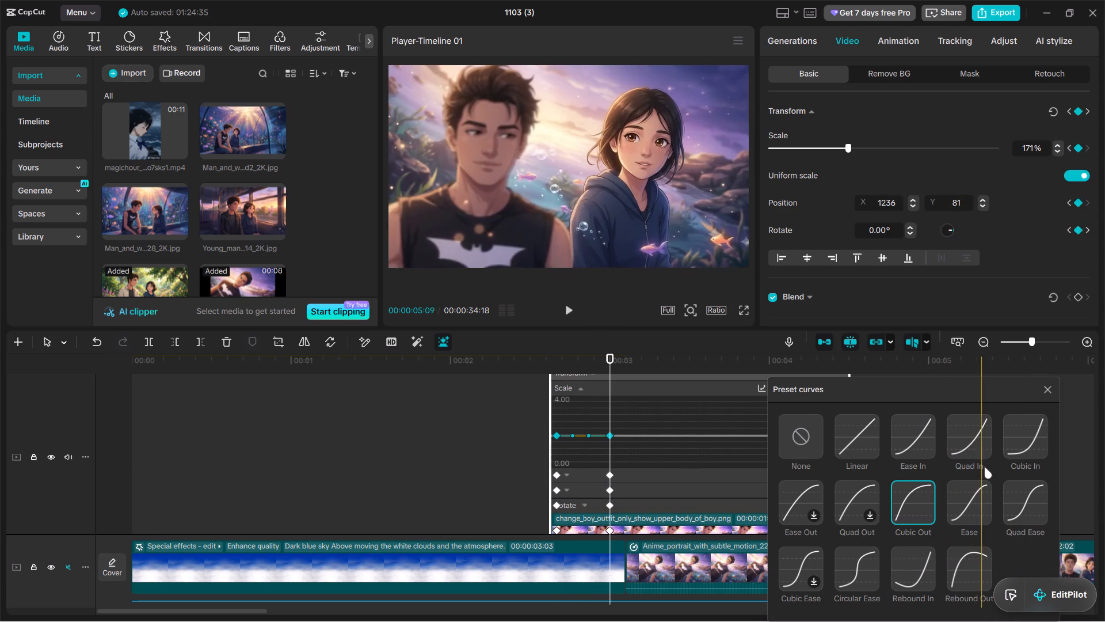
pyautogui.click(1016, 447)
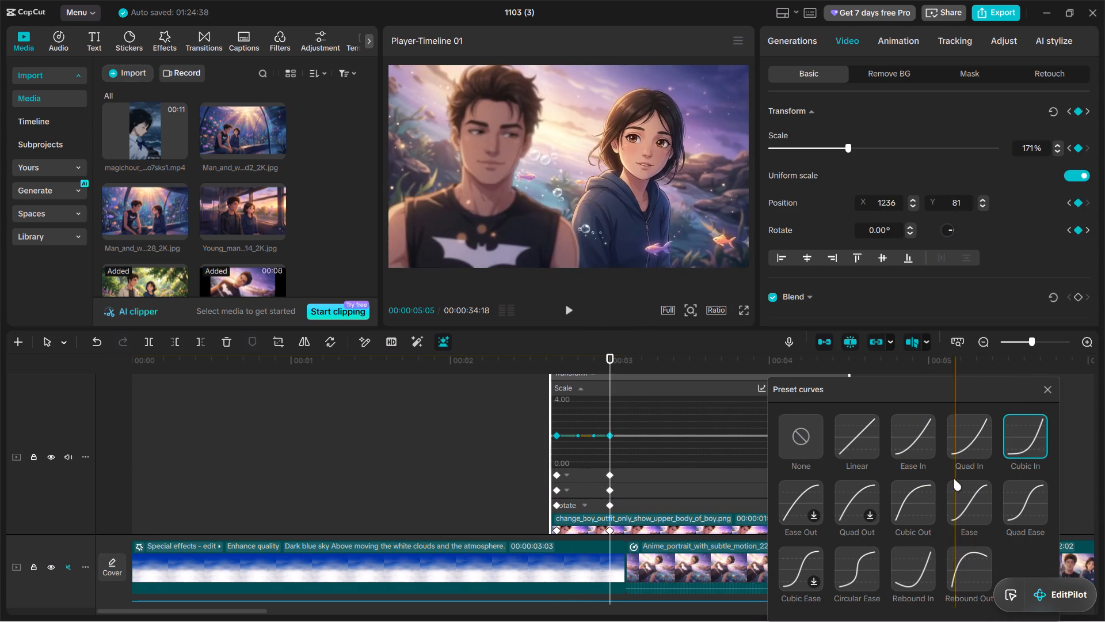
pyautogui.click(916, 498)
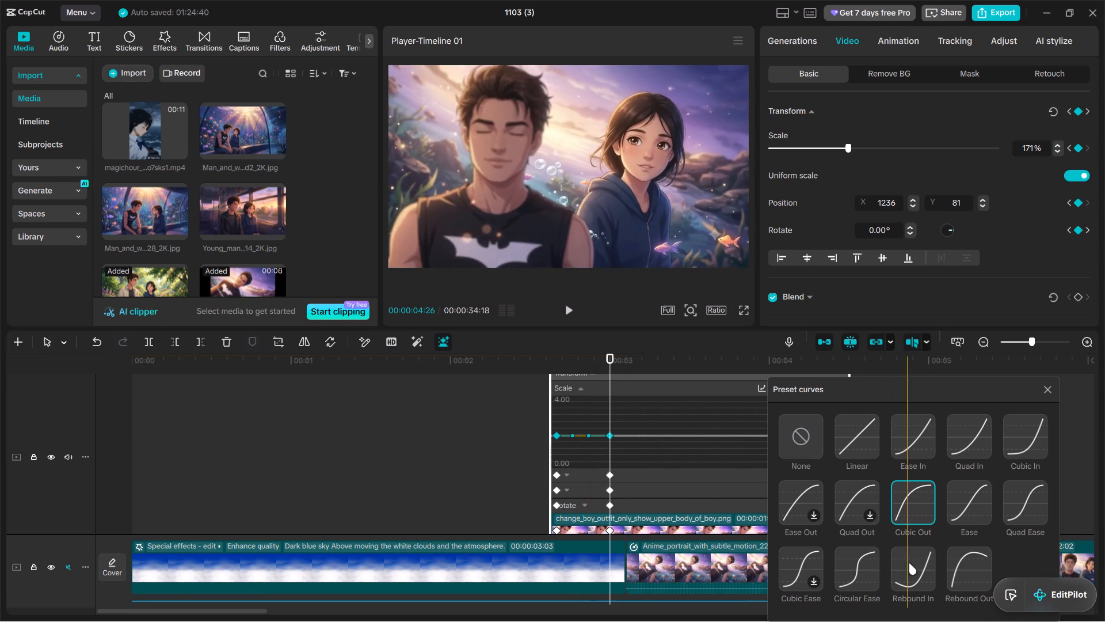
pyautogui.click(909, 563)
pyautogui.click(971, 578)
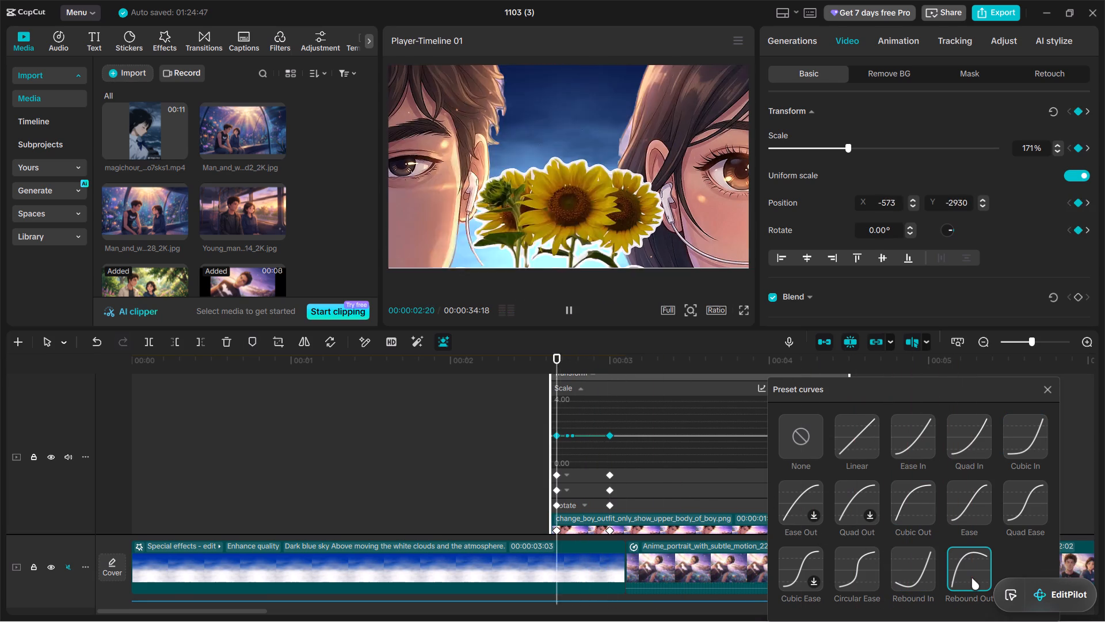
pyautogui.click(967, 493)
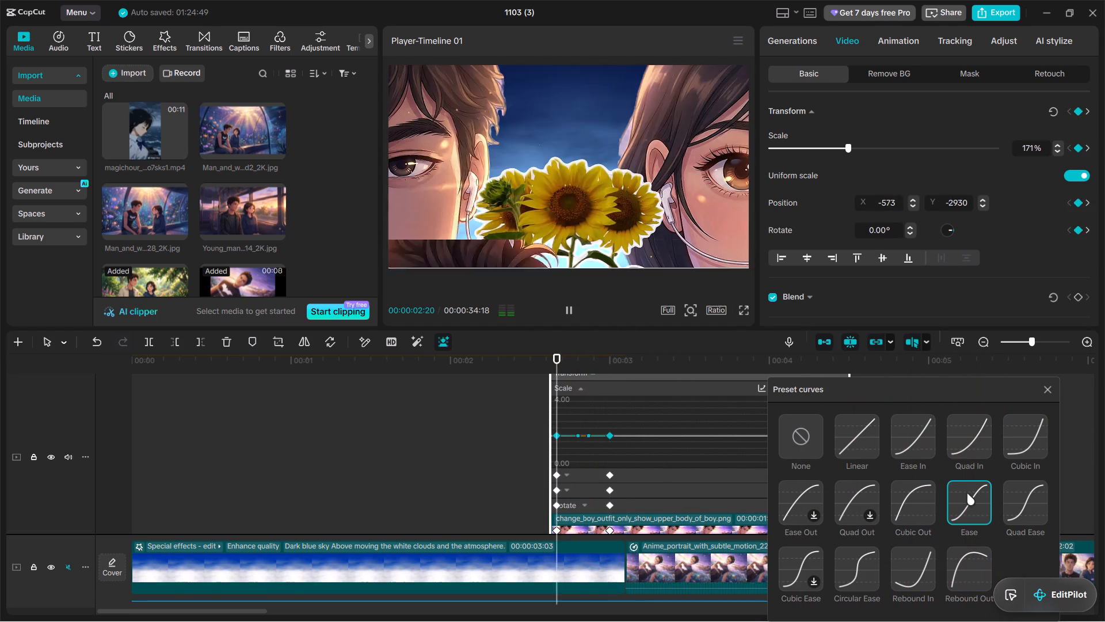
pyautogui.click(1013, 499)
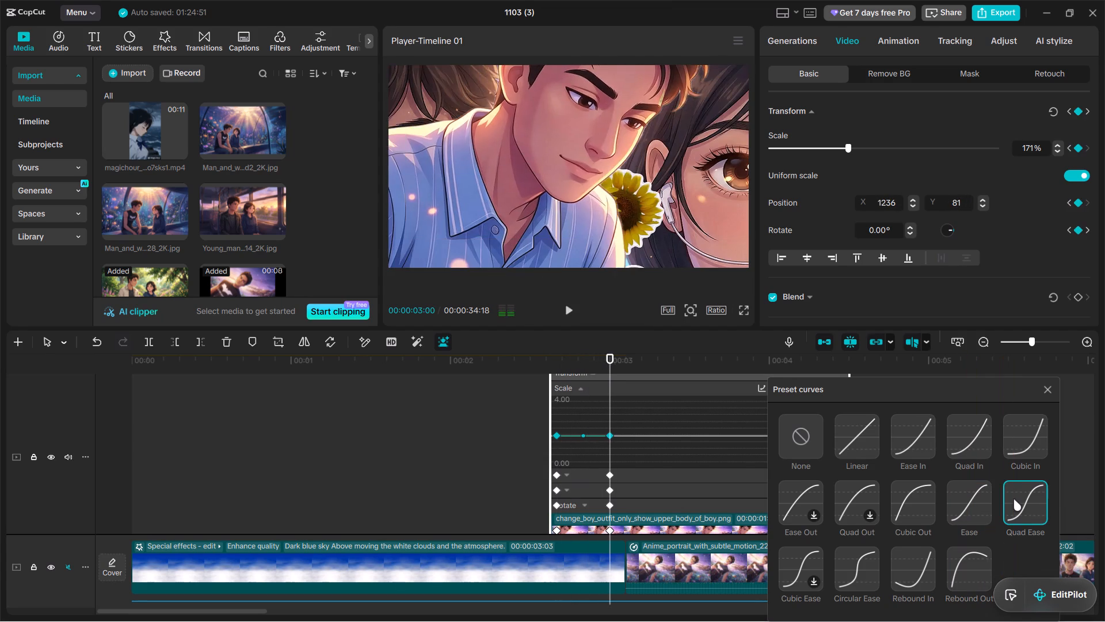
pyautogui.click(954, 425)
pyautogui.click(1018, 439)
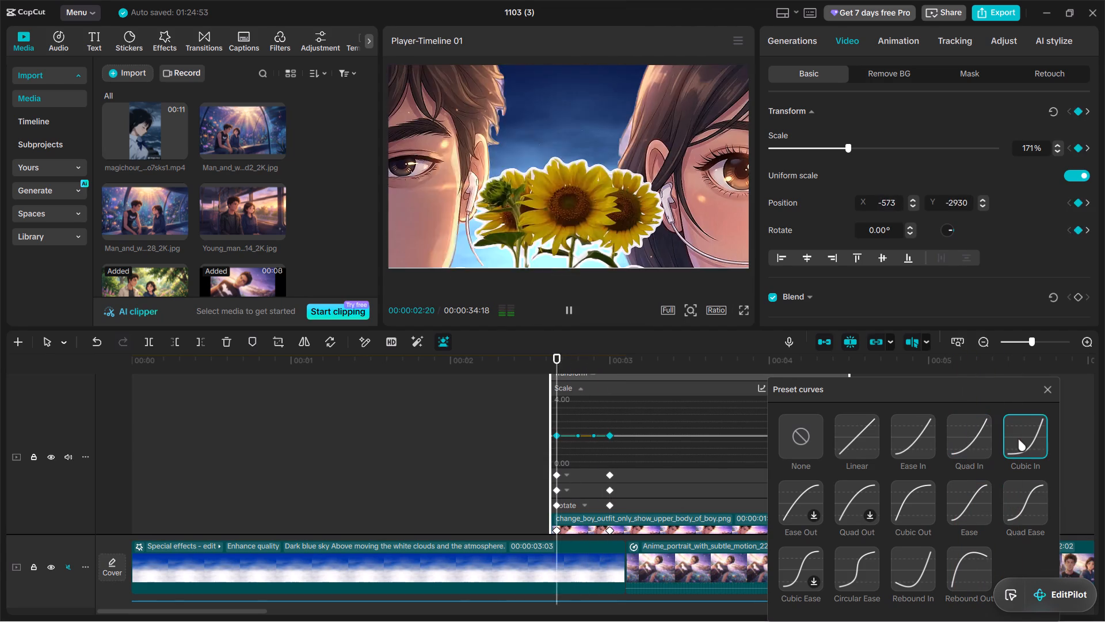
# Close the preset curves and play back the boy's entrance from about 2:01.
pyautogui.click(458, 485)
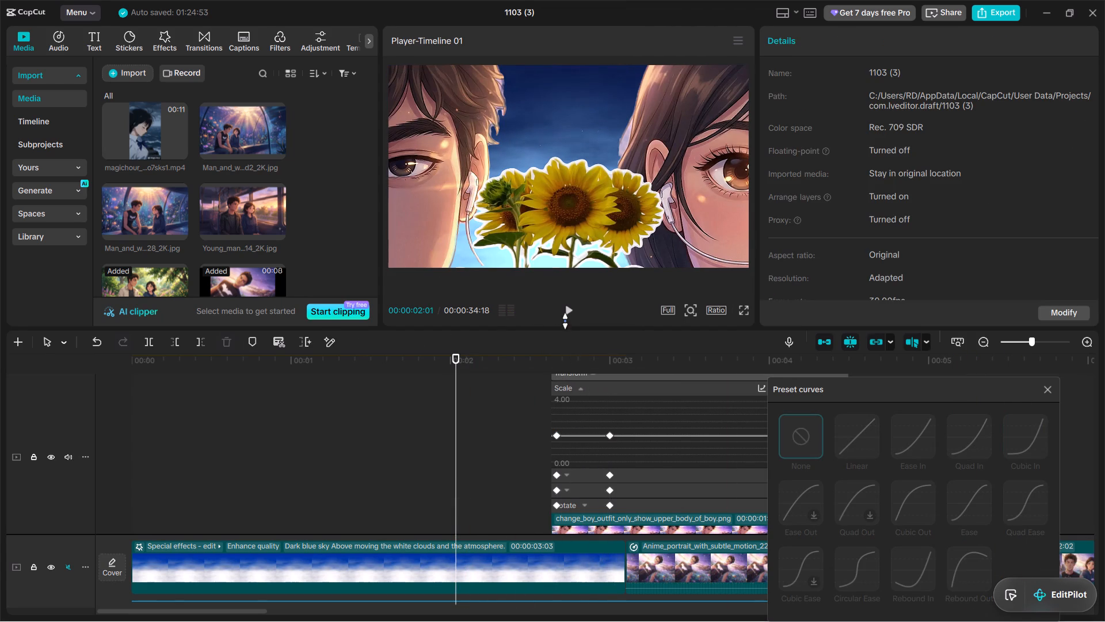
pyautogui.click(1049, 391)
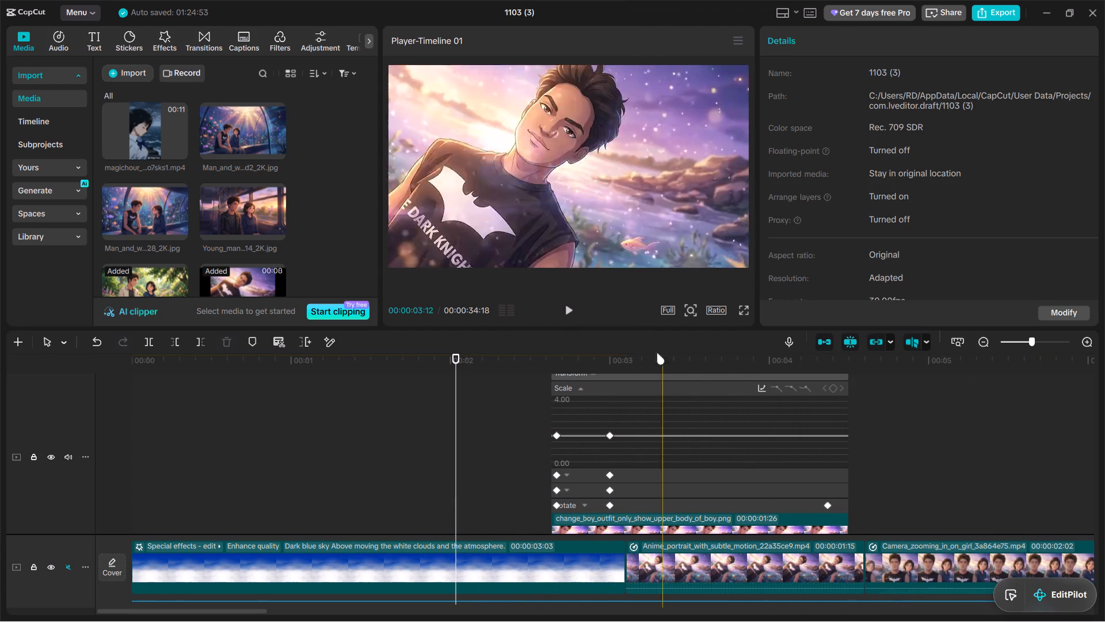
pyautogui.click(571, 318)
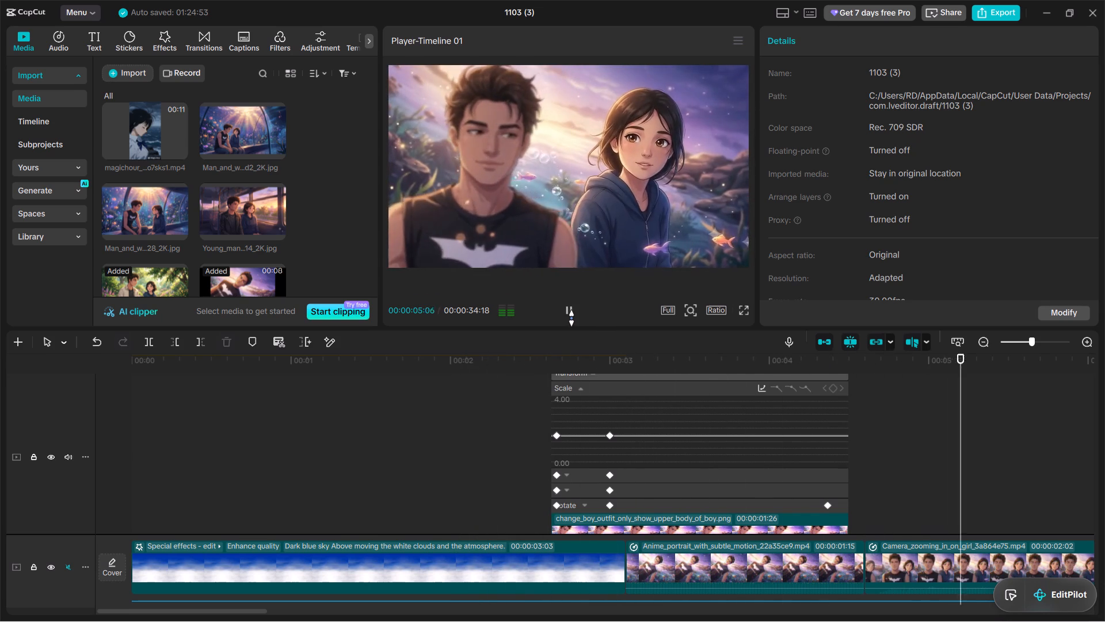
pyautogui.click(571, 318)
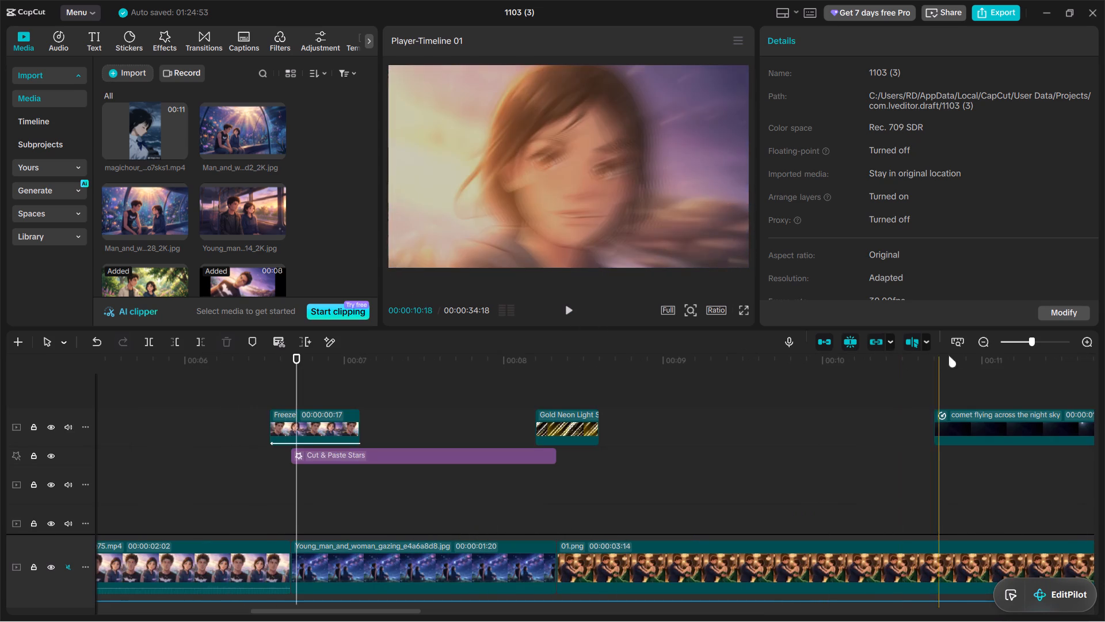
# Select the upper-body boy overlay at 2:19 and browse the trending transitions for one that suits his entrance.
pyautogui.click(1020, 341)
pyautogui.moveTo(1020, 341); pyautogui.dragTo(1013, 342)
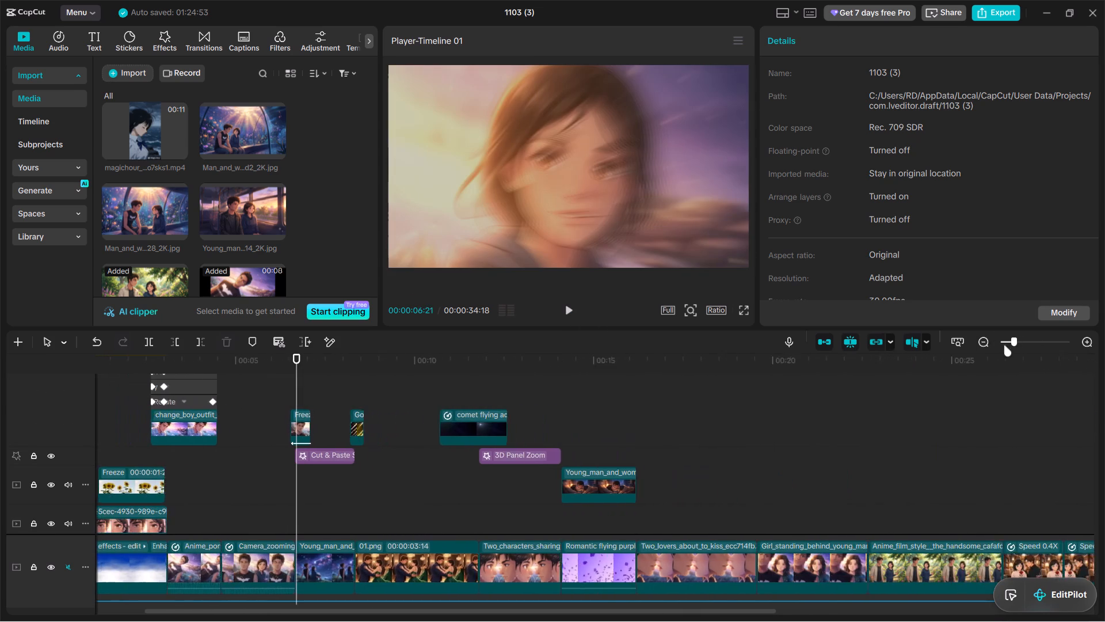
pyautogui.click(238, 477)
pyautogui.moveTo(236, 477); pyautogui.dragTo(204, 483)
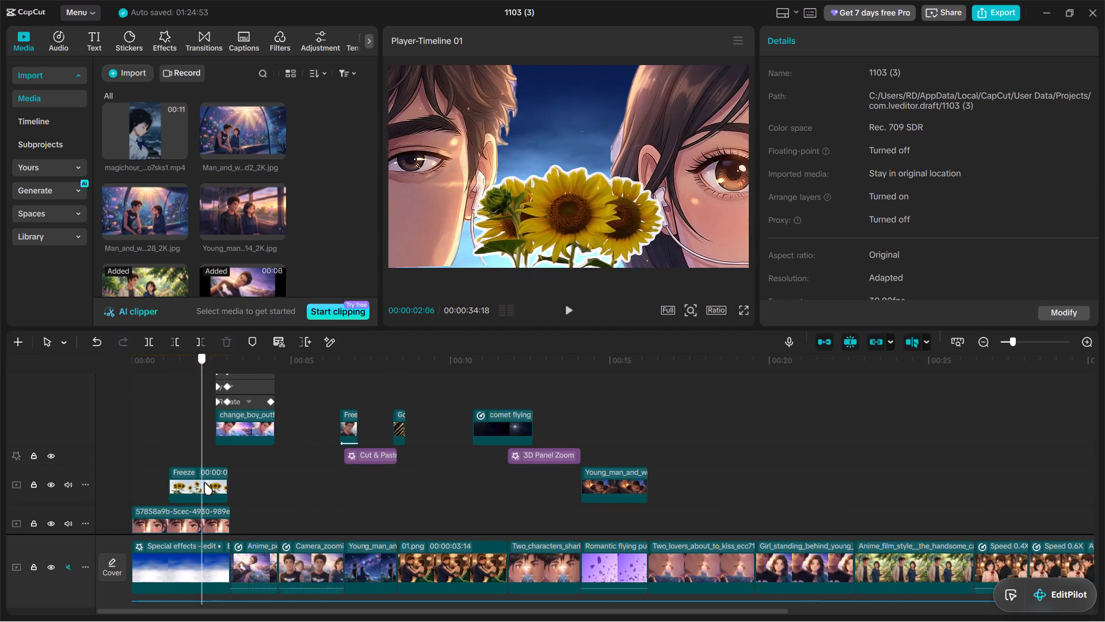
pyautogui.moveTo(204, 483); pyautogui.dragTo(215, 482)
pyautogui.click(220, 426)
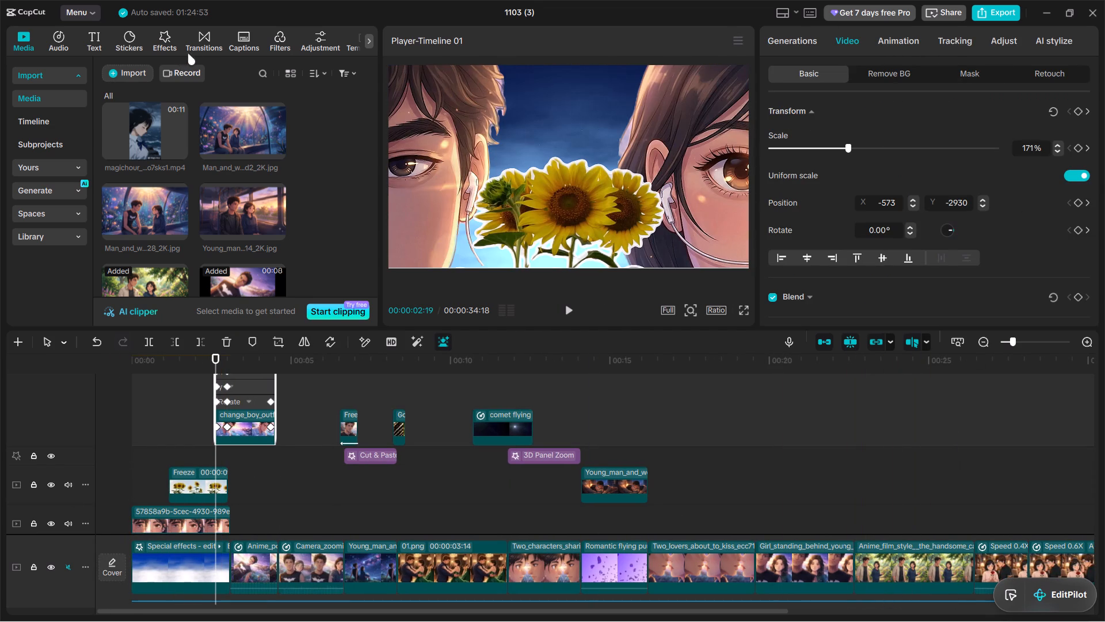
pyautogui.click(204, 46)
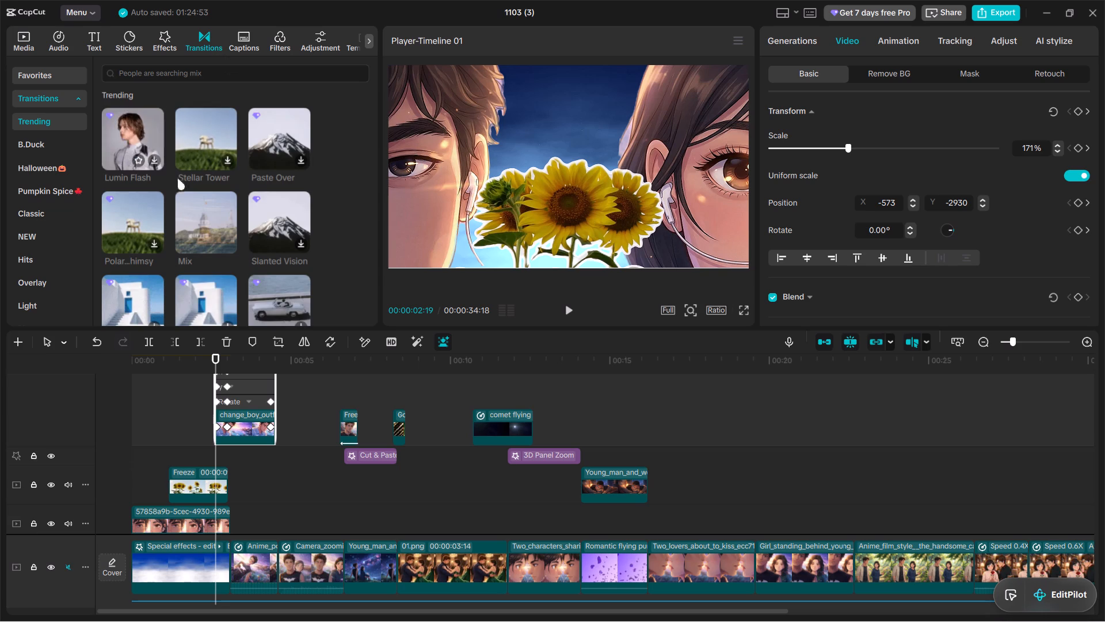
pyautogui.scroll(-2, 224, 202)
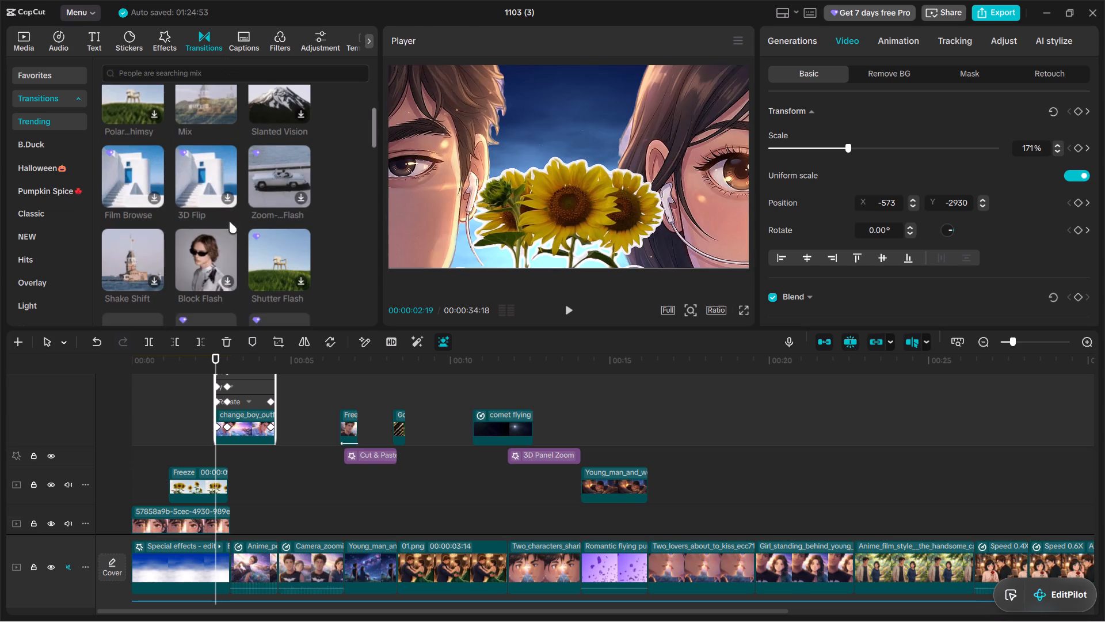
pyautogui.scroll(-4, 216, 245)
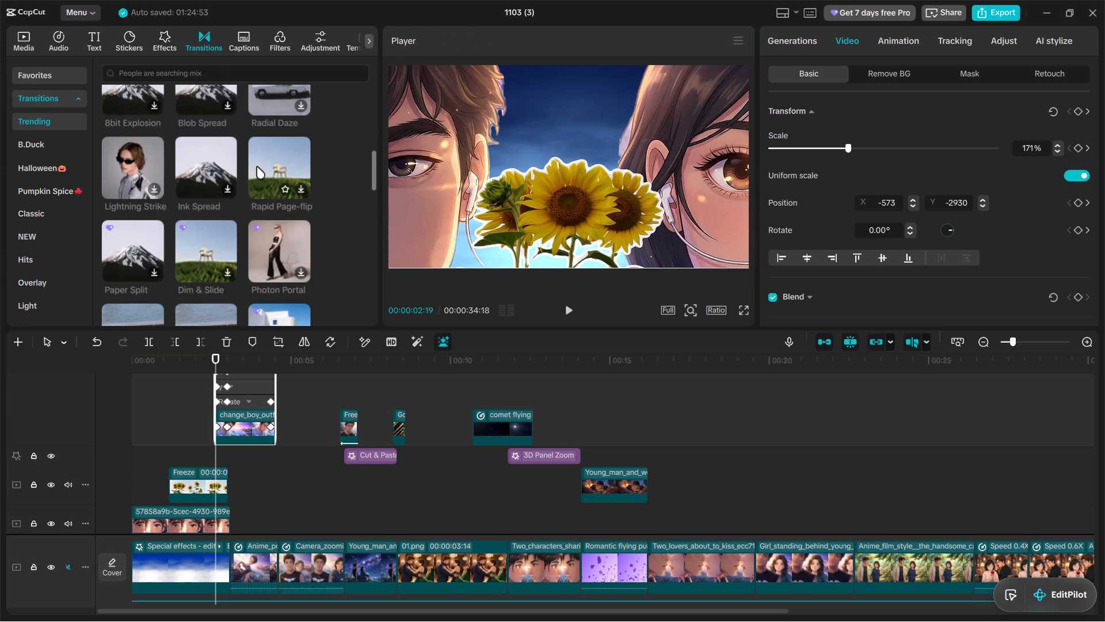
pyautogui.scroll(-2, 226, 201)
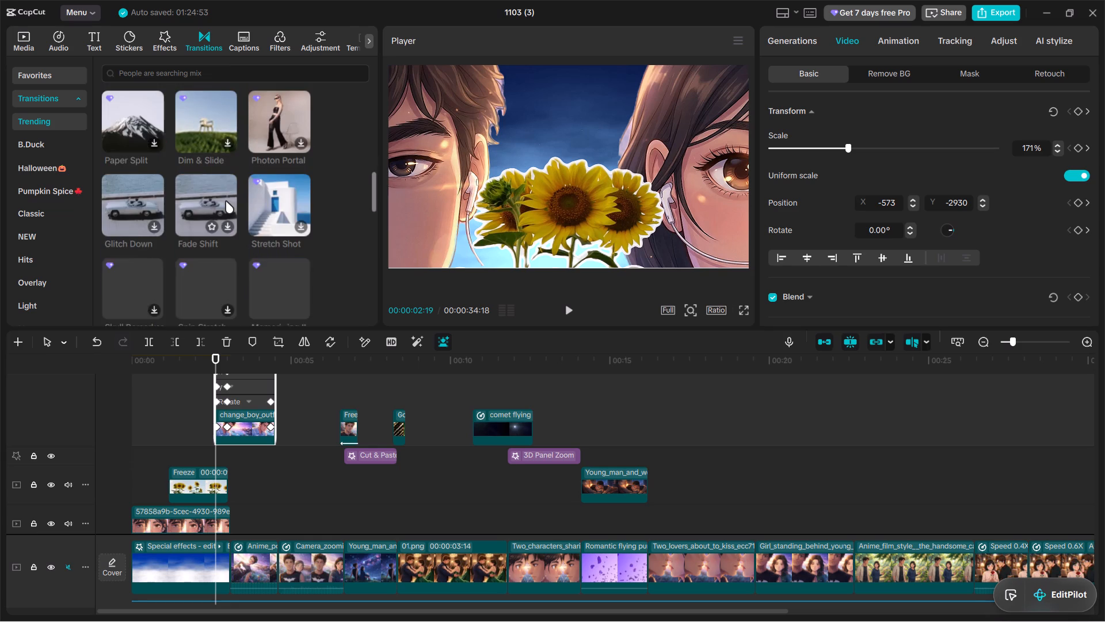
pyautogui.scroll(-1, 226, 201)
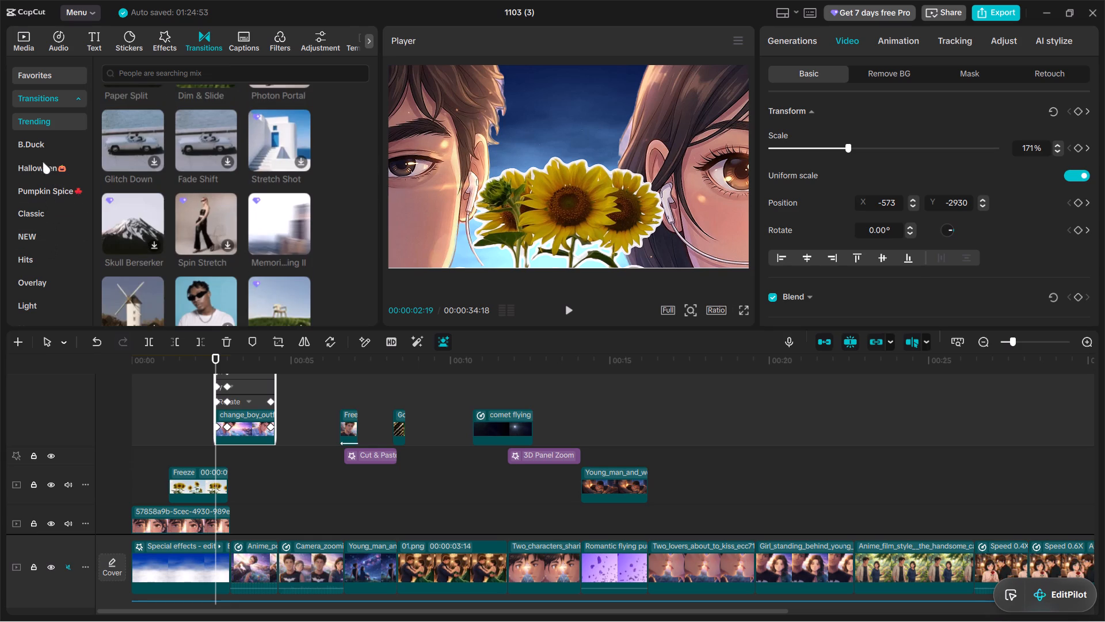
pyautogui.click(43, 122)
pyautogui.scroll(-1, 203, 194)
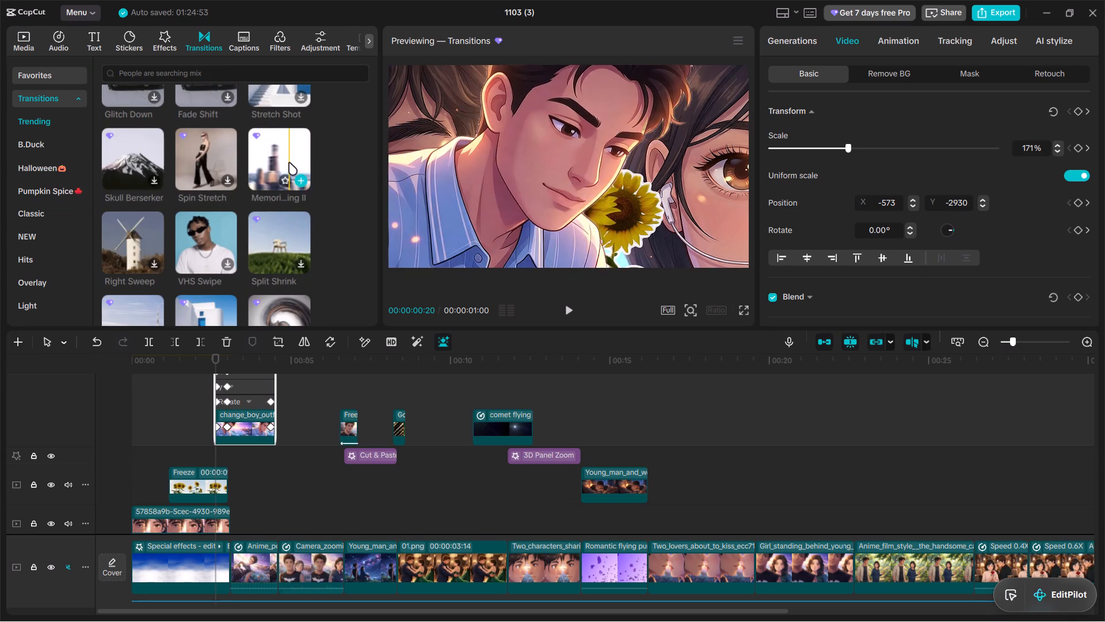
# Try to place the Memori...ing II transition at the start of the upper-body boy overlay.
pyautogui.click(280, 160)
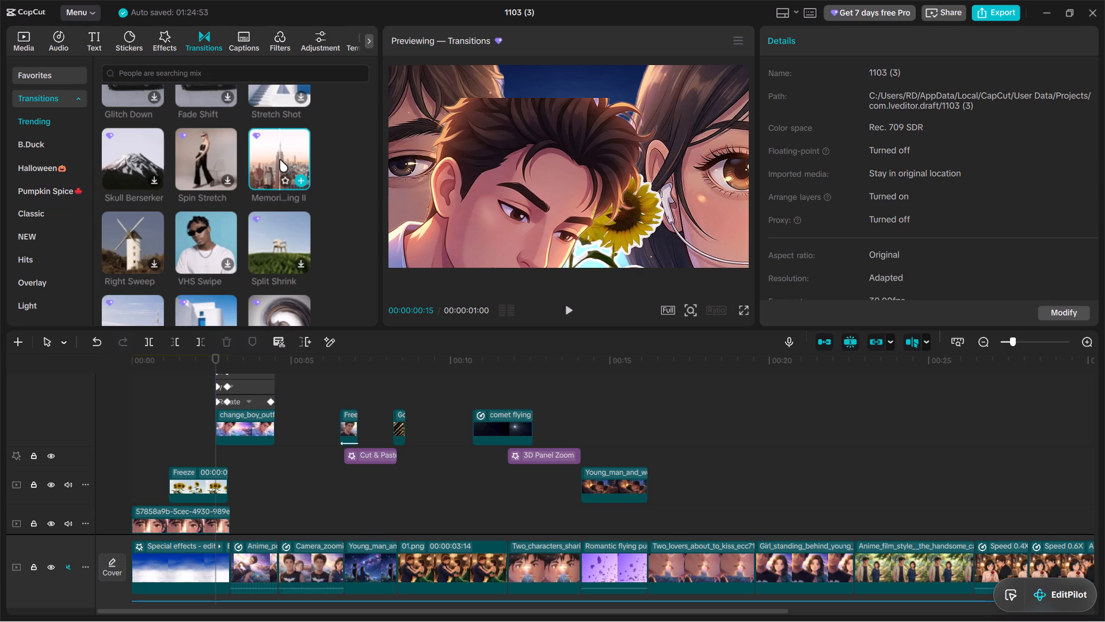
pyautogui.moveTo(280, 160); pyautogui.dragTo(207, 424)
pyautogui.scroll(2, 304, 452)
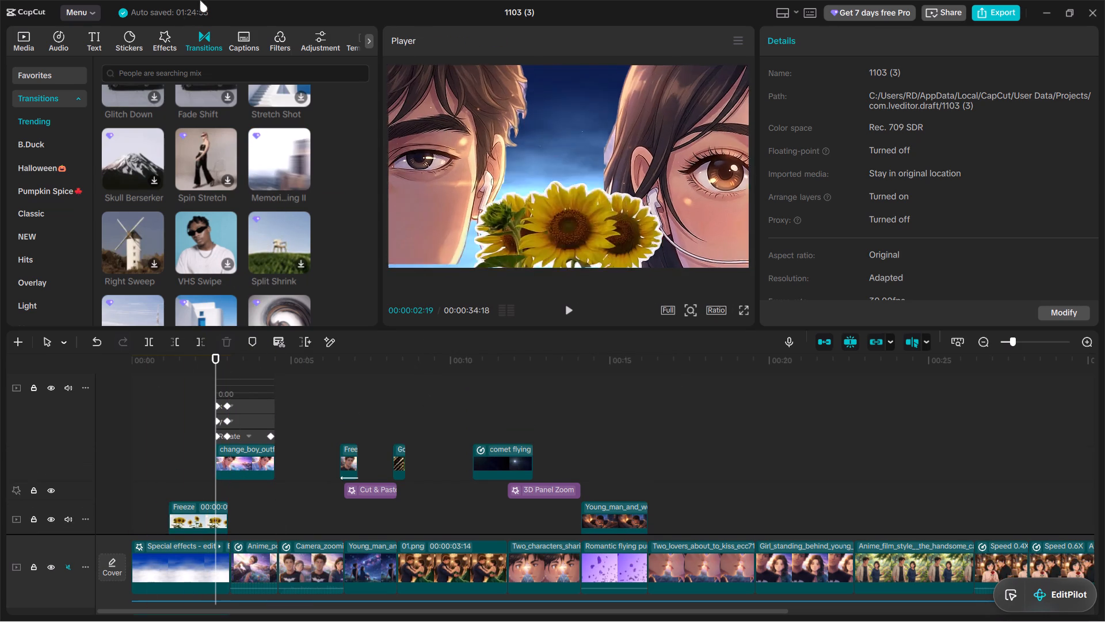
# Add the trending Narrow Focus video effect at 2:19, on a track above the upper-body boy overlay.
pyautogui.click(173, 41)
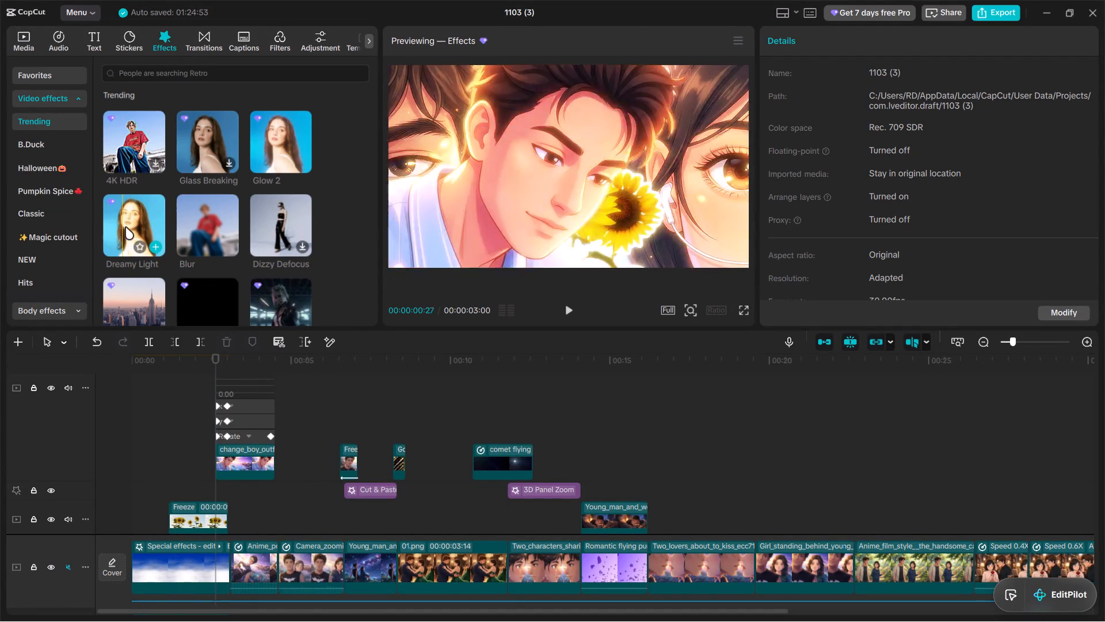
pyautogui.scroll(-2, 186, 228)
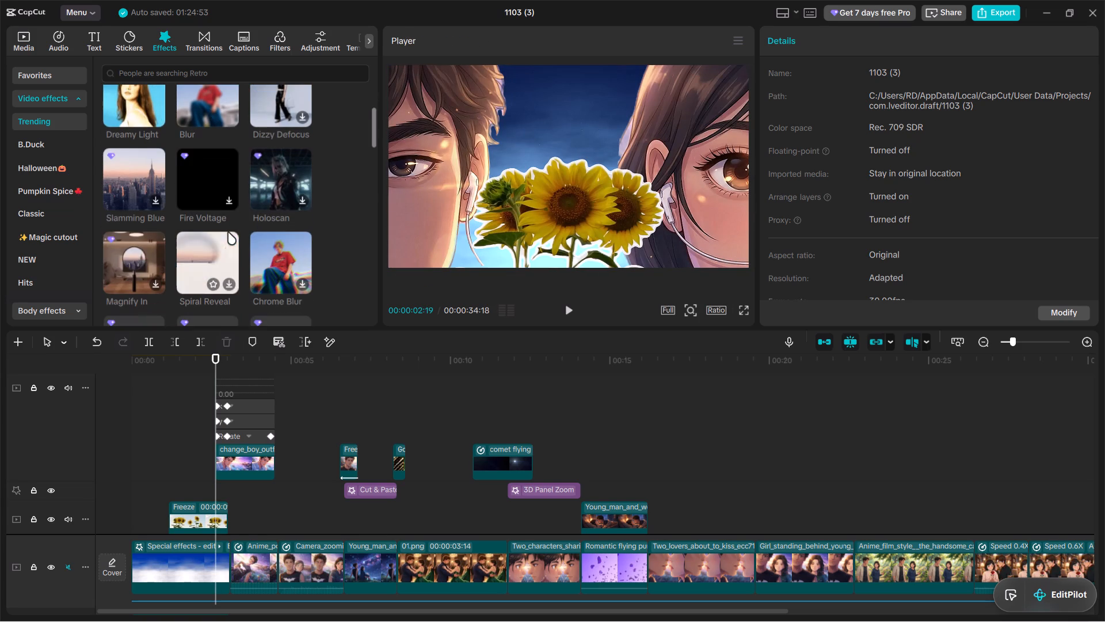
pyautogui.scroll(-2, 276, 266)
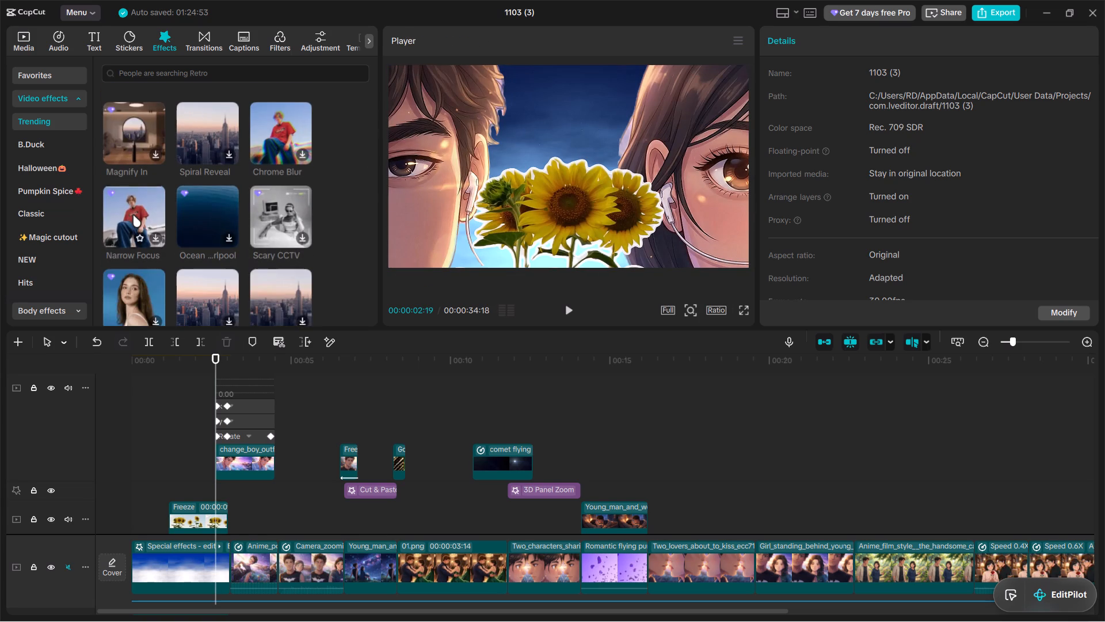
pyautogui.click(133, 215)
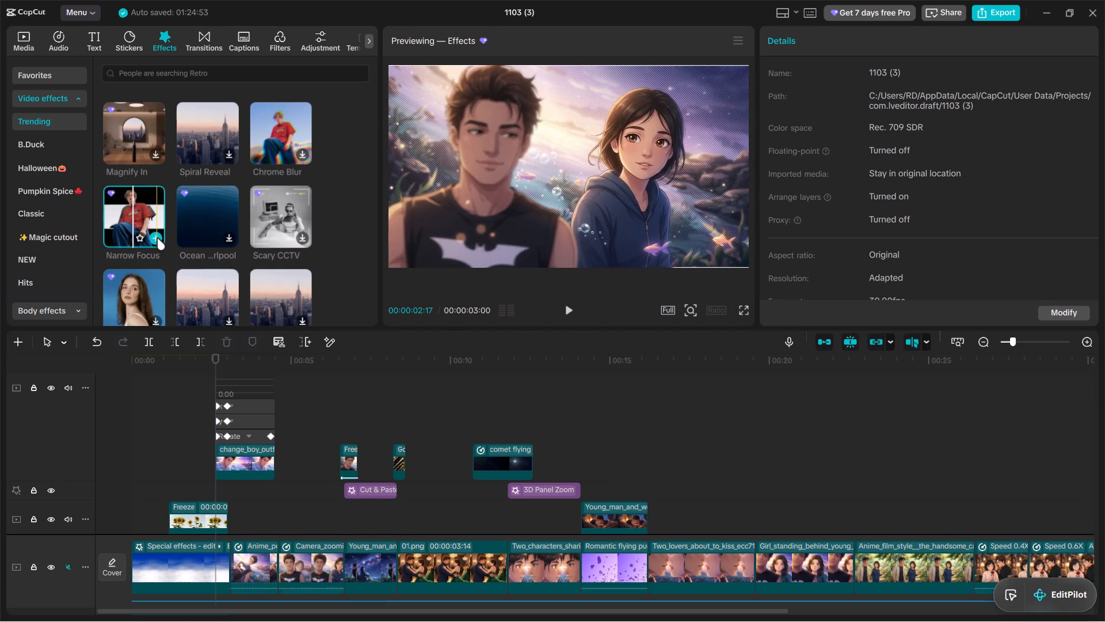
pyautogui.click(157, 238)
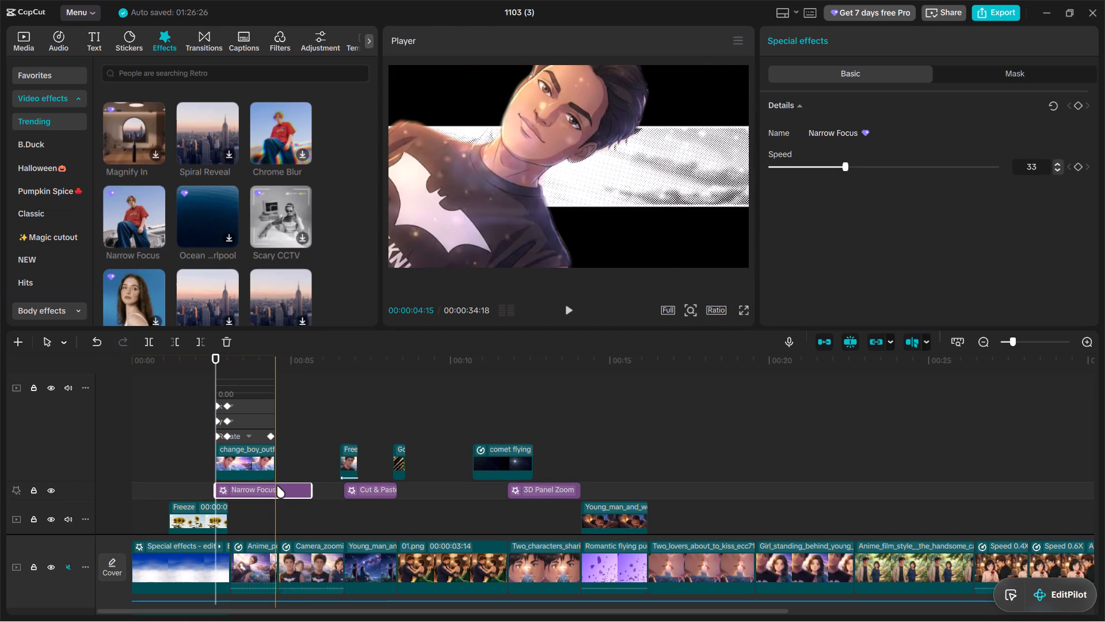
pyautogui.moveTo(277, 486); pyautogui.dragTo(280, 377)
# Collapse the upper-body boy overlay's Transform keyframes and hide its variable speed animation graphs.
pyautogui.rightClick(253, 466)
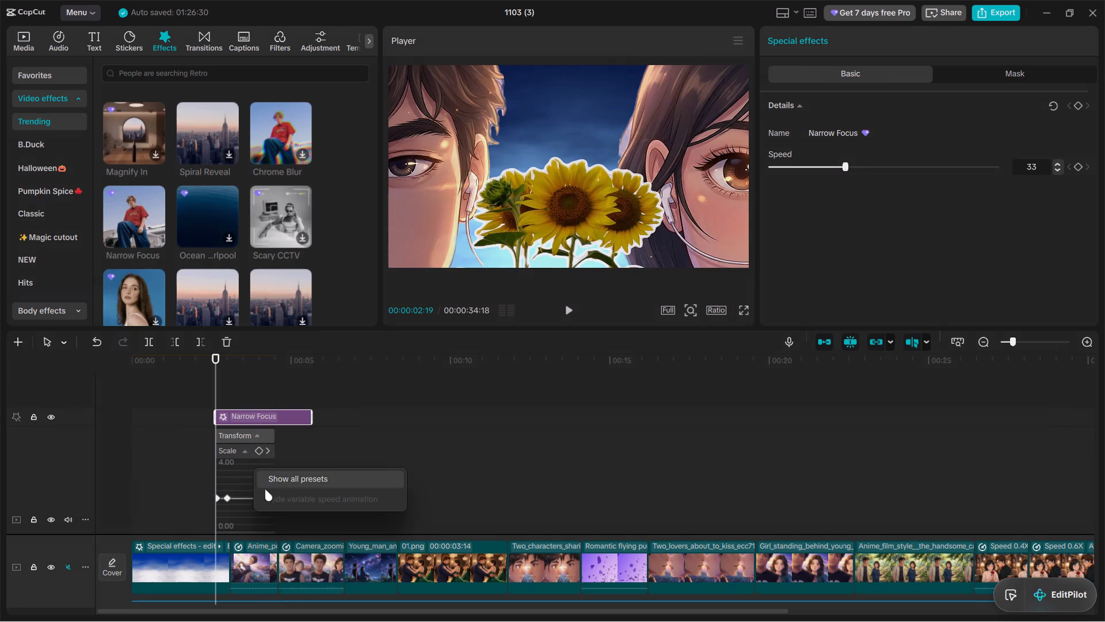
pyautogui.click(425, 438)
pyautogui.click(252, 433)
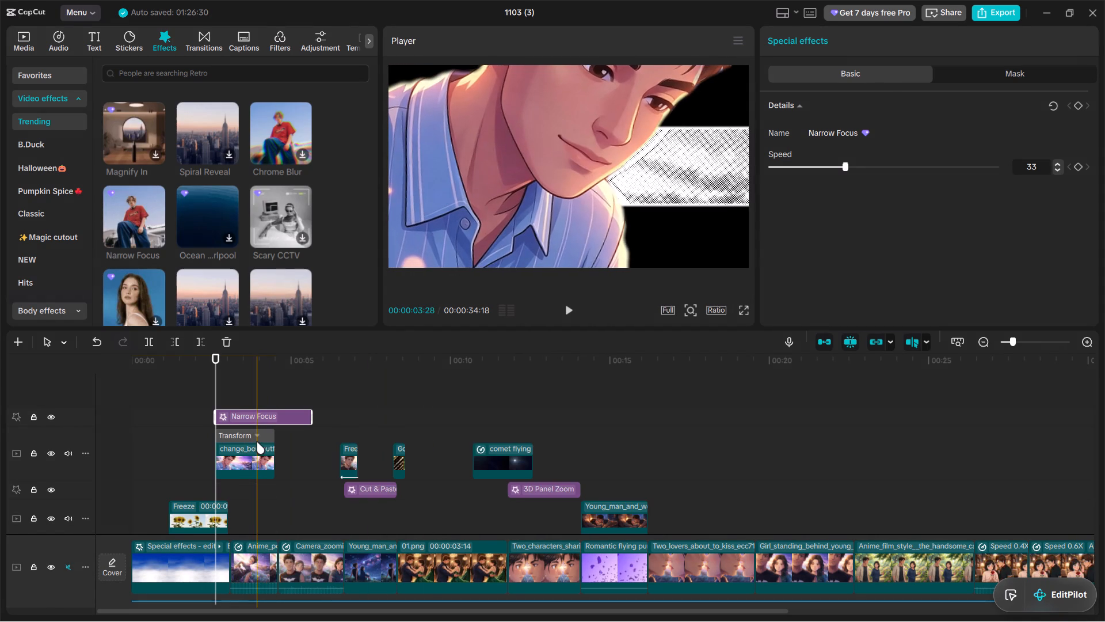
pyautogui.rightClick(250, 462)
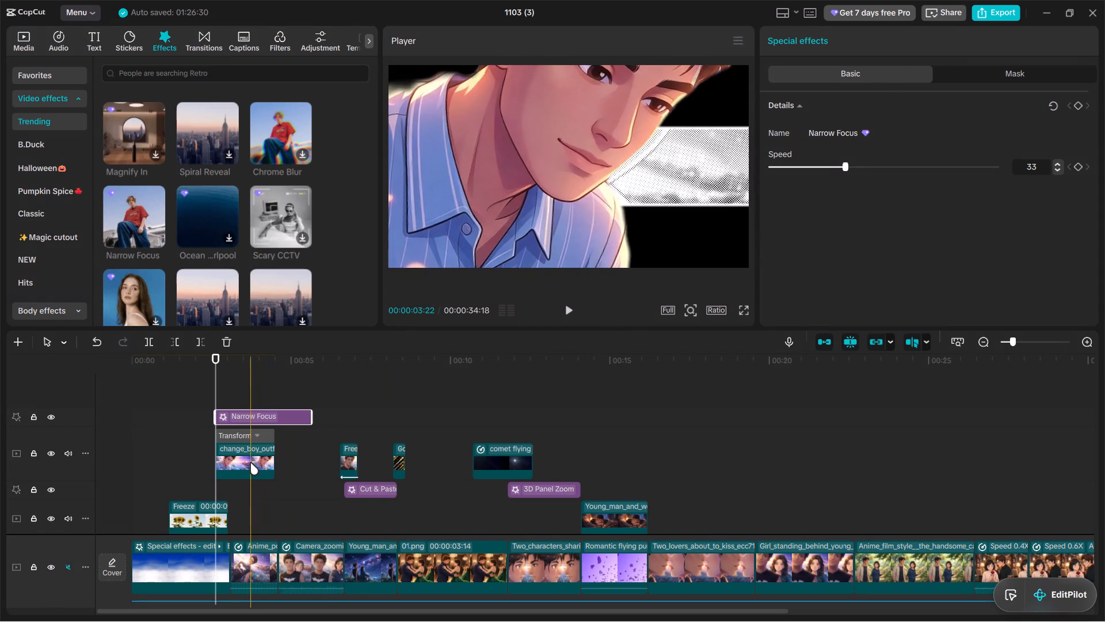
pyautogui.click(317, 568)
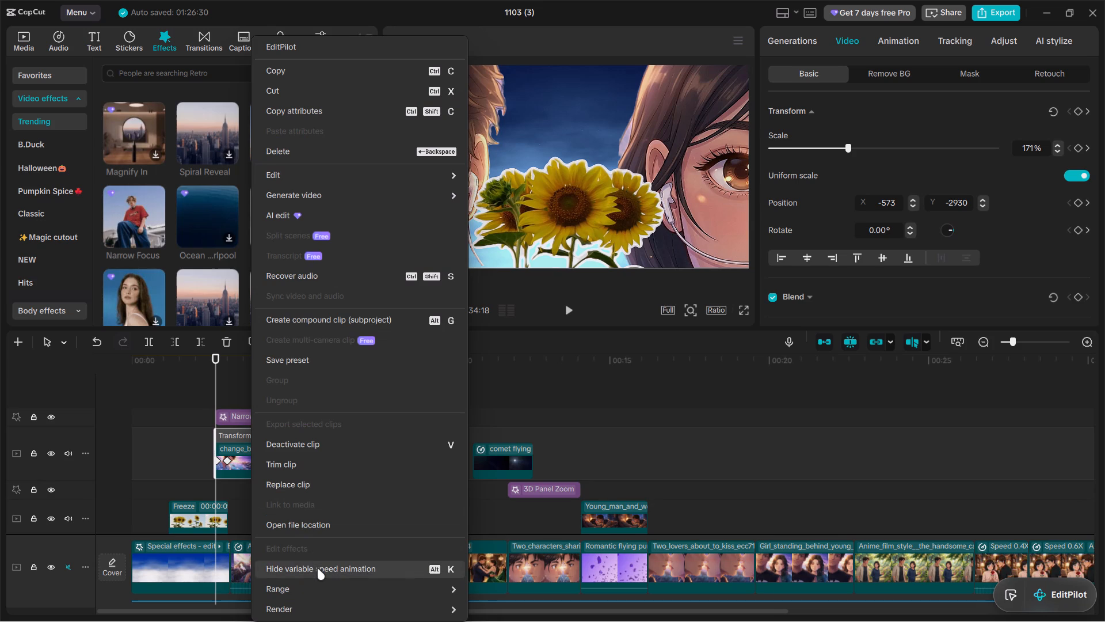
# Align the Narrow Focus effect's end with the boy overlay's end and trim its start to slightly before the overlay begins.
pyautogui.click(295, 408)
pyautogui.moveTo(306, 416); pyautogui.dragTo(271, 418)
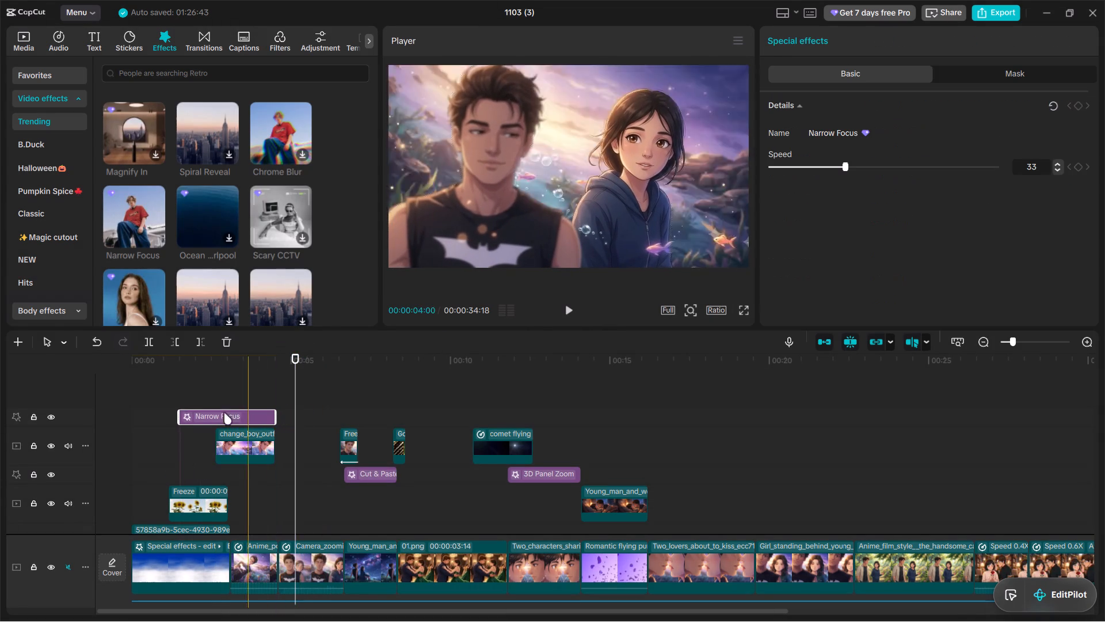
pyautogui.moveTo(178, 414); pyautogui.dragTo(182, 414)
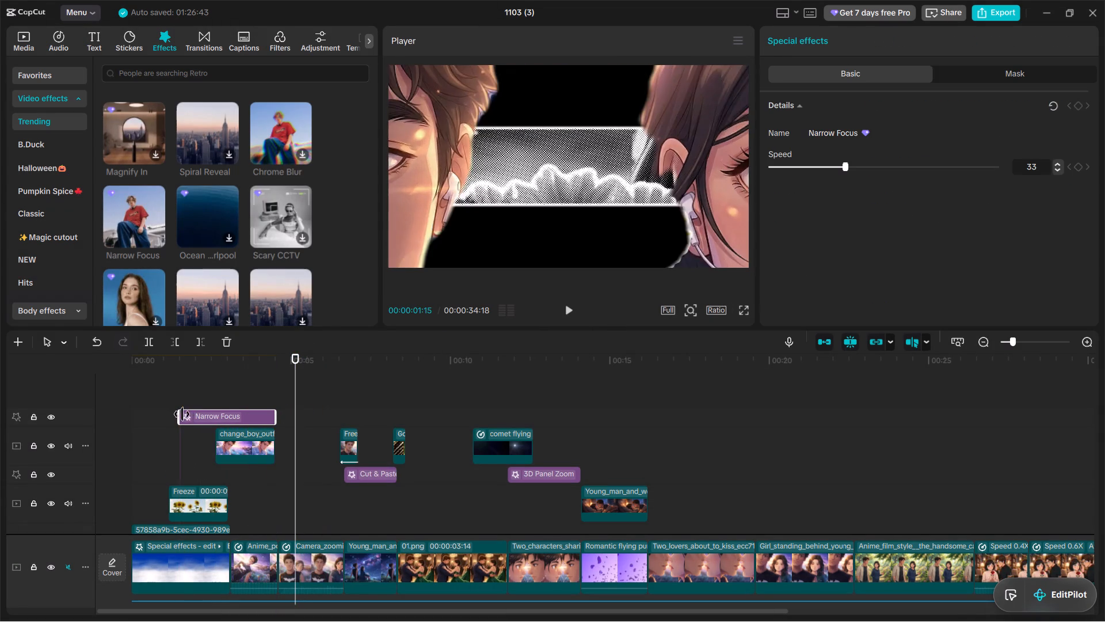
pyautogui.moveTo(182, 414); pyautogui.dragTo(214, 412)
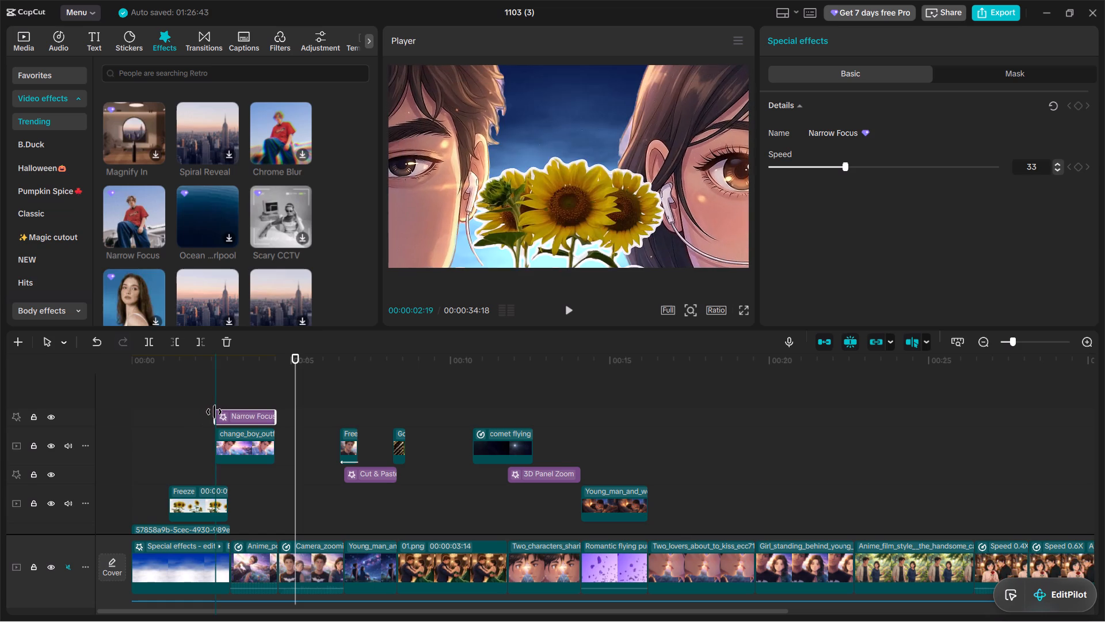
pyautogui.moveTo(214, 412); pyautogui.dragTo(210, 412)
# Play back the opening from 0:18 to check the Narrow Focus effect over the boy's entrance.
pyautogui.click(151, 380)
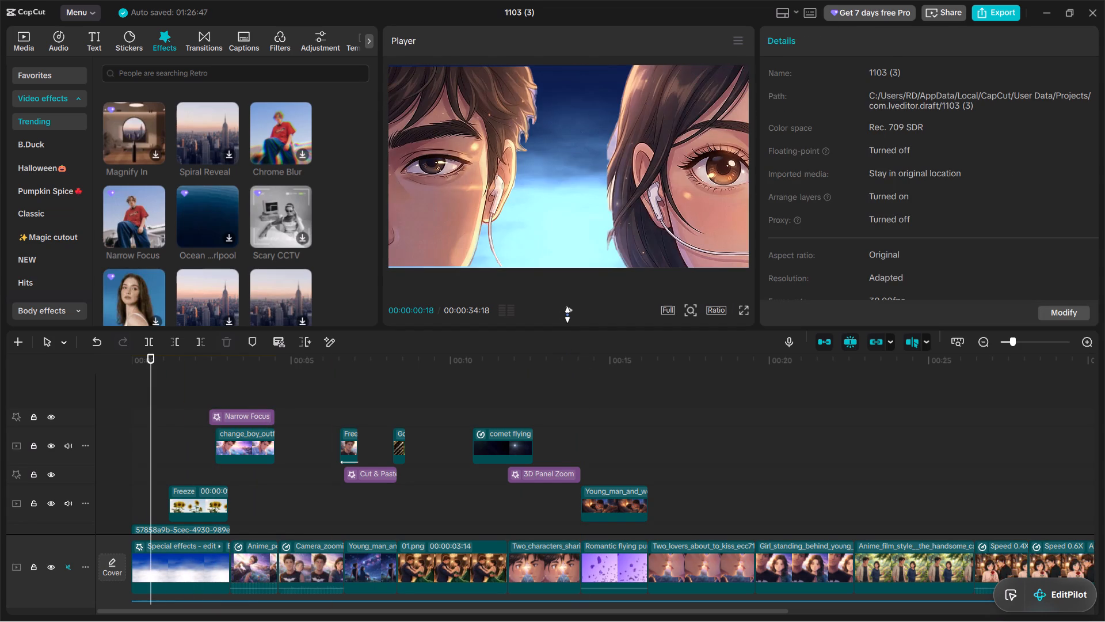
pyautogui.click(567, 314)
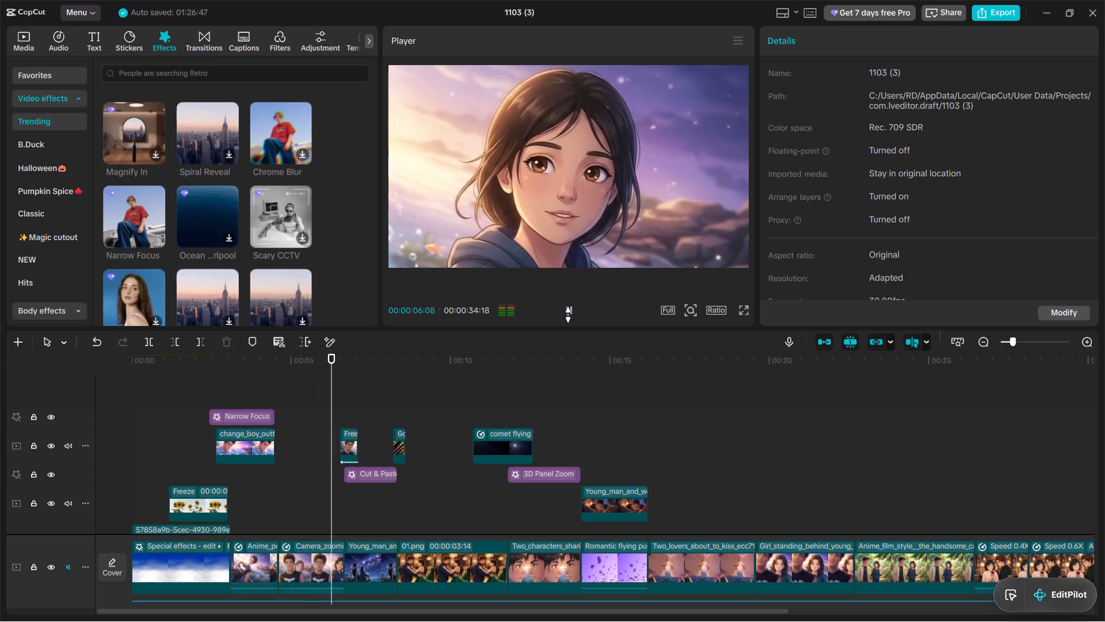
pyautogui.click(568, 314)
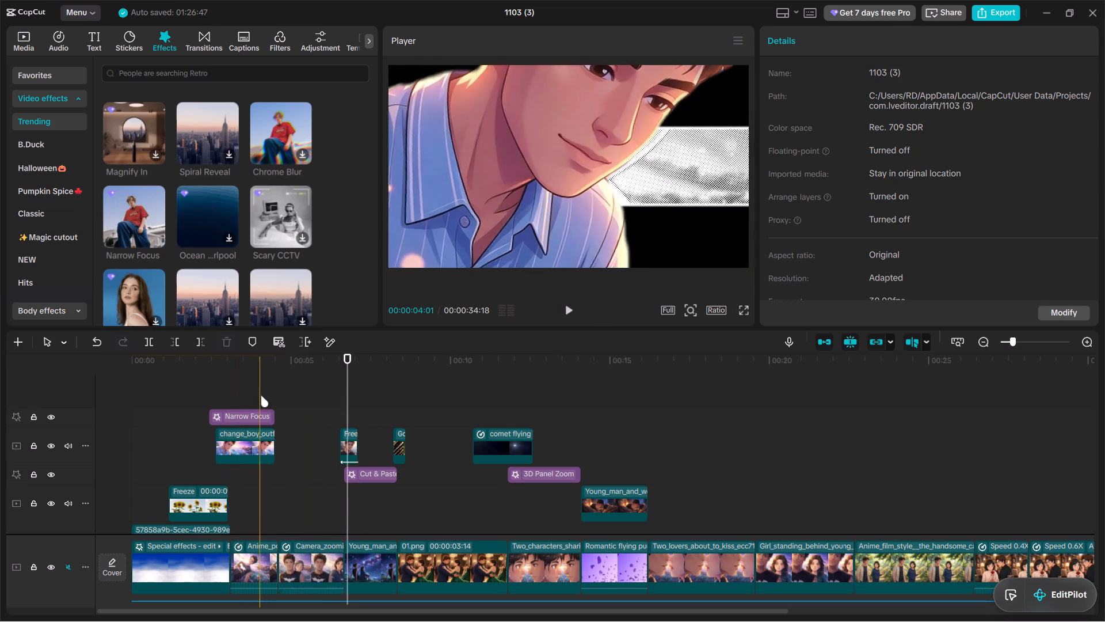
# Delete the Anime_po clip between the Special effects and Camera_zooming_in_on_girl clips on the main track.
pyautogui.click(252, 556)
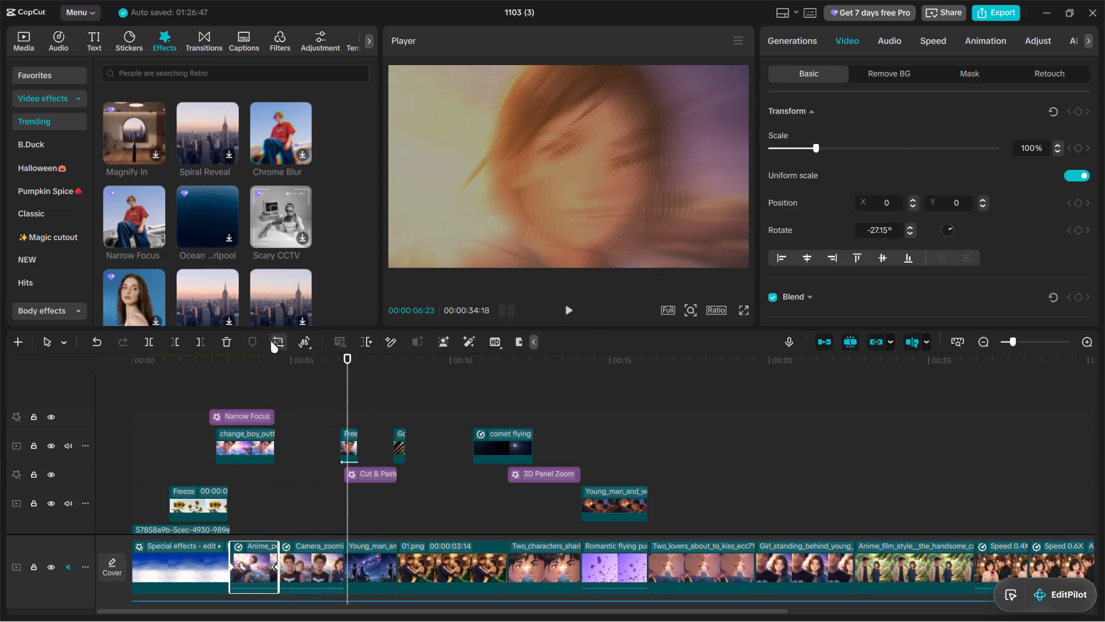
pyautogui.click(230, 343)
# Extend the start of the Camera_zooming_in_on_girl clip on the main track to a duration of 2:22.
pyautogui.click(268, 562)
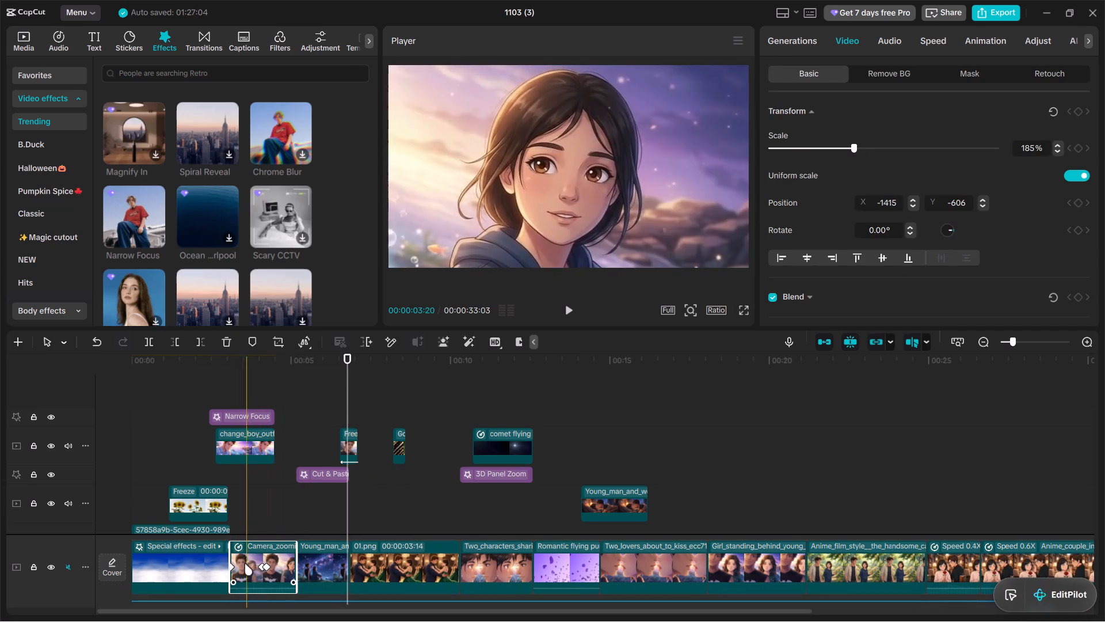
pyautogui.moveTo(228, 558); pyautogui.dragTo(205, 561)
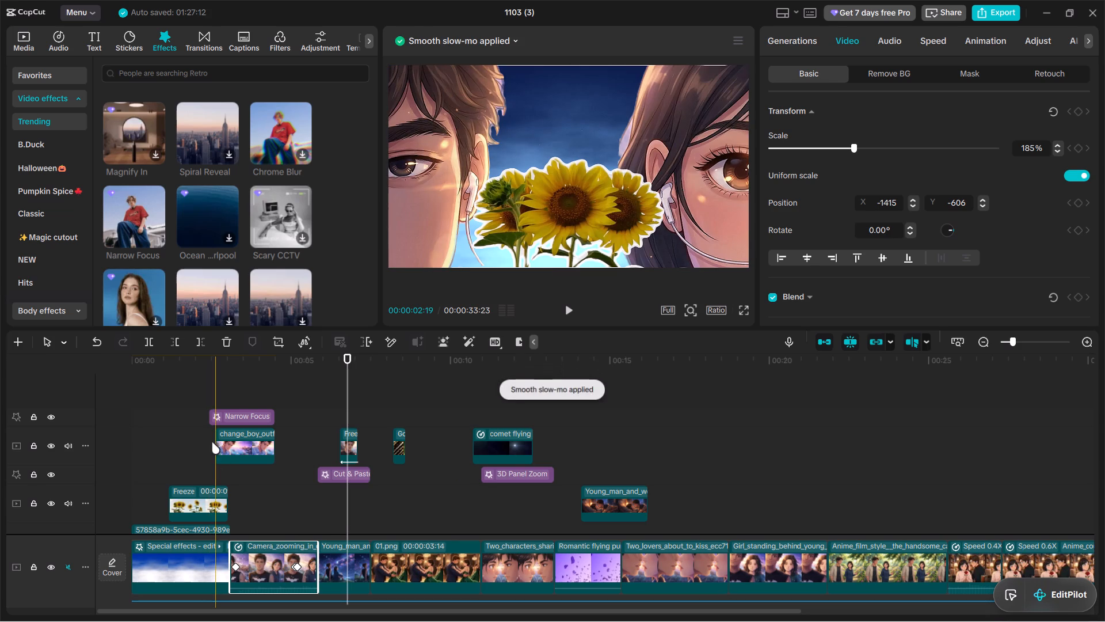
# Play back the boy's entrance and the extended Camera_zooming_in_on_girl clip, replaying the clip from about 3:03.
pyautogui.click(186, 438)
pyautogui.click(567, 307)
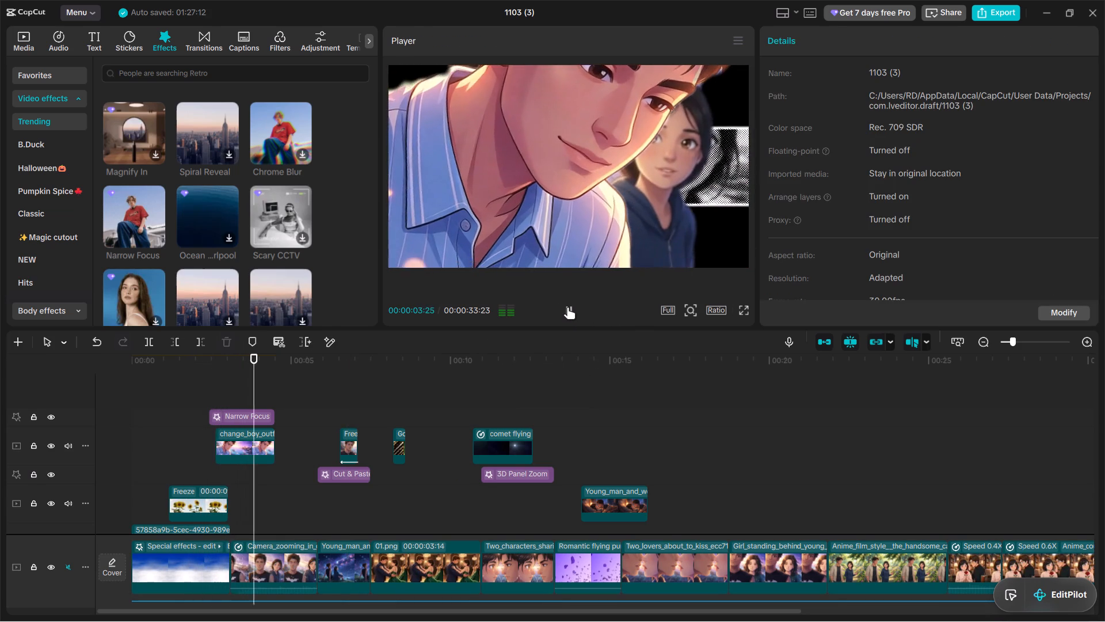
pyautogui.click(568, 307)
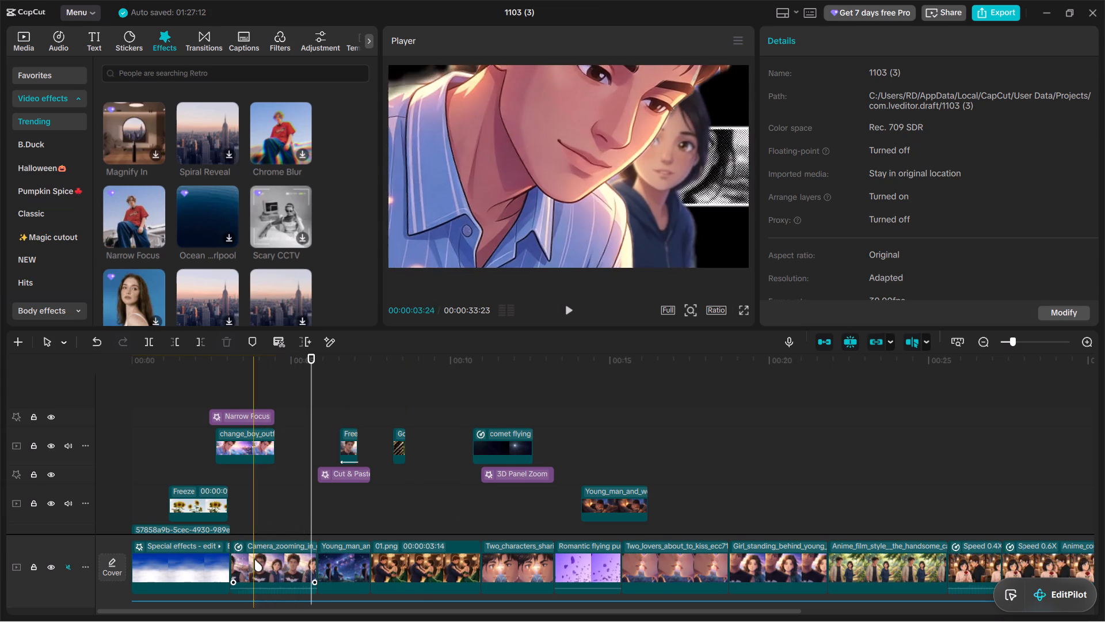
pyautogui.click(261, 559)
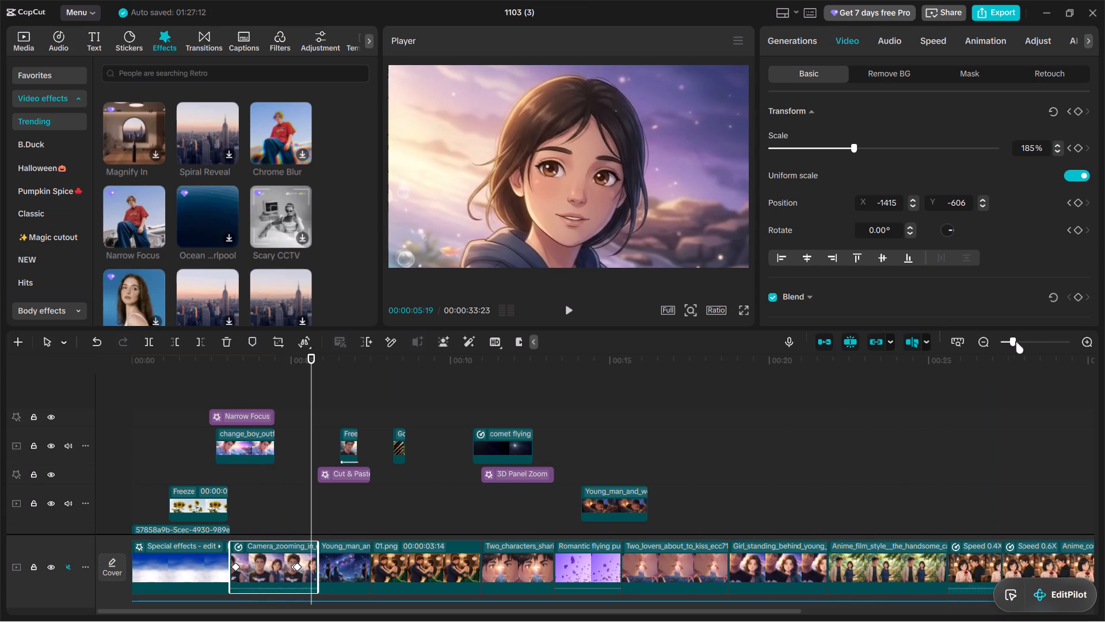
pyautogui.moveTo(1015, 342); pyautogui.dragTo(1026, 341)
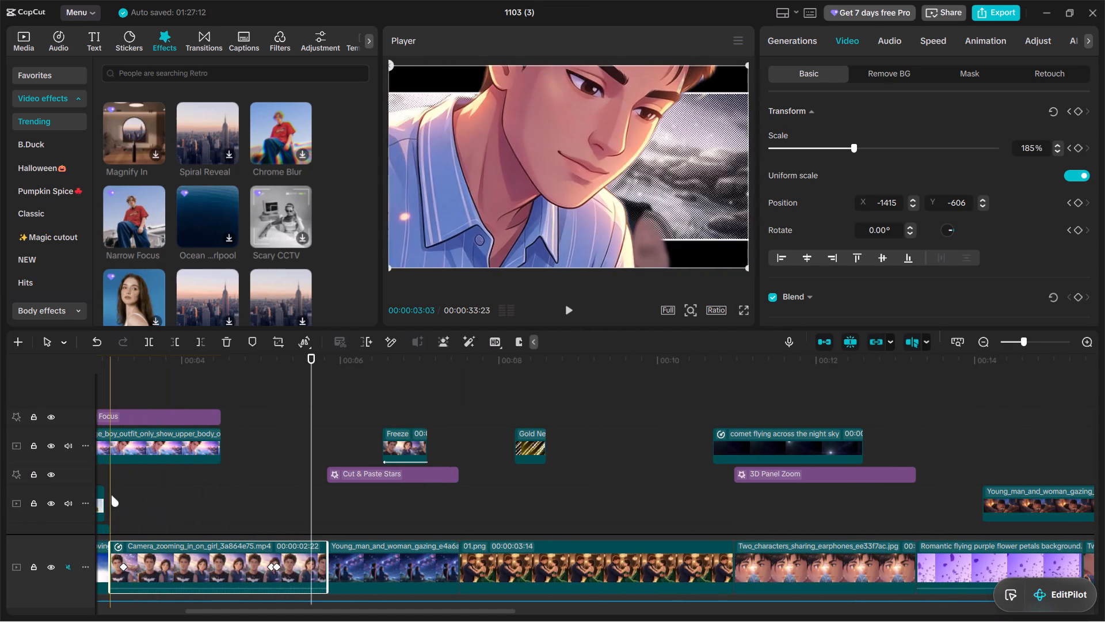
pyautogui.click(111, 495)
pyautogui.click(568, 310)
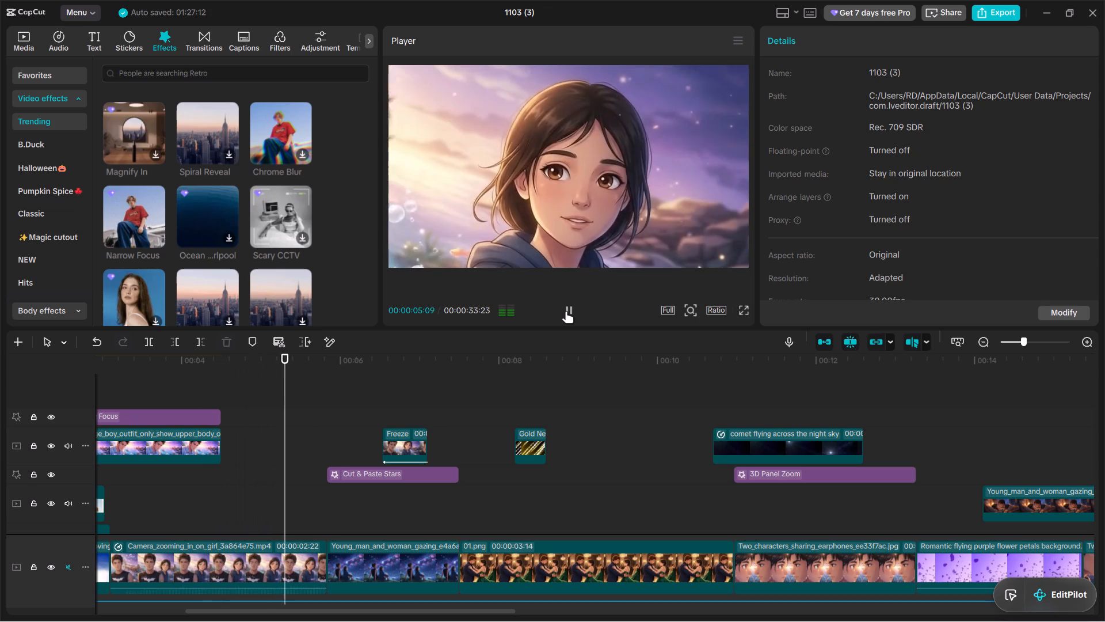
pyautogui.click(566, 311)
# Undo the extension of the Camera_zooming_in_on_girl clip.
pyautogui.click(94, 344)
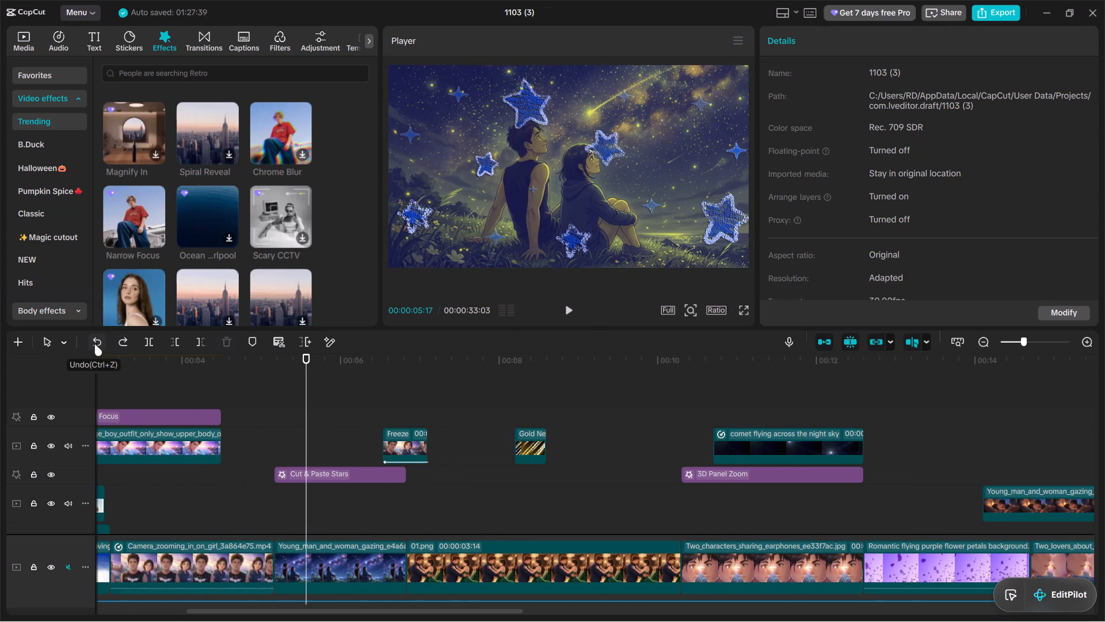
# Undo the deletion of the Anime_portrait clip before the Camera_zooming_in_on_girl clip on the main track.
pyautogui.click(94, 344)
# Play back the sunflower and boy overlays and the following main-track clips from about 2:13, then again from about 1:11.
pyautogui.click(322, 434)
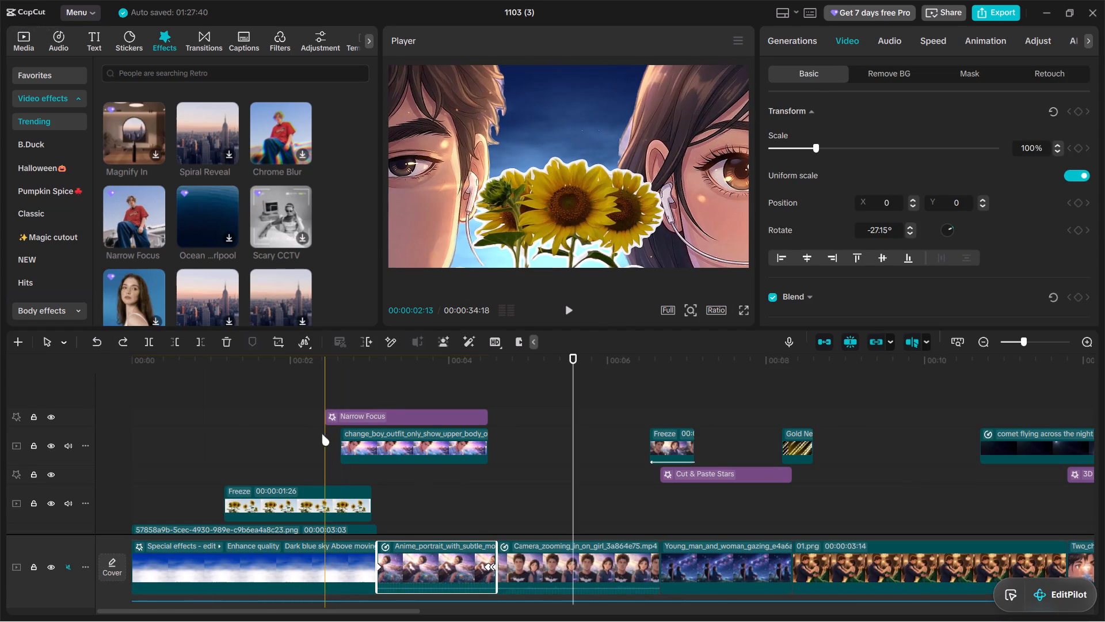
pyautogui.click(567, 312)
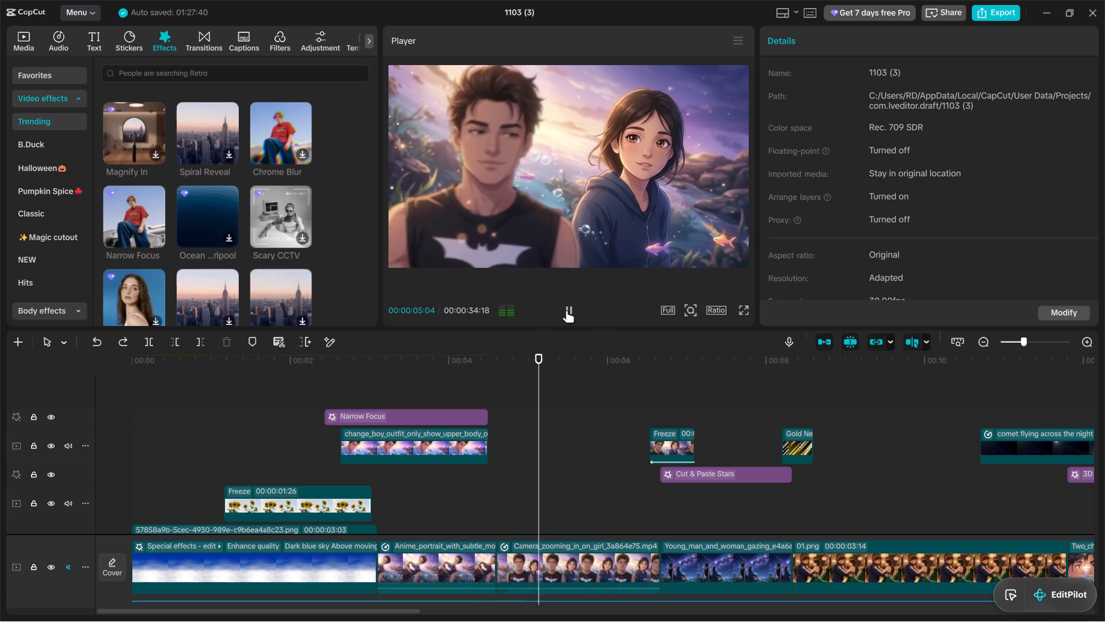
pyautogui.click(566, 310)
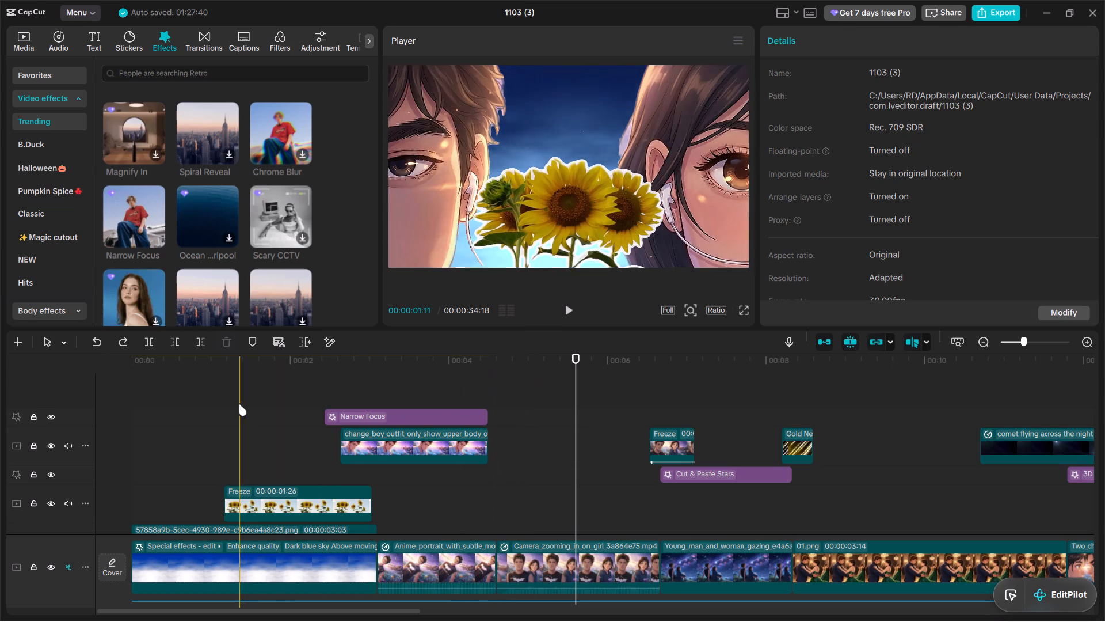
pyautogui.click(239, 404)
pyautogui.click(572, 314)
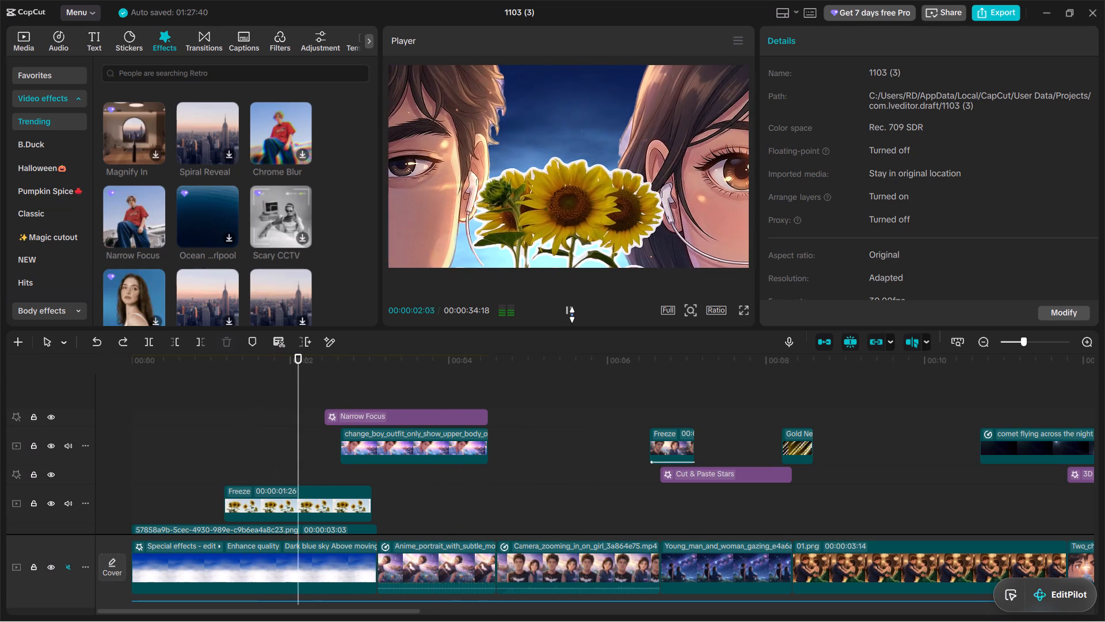
pyautogui.click(572, 314)
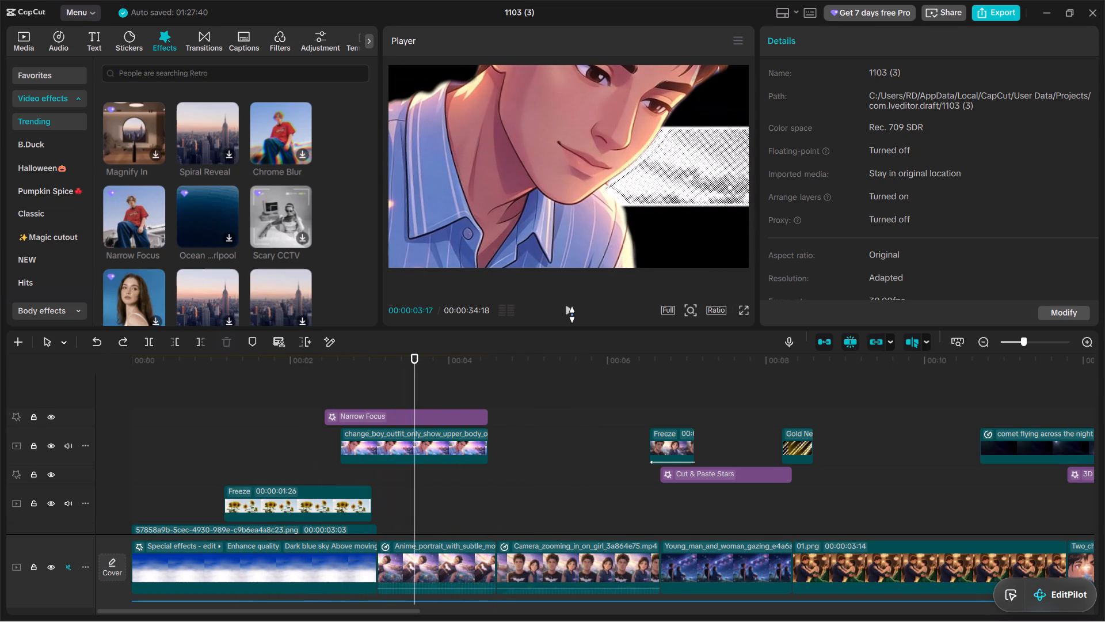
pyautogui.click(572, 314)
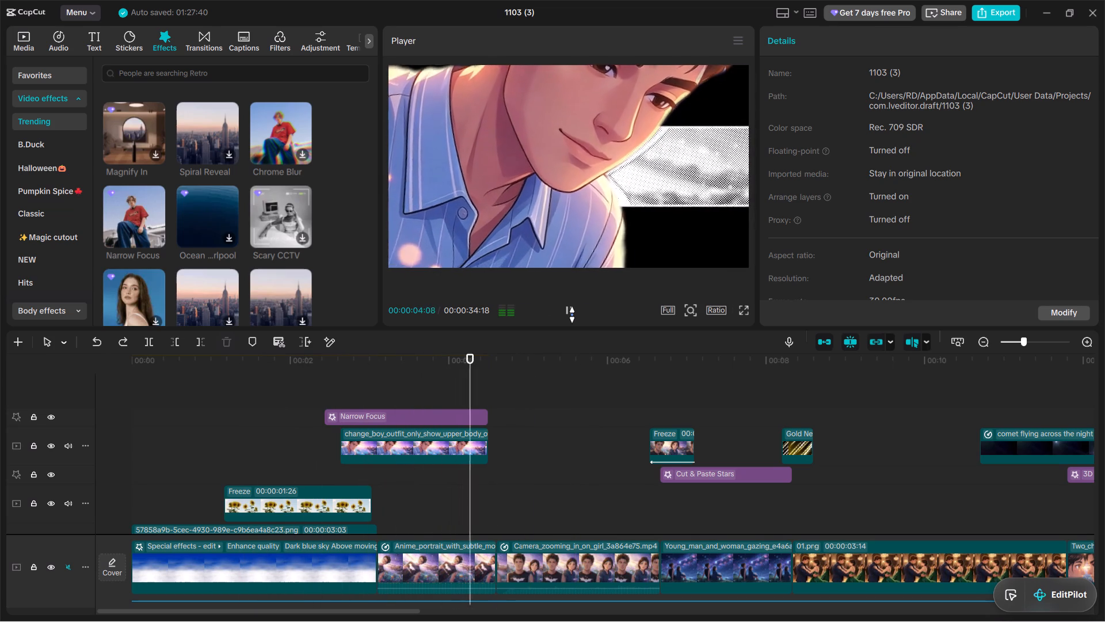
pyautogui.click(572, 314)
# Delete the Narrow Focus effect above the boy's entrance overlay.
pyautogui.click(452, 421)
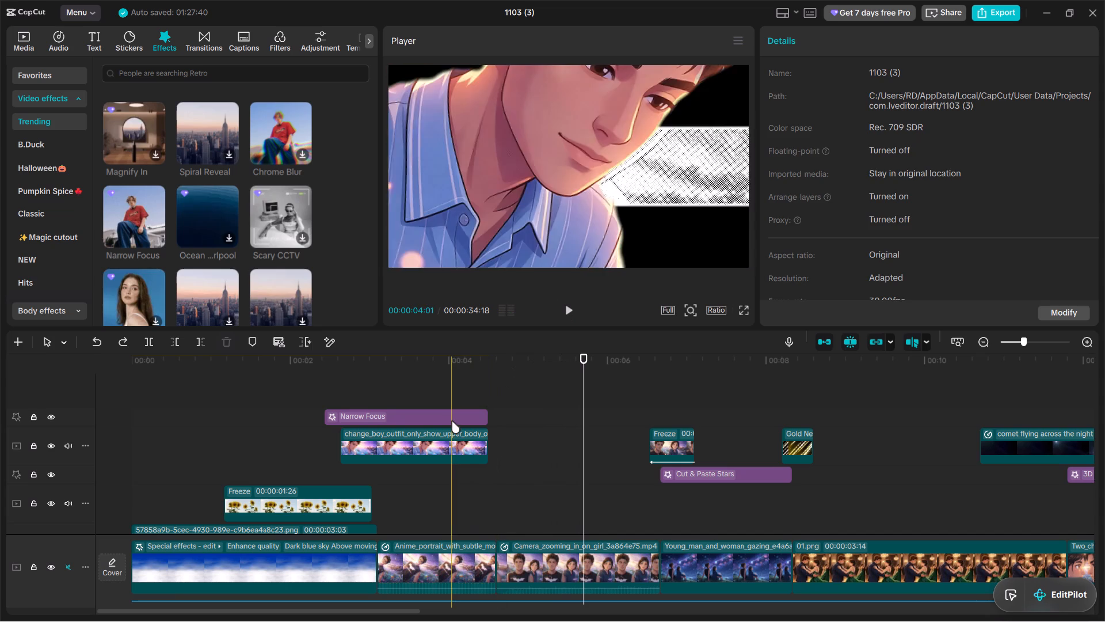
pyautogui.click(229, 341)
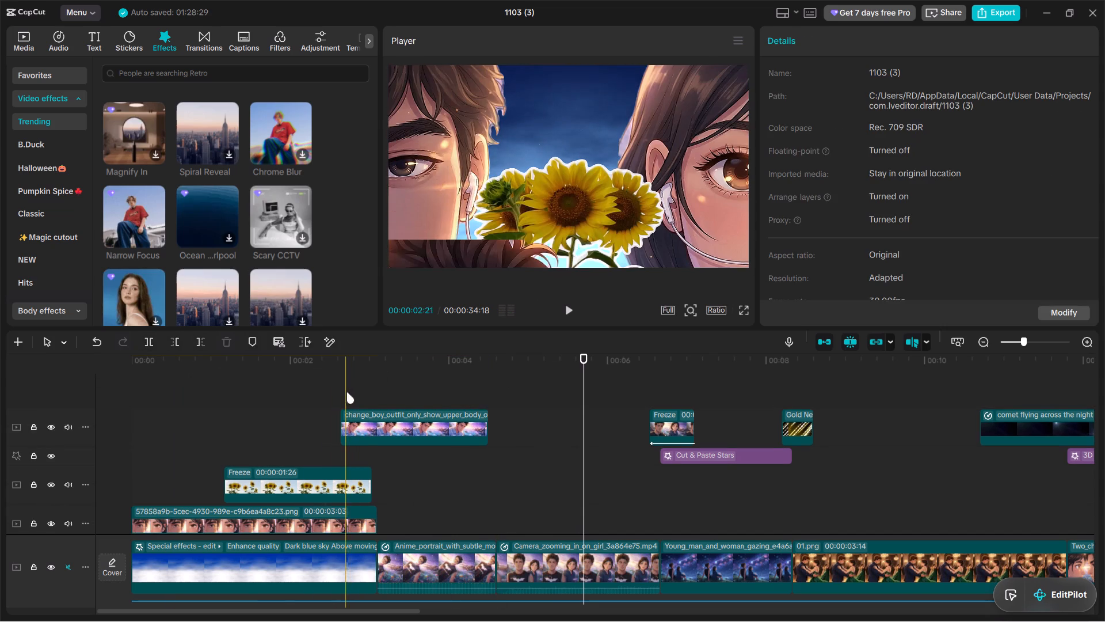
# Browse the trending video effects, then search the effects library for "anime" and examine the matching effects.
pyautogui.scroll(-2, 268, 248)
pyautogui.scroll(-1, 194, 261)
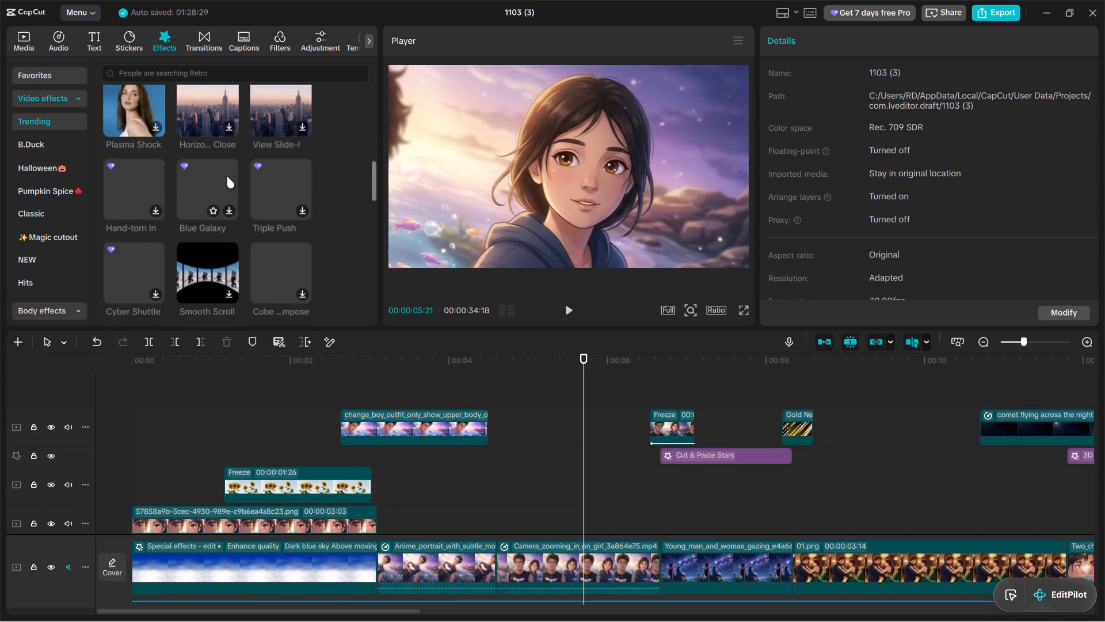
pyautogui.scroll(-2, 249, 219)
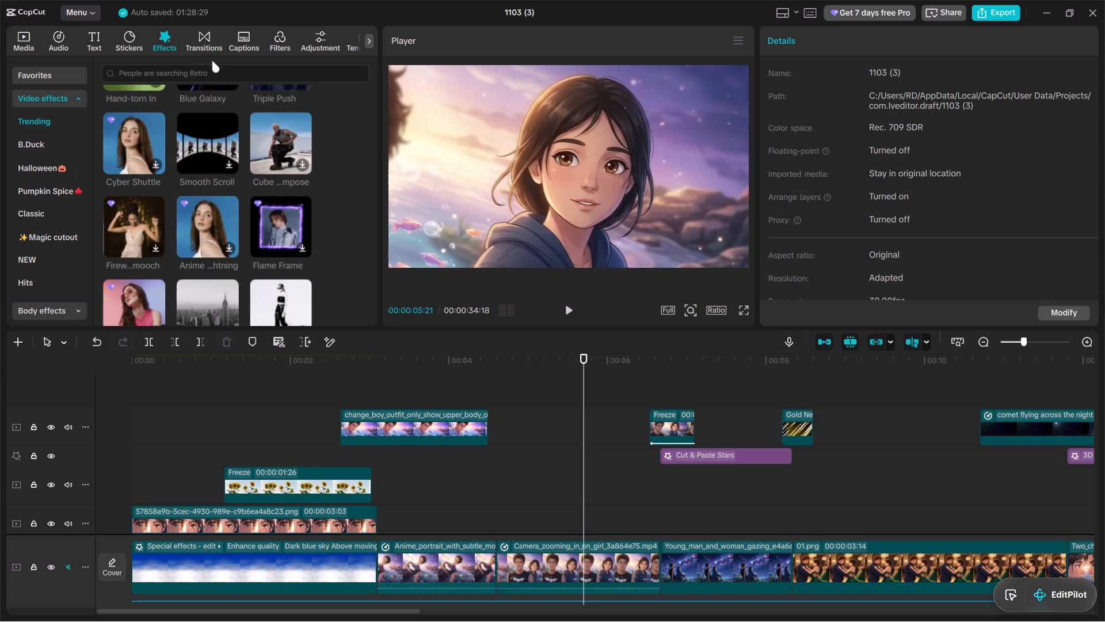
pyautogui.click(221, 74)
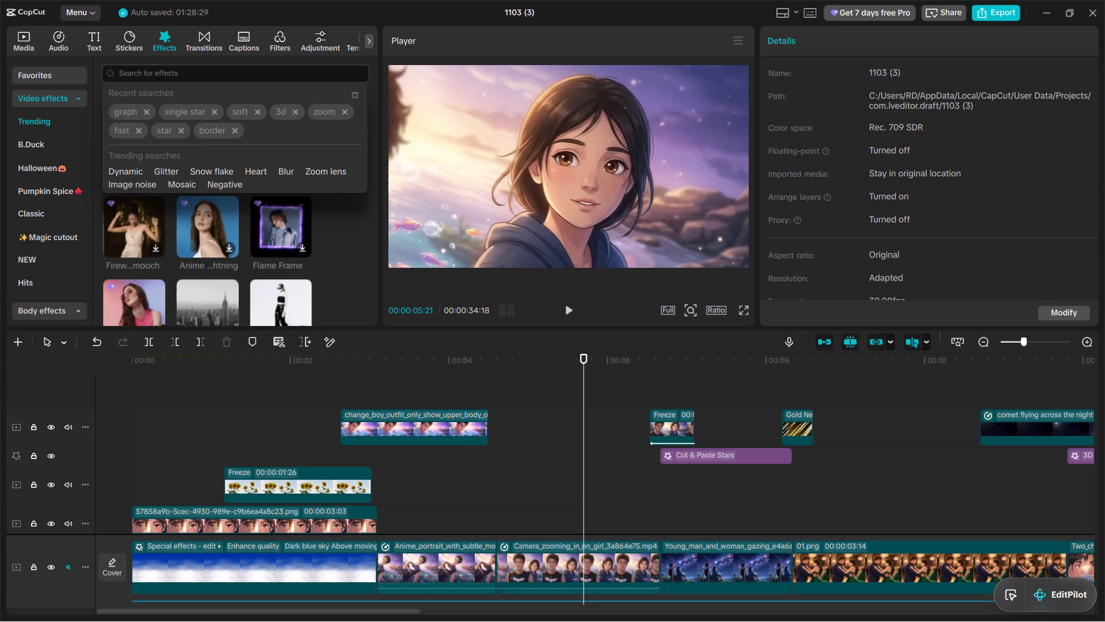
pyautogui.press('a')
pyautogui.write('nime')
pyautogui.press('Return')
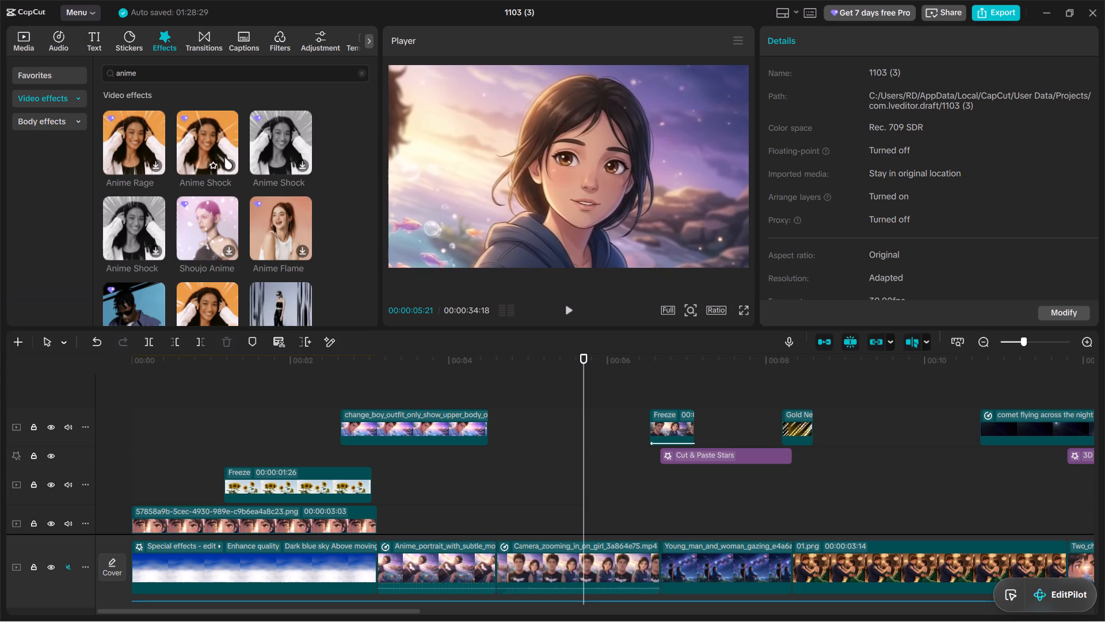
pyautogui.scroll(-2, 264, 194)
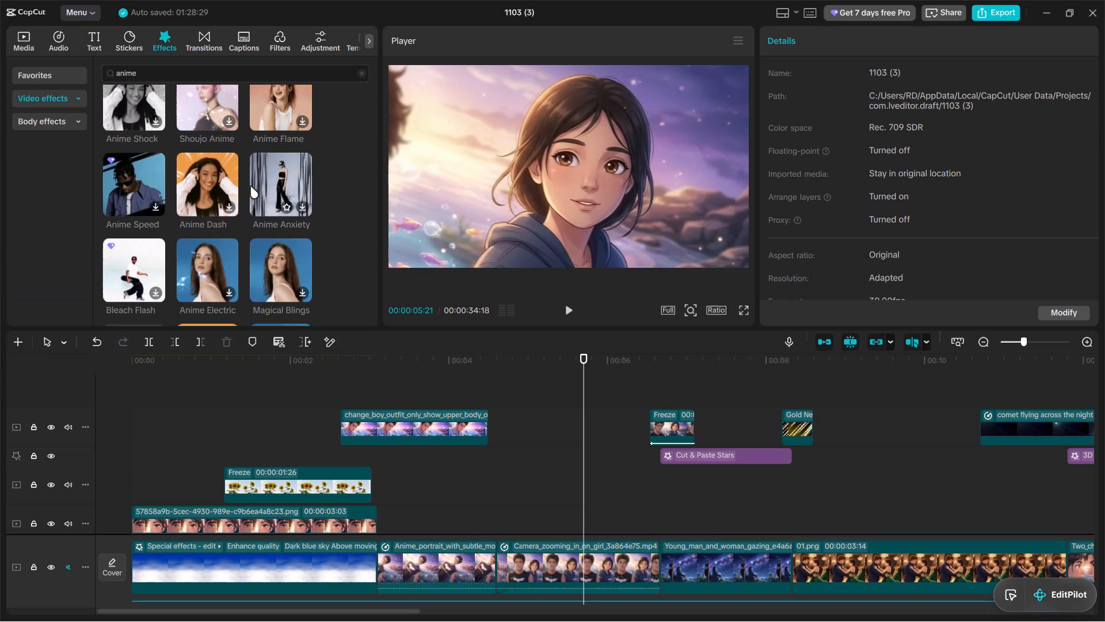
pyautogui.scroll(-1, 250, 186)
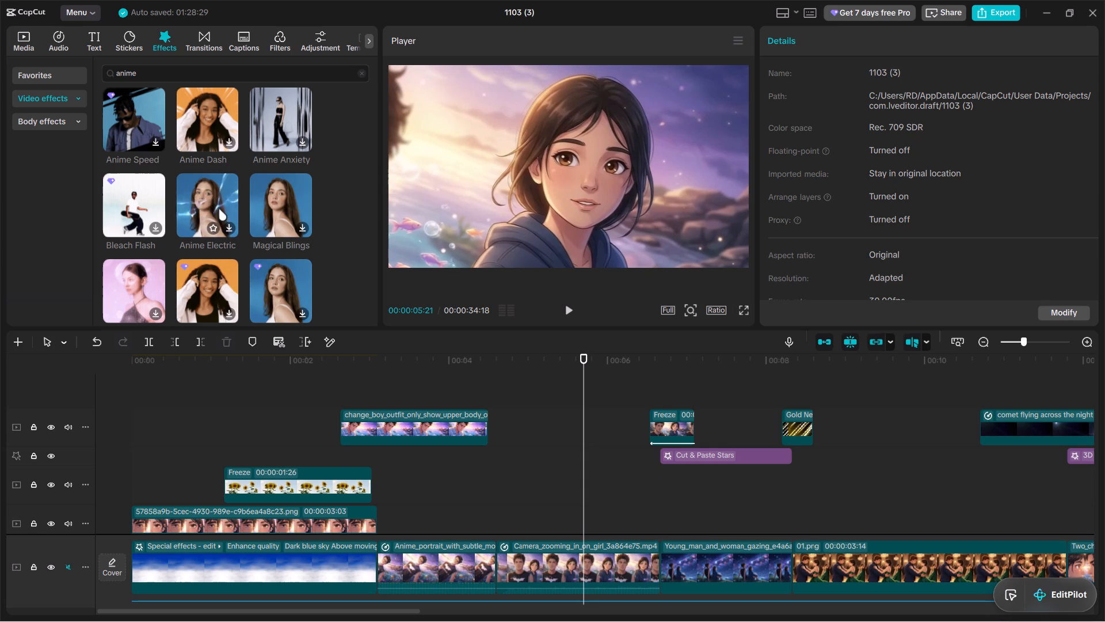
pyautogui.scroll(-2, 296, 215)
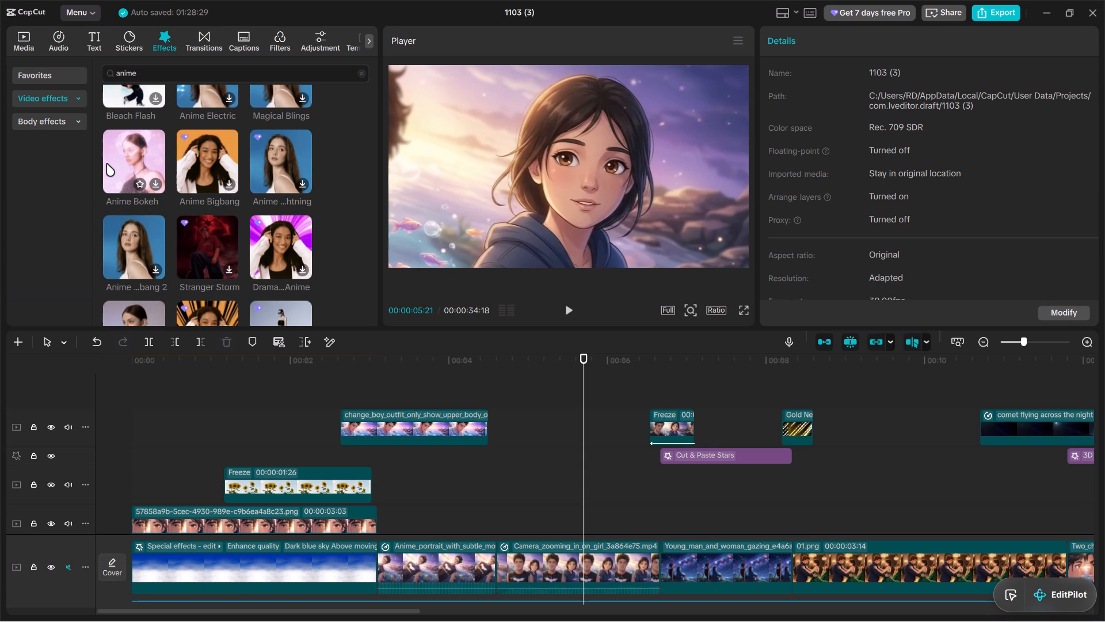
pyautogui.scroll(-2, 125, 160)
pyautogui.scroll(-1, 178, 190)
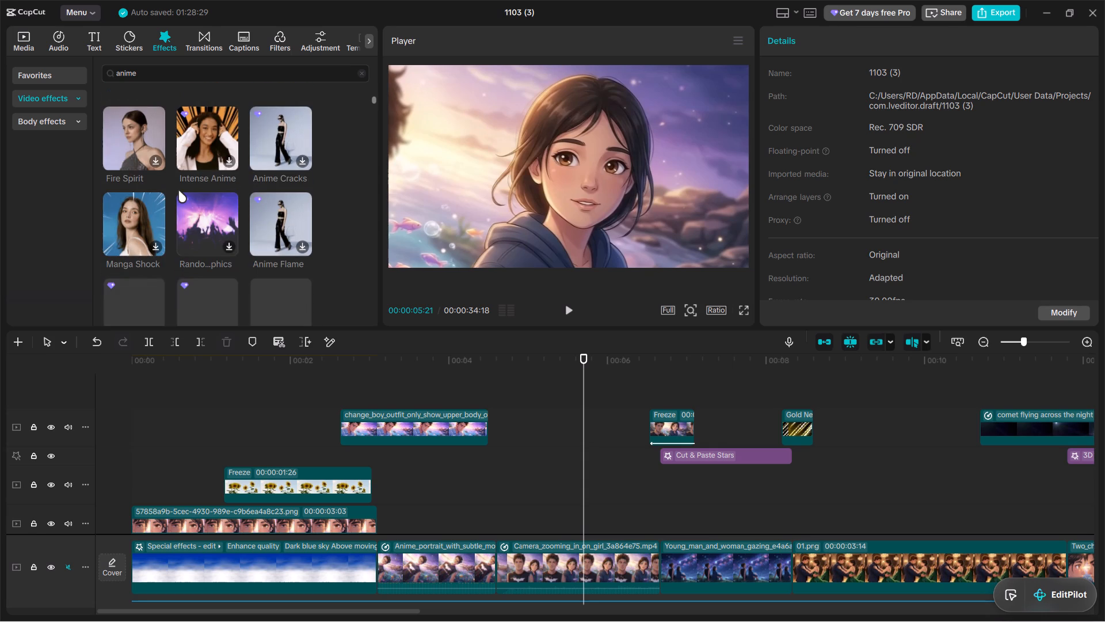
pyautogui.scroll(-4, 178, 190)
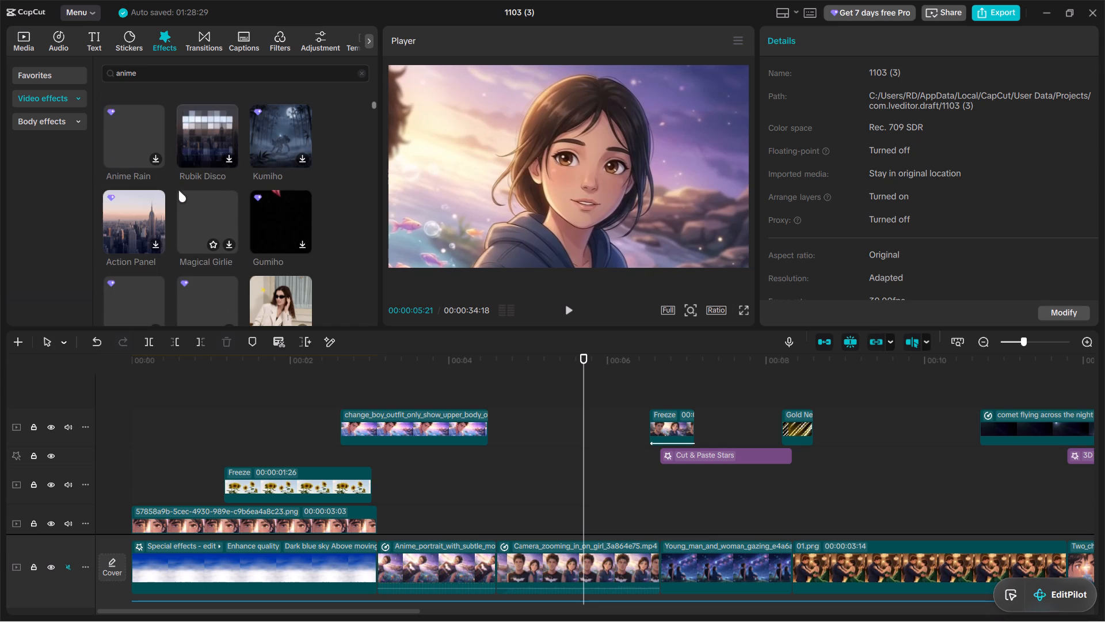
# Search the effects library for "white flash" and examine the matching video effects.
pyautogui.click(360, 73)
pyautogui.click(355, 70)
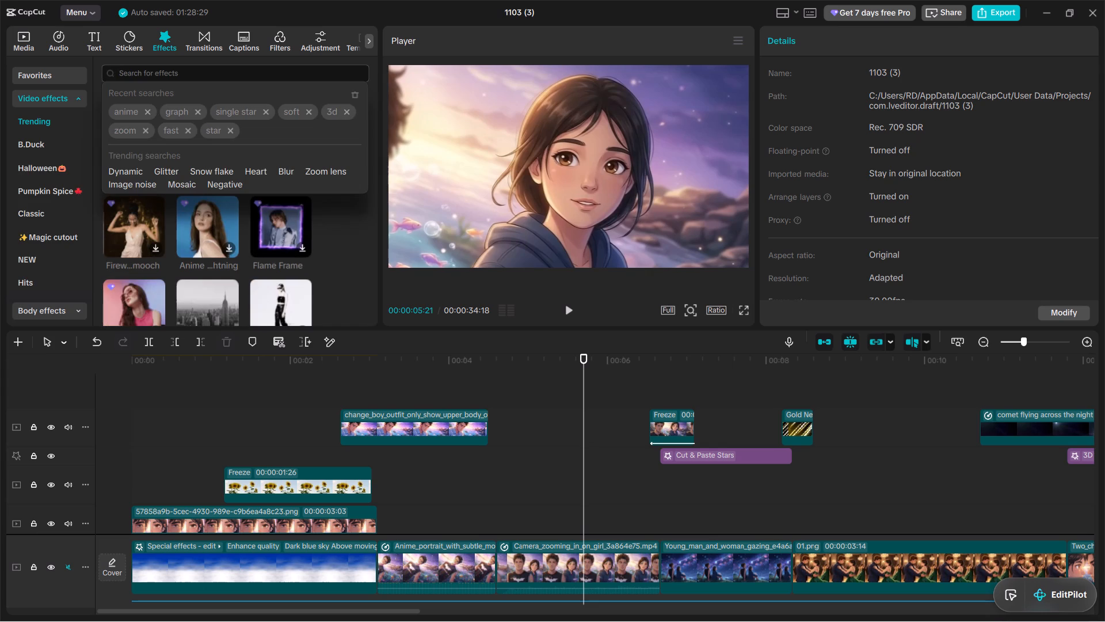
pyautogui.write('white flasj')
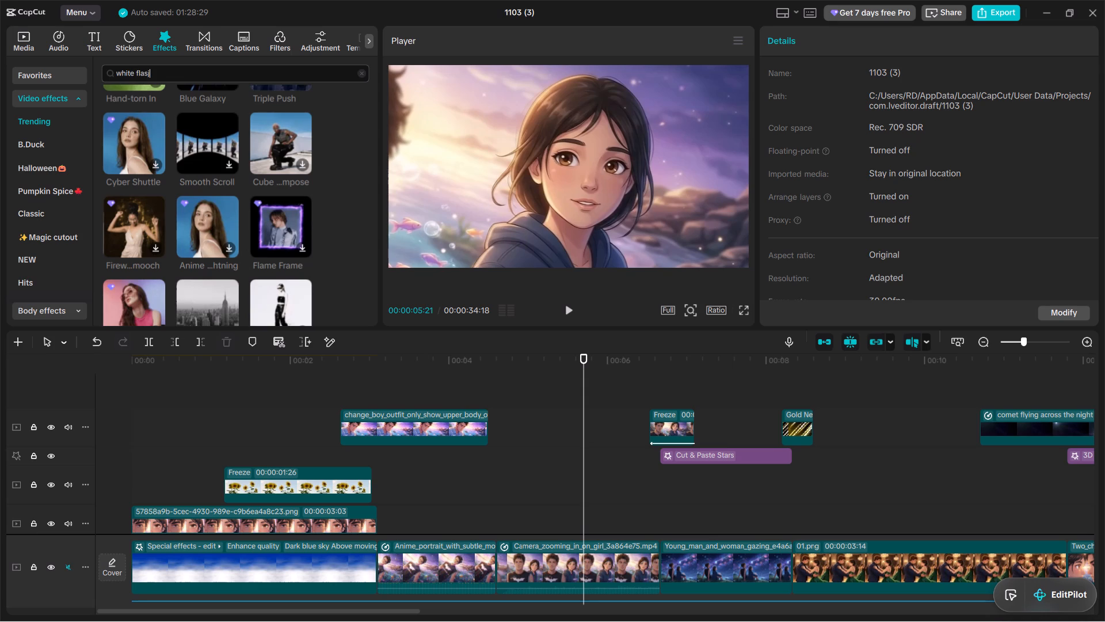
pyautogui.press('BackSpace')
pyautogui.press('h')
pyautogui.press('Return')
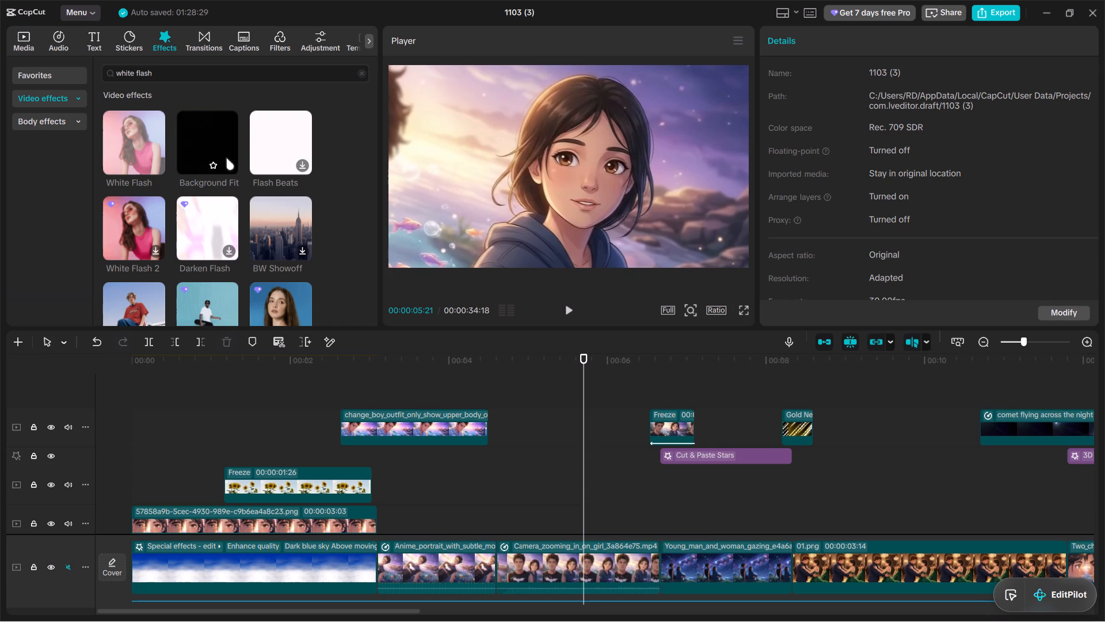
pyautogui.scroll(-2, 281, 153)
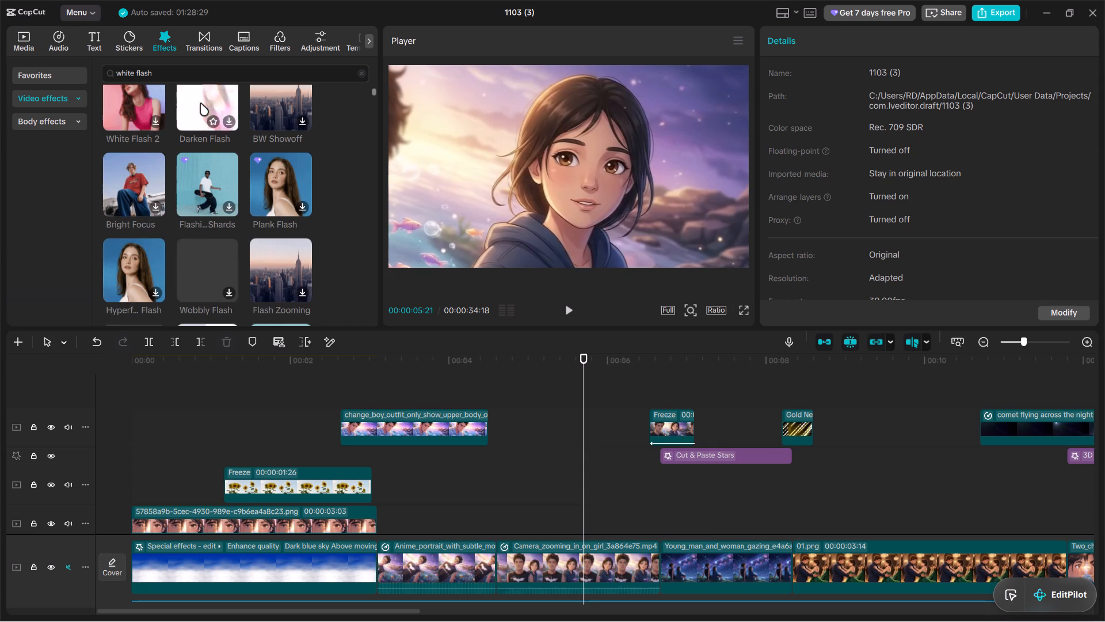
pyautogui.scroll(-1, 266, 172)
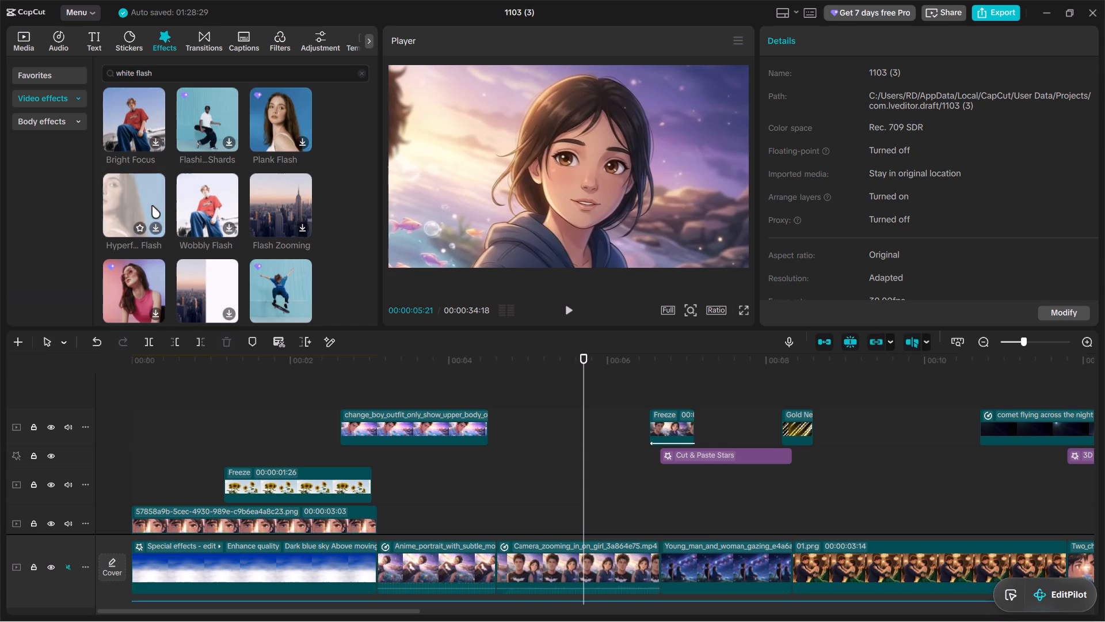
pyautogui.scroll(-2, 152, 206)
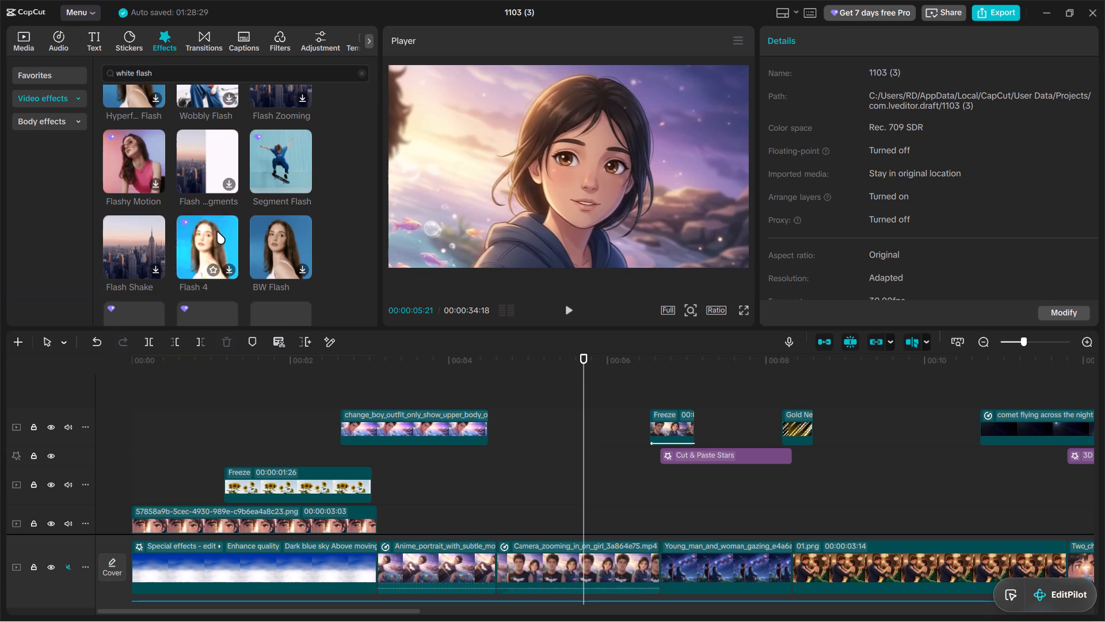
pyautogui.scroll(-1, 285, 238)
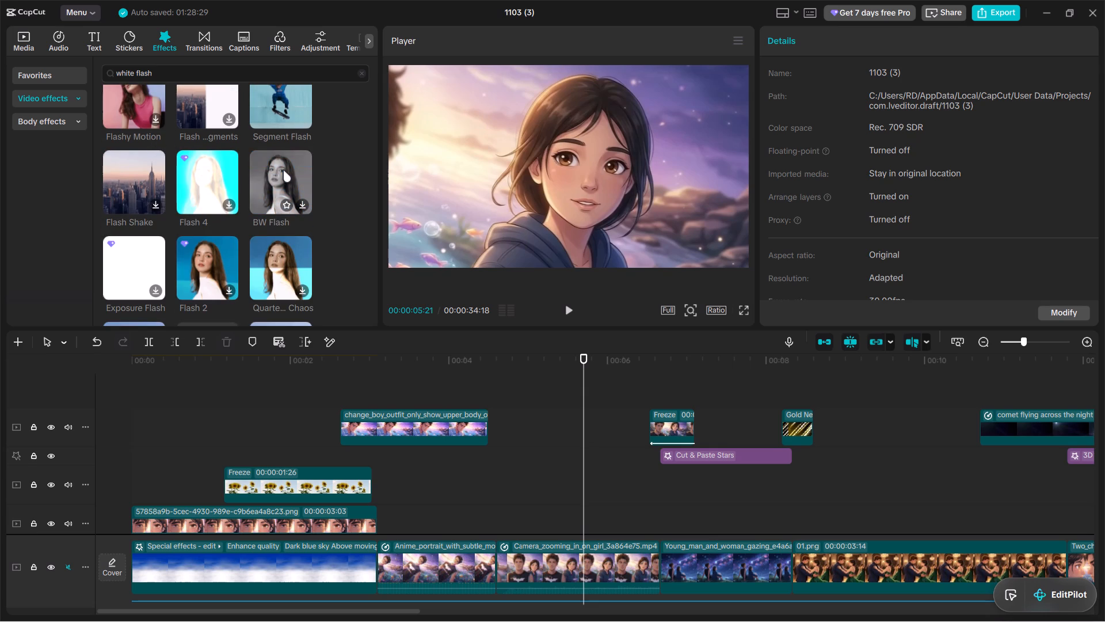
pyautogui.scroll(-2, 218, 179)
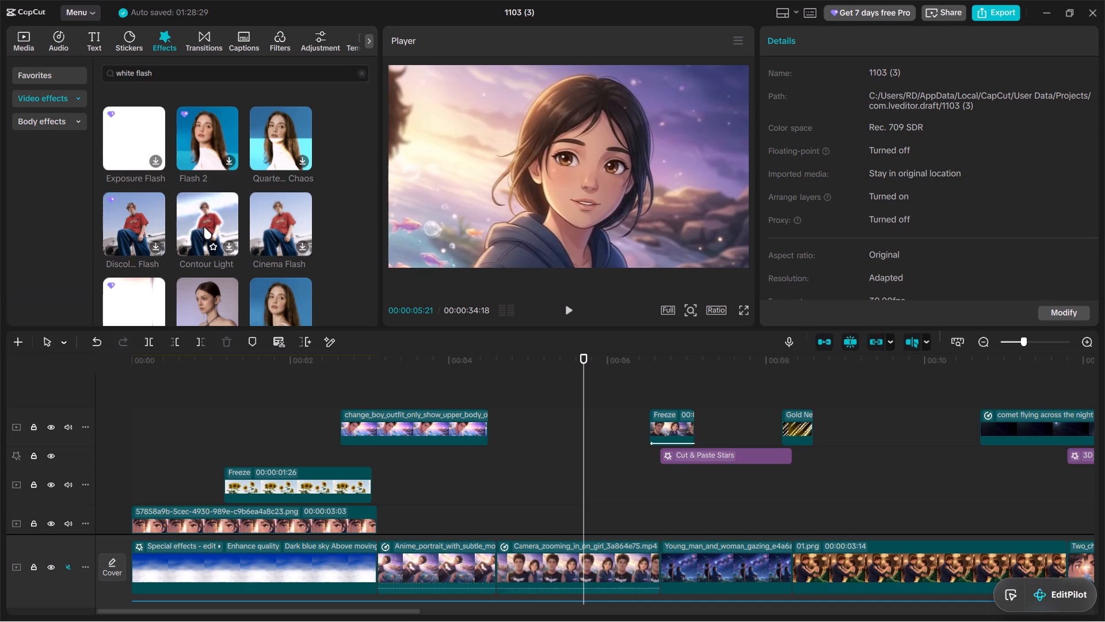
pyautogui.scroll(-6, 204, 227)
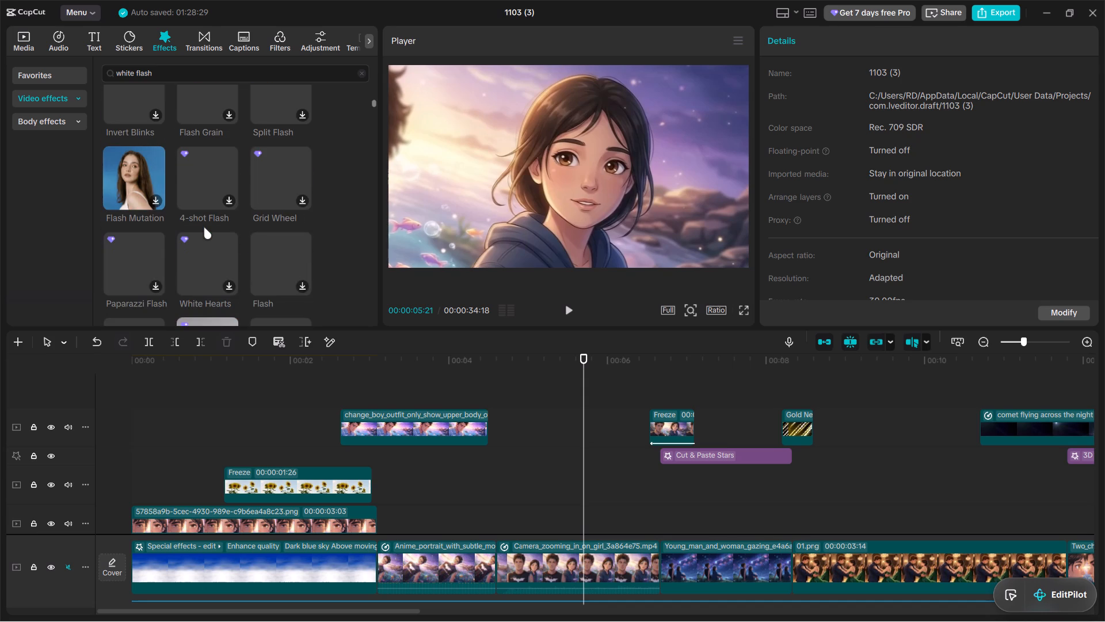
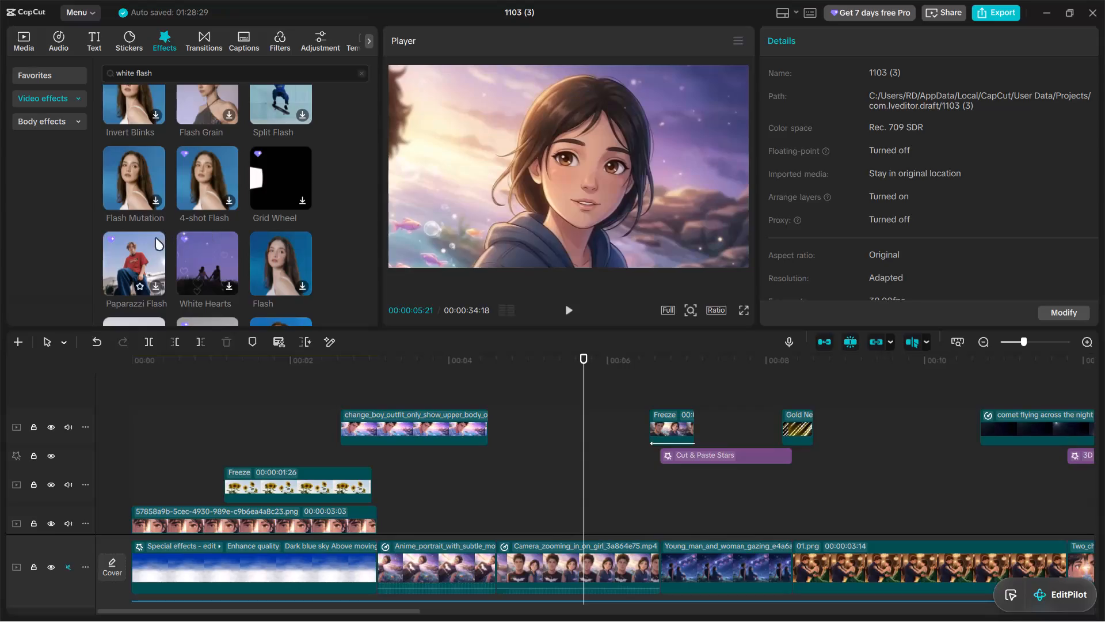
# Play back the opening from about 1:26 to examine the boy overlay's entrance and the main-track clips after it.
pyautogui.click(279, 406)
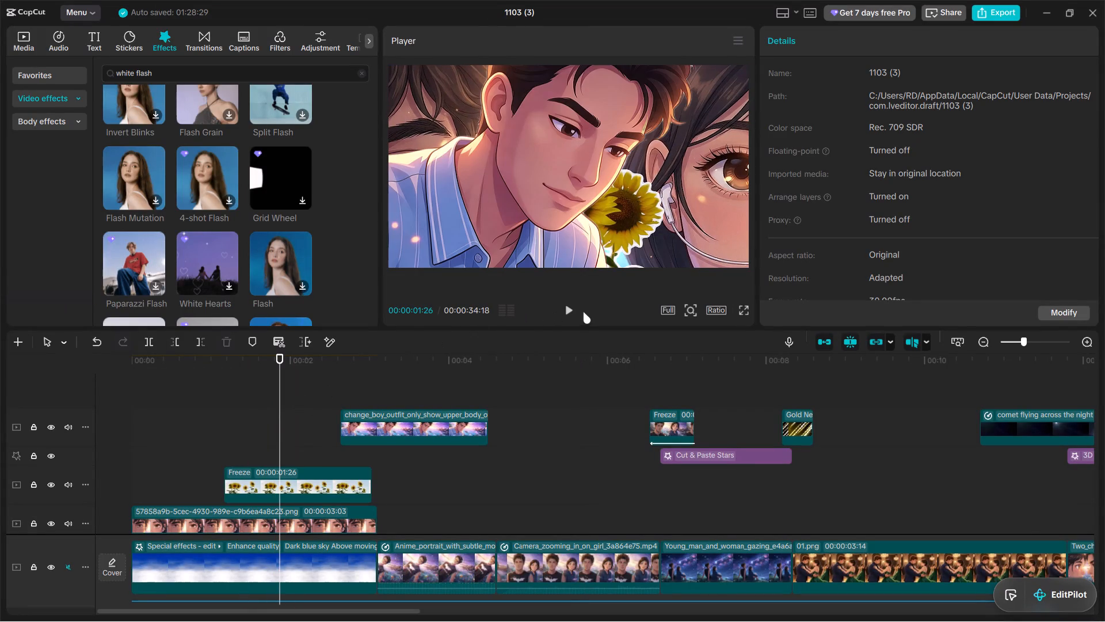
pyautogui.click(571, 308)
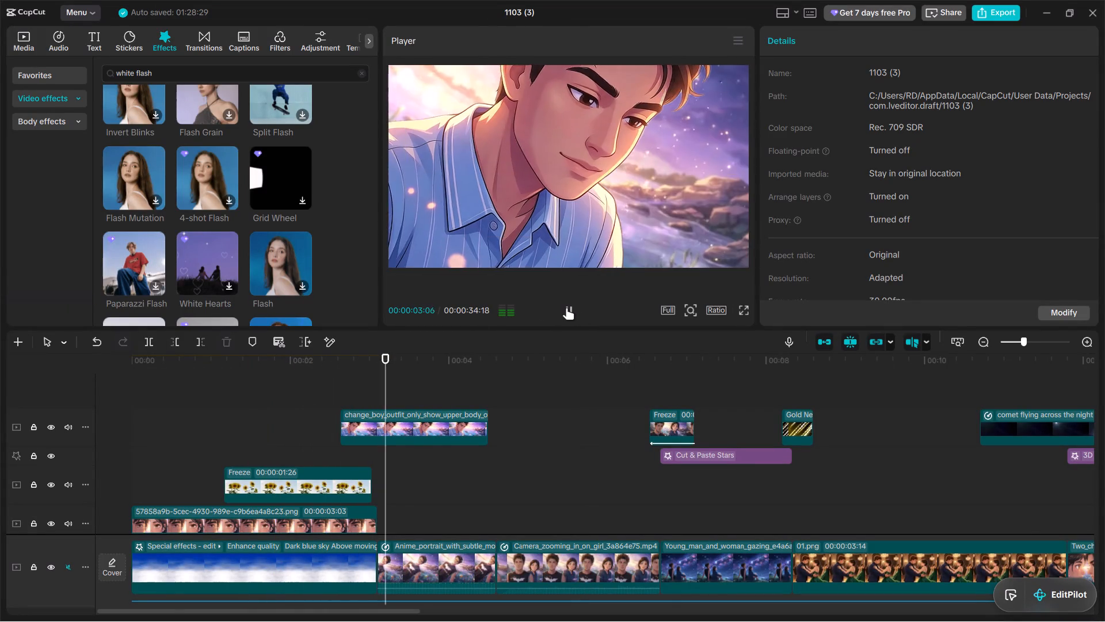
pyautogui.click(566, 308)
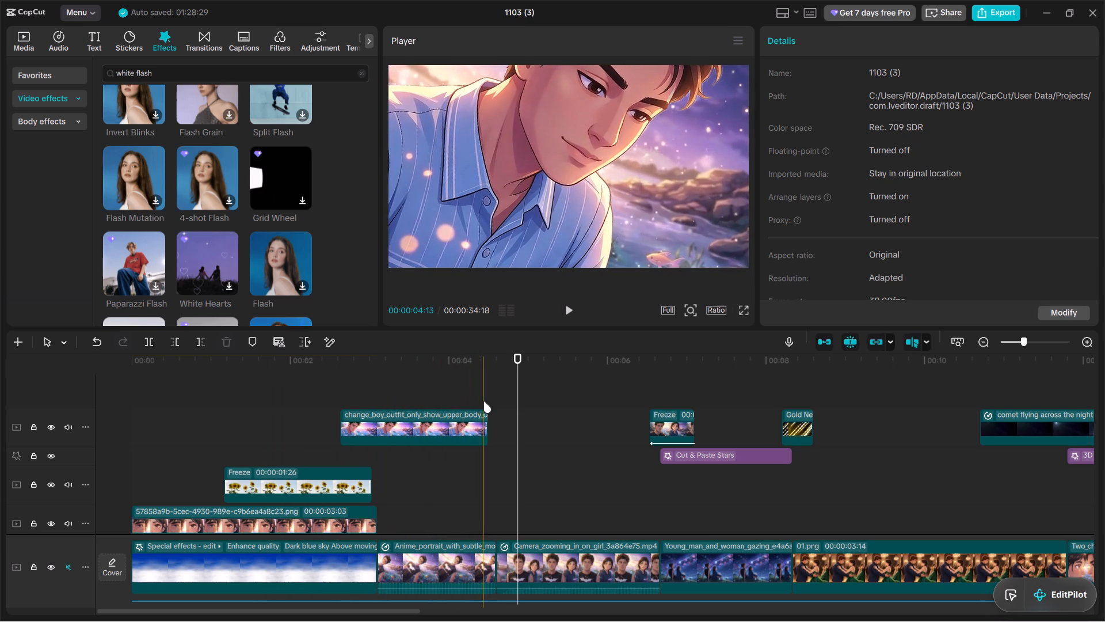
# Extend the end of the boy overlay clip to about 4:21.
pyautogui.click(471, 416)
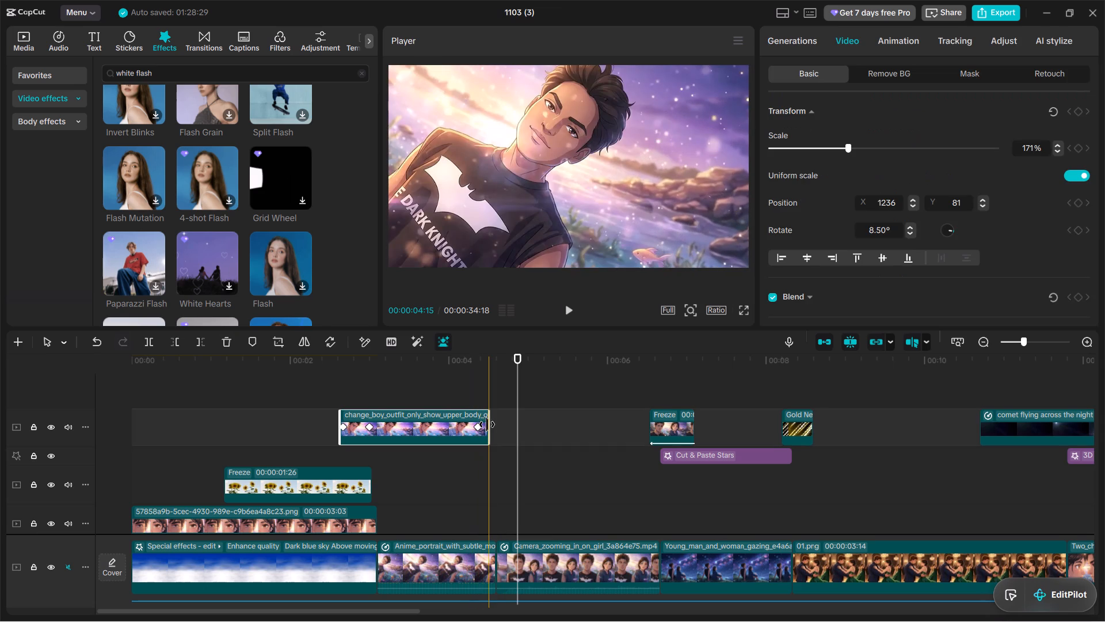
pyautogui.moveTo(488, 424); pyautogui.dragTo(504, 426)
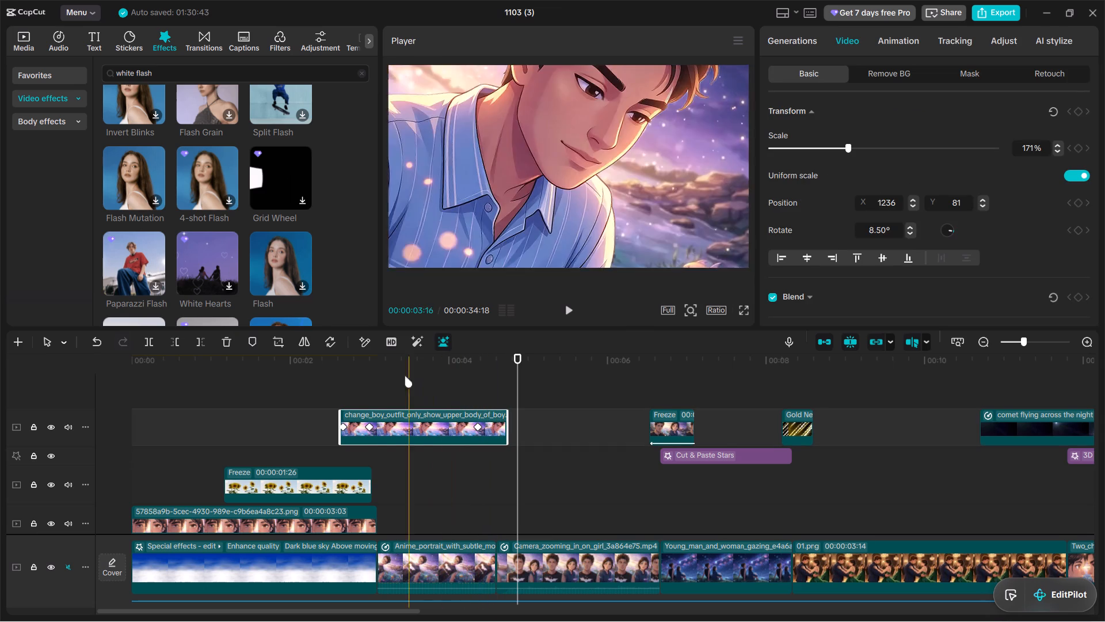
# Add a transform keyframe to the boy overlay at 4:18, scaling it to 106% and moving it off the frame's left side.
pyautogui.click(494, 418)
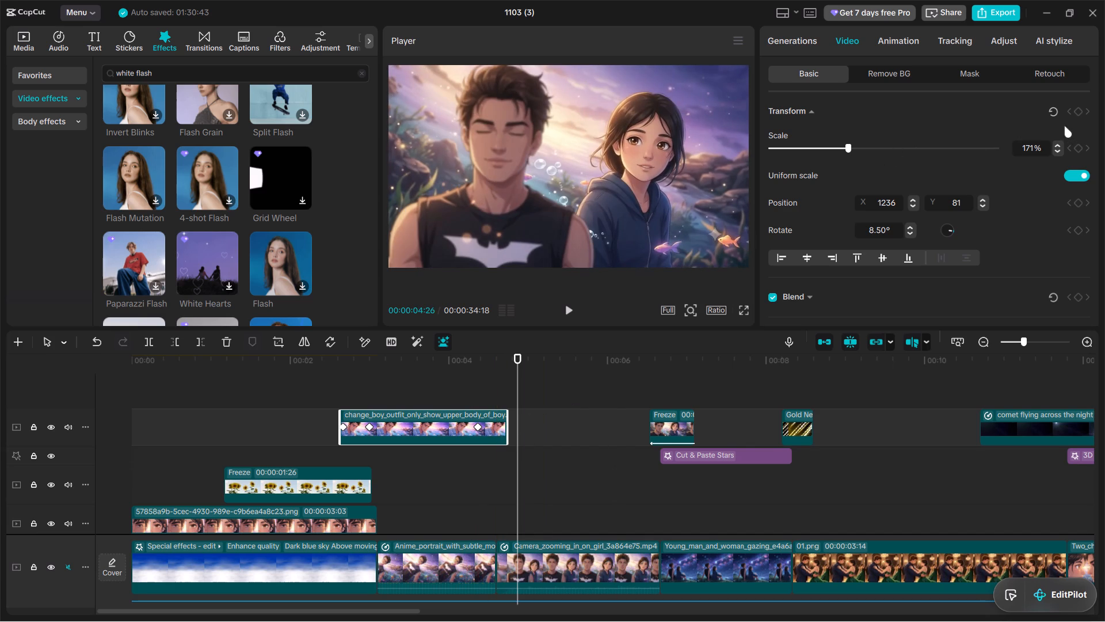
pyautogui.click(498, 380)
pyautogui.click(501, 415)
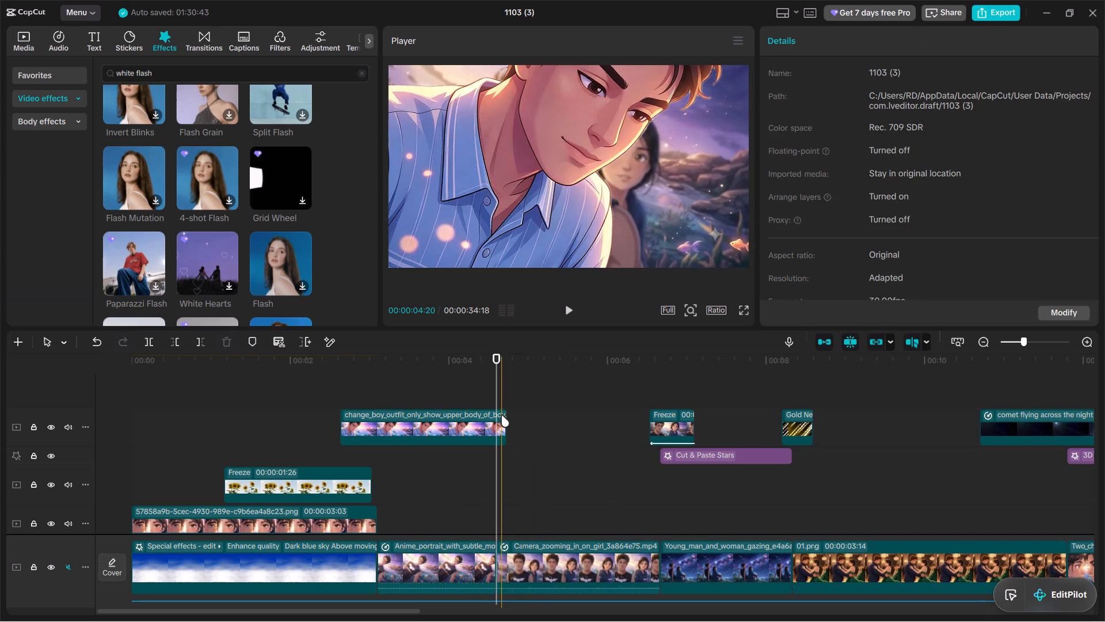
pyautogui.click(1080, 112)
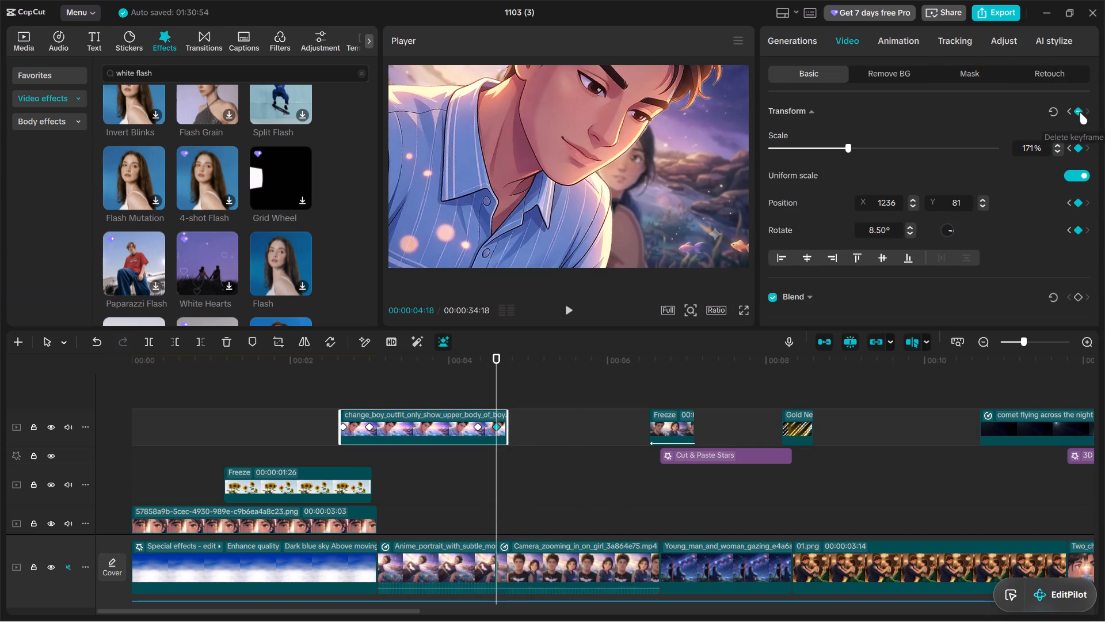
pyautogui.moveTo(848, 149); pyautogui.dragTo(841, 149)
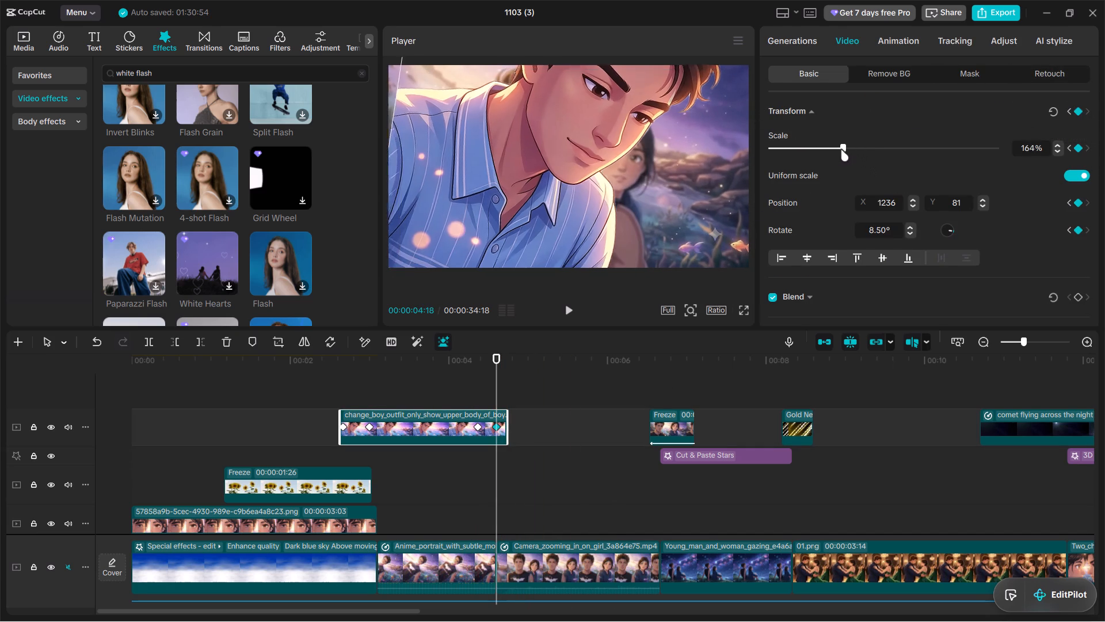
pyautogui.moveTo(841, 149); pyautogui.dragTo(819, 152)
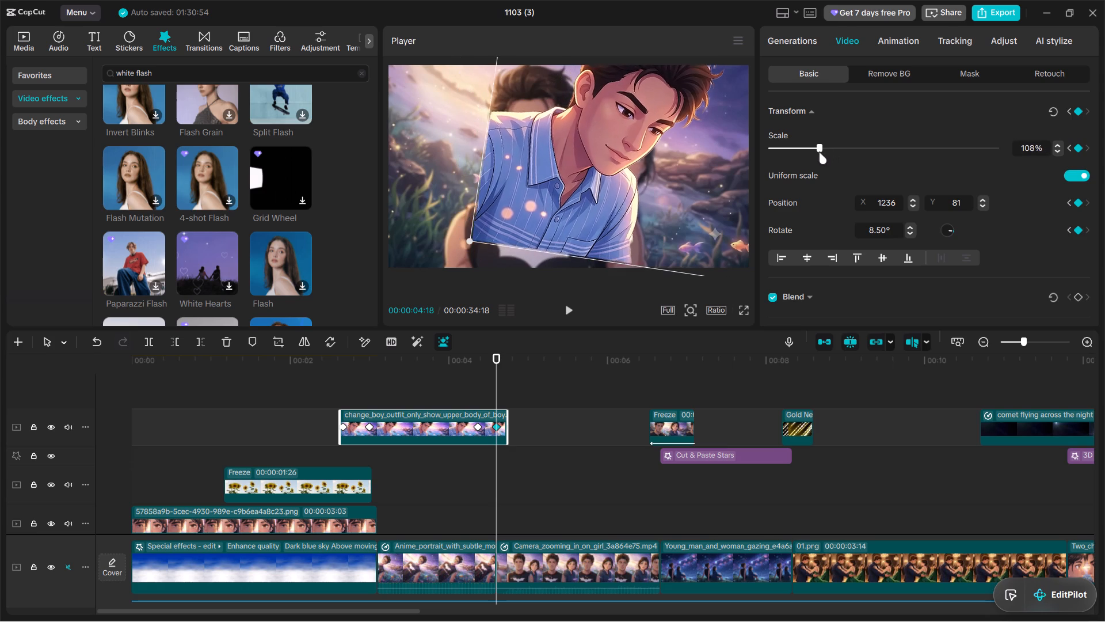
pyautogui.moveTo(819, 152); pyautogui.dragTo(819, 153)
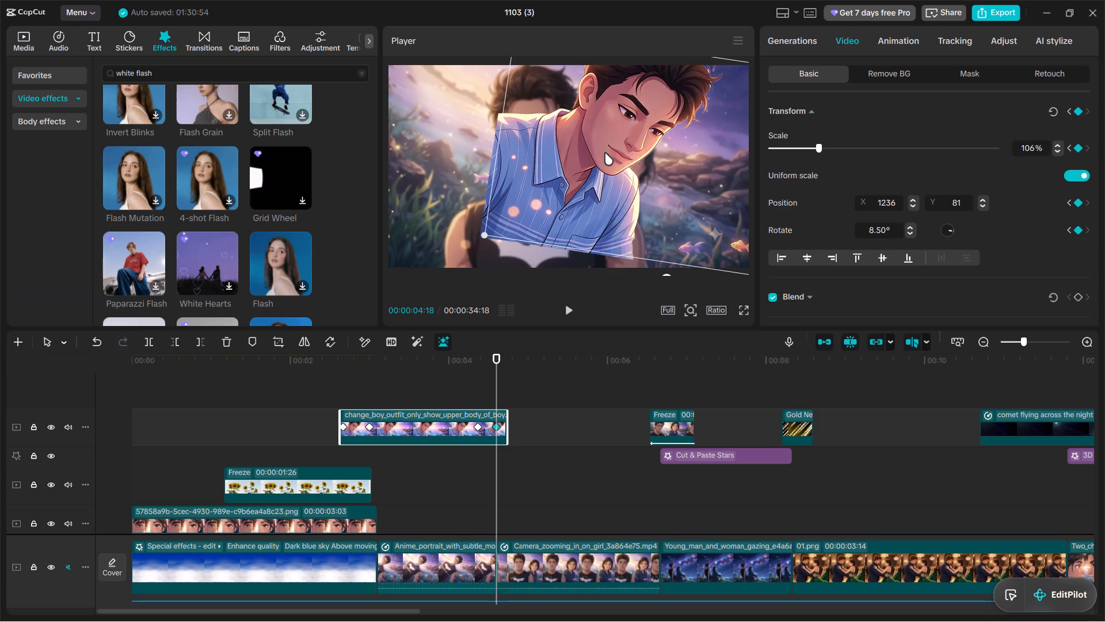
pyautogui.moveTo(615, 171); pyautogui.dragTo(611, 171)
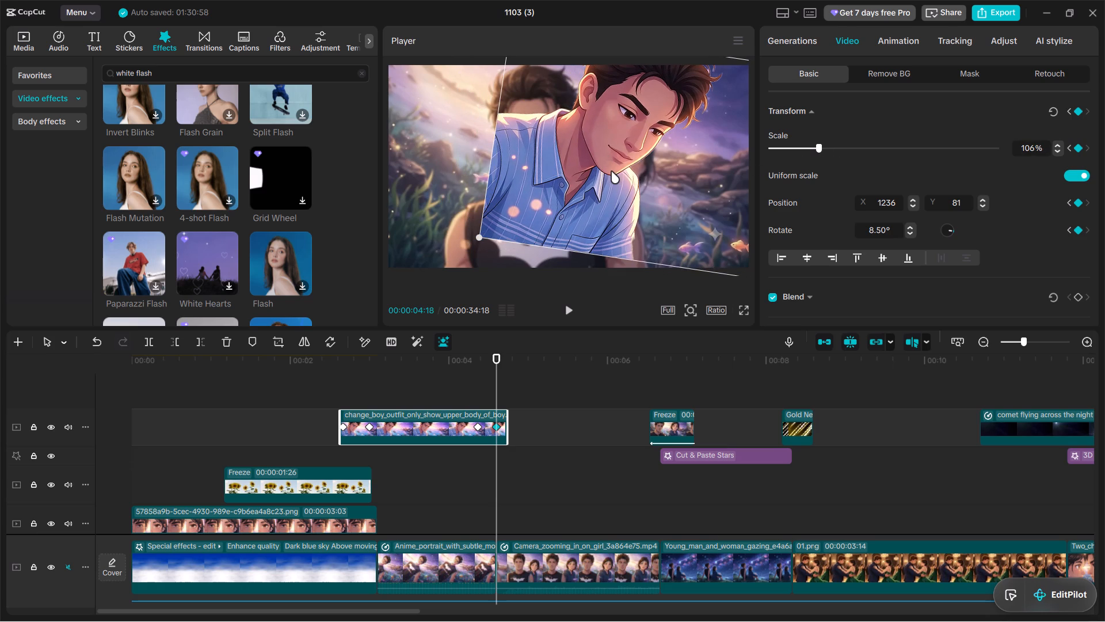
pyautogui.moveTo(611, 171); pyautogui.dragTo(514, 188)
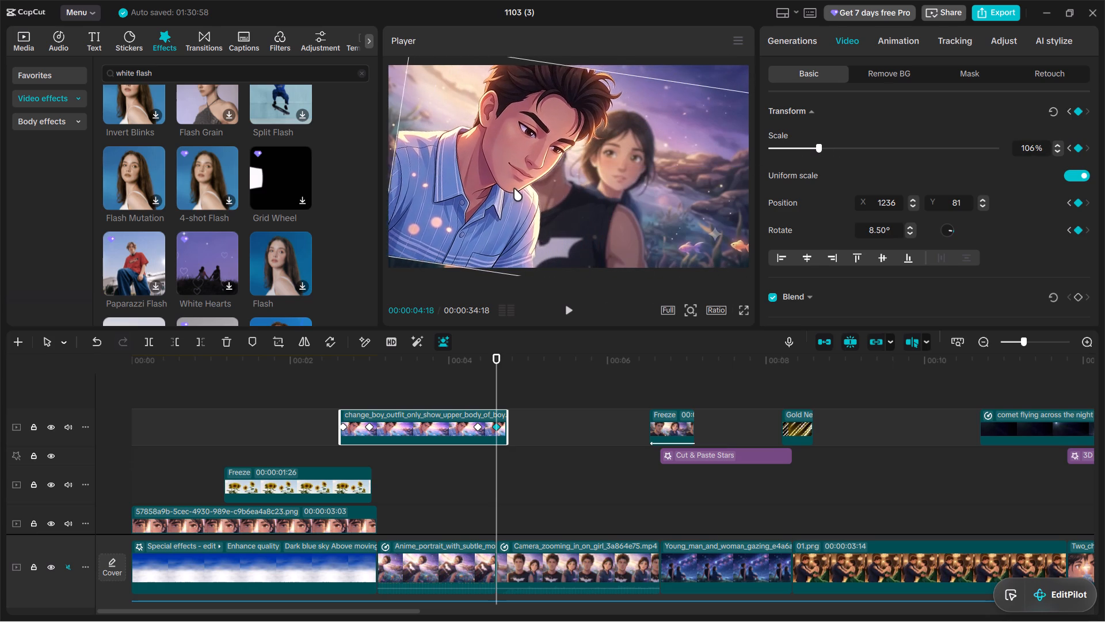
pyautogui.moveTo(514, 188); pyautogui.dragTo(411, 184)
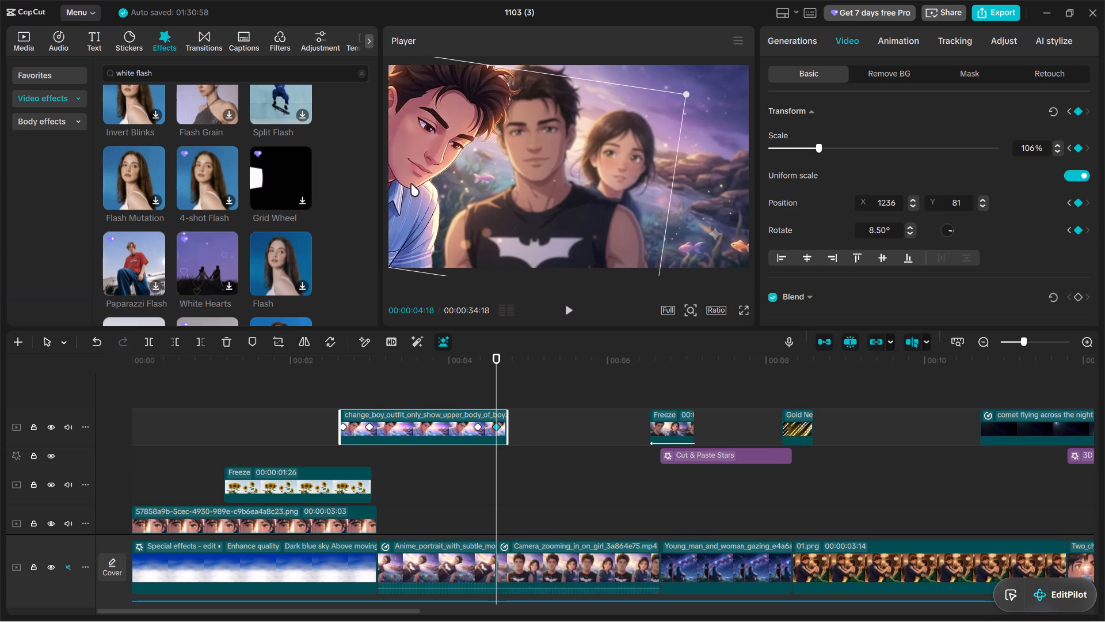
pyautogui.moveTo(411, 184); pyautogui.dragTo(279, 165)
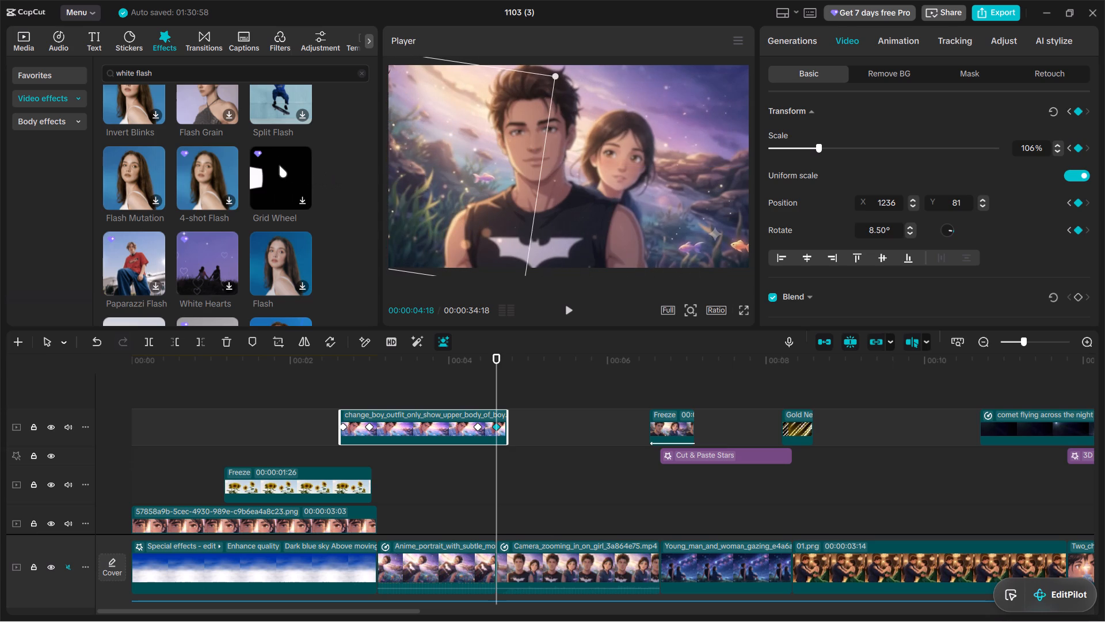
pyautogui.moveTo(279, 165); pyautogui.dragTo(276, 165)
# Play back the boy overlay's entrance and exit from 2:17, then replay the exit from about 4:01.
pyautogui.click(336, 387)
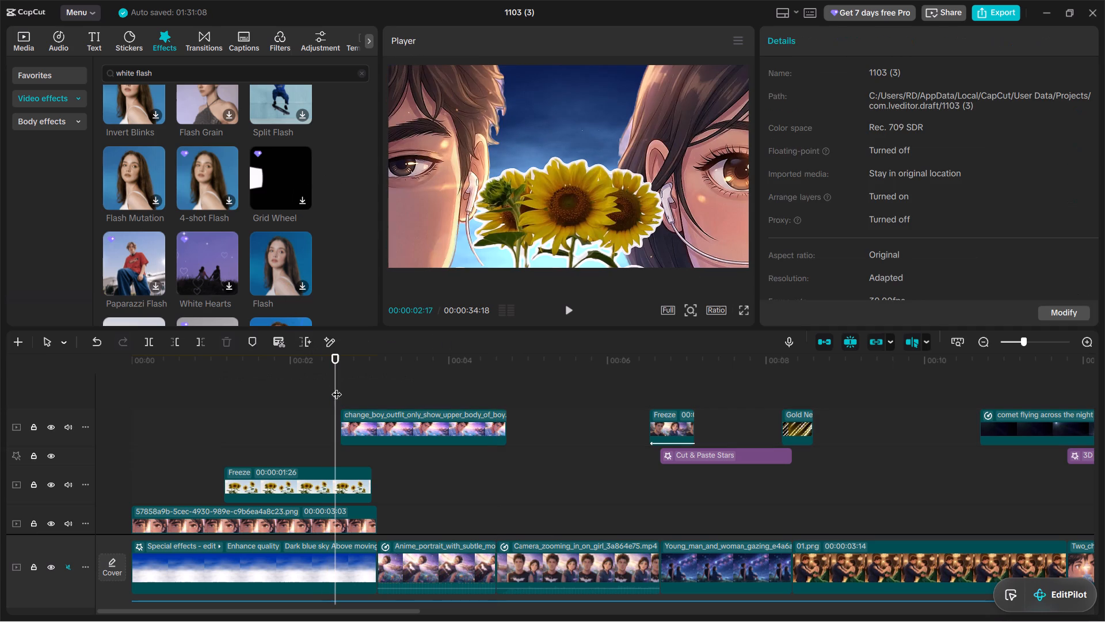
pyautogui.click(567, 309)
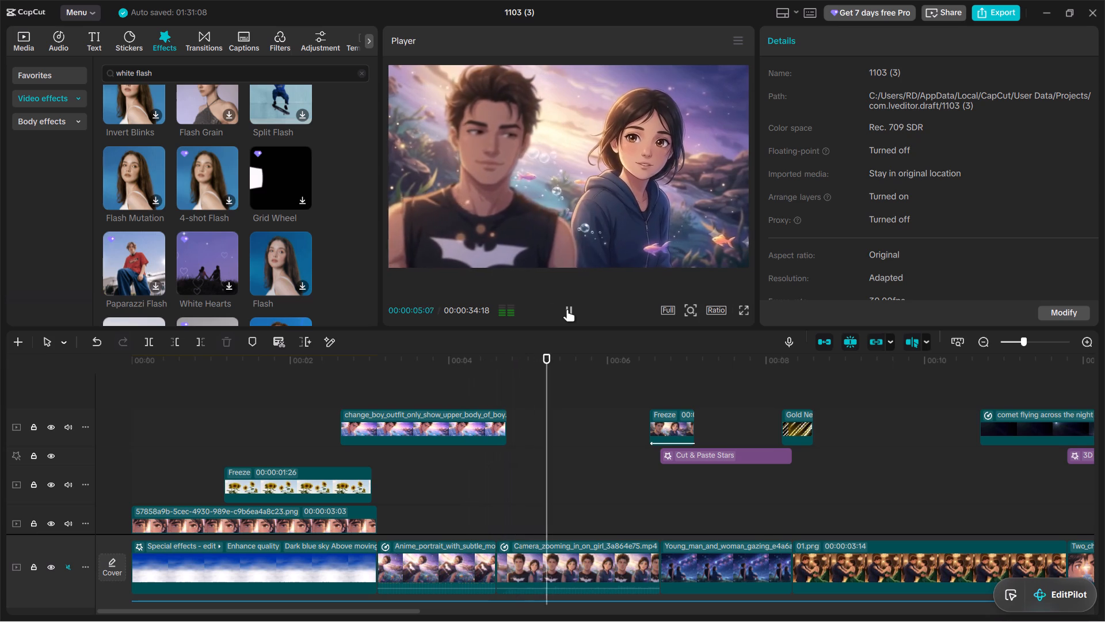
pyautogui.click(567, 309)
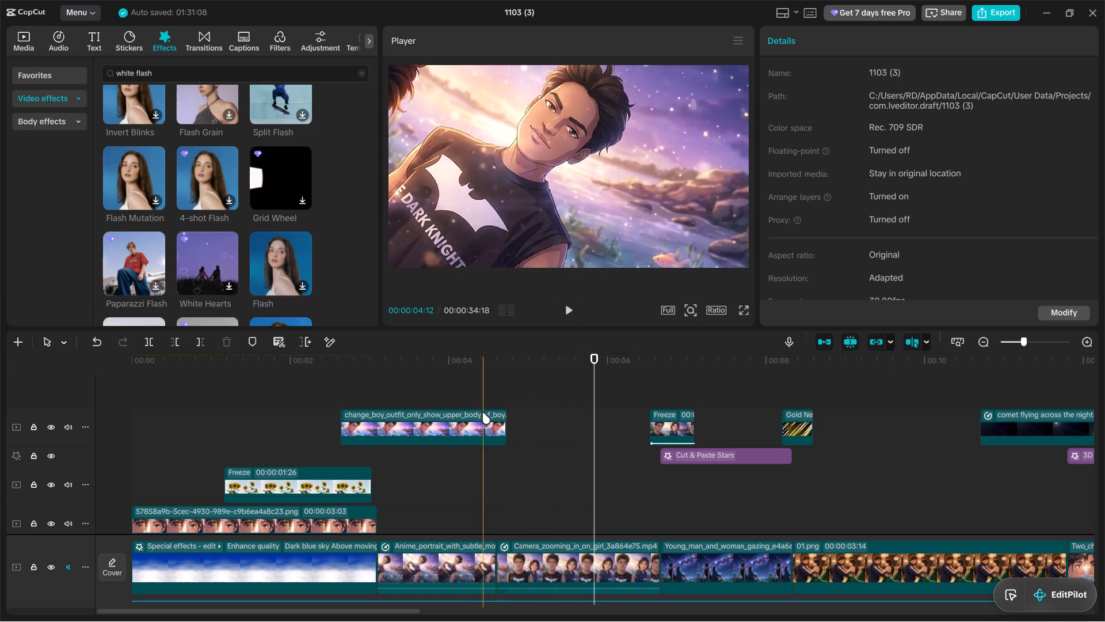
pyautogui.click(451, 384)
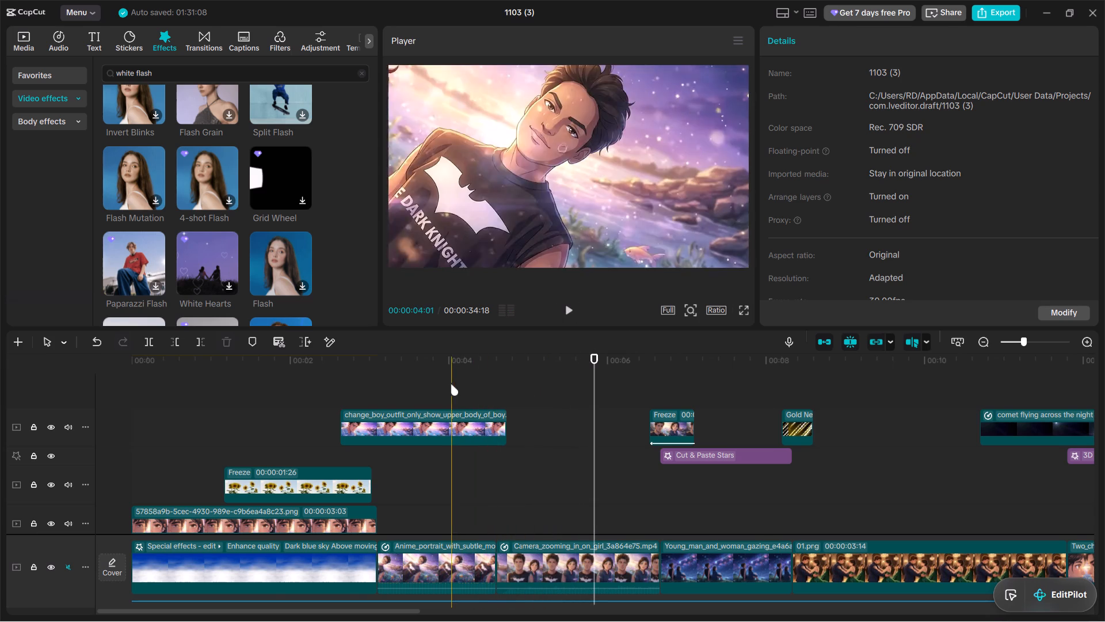
pyautogui.click(572, 316)
pyautogui.click(572, 316)
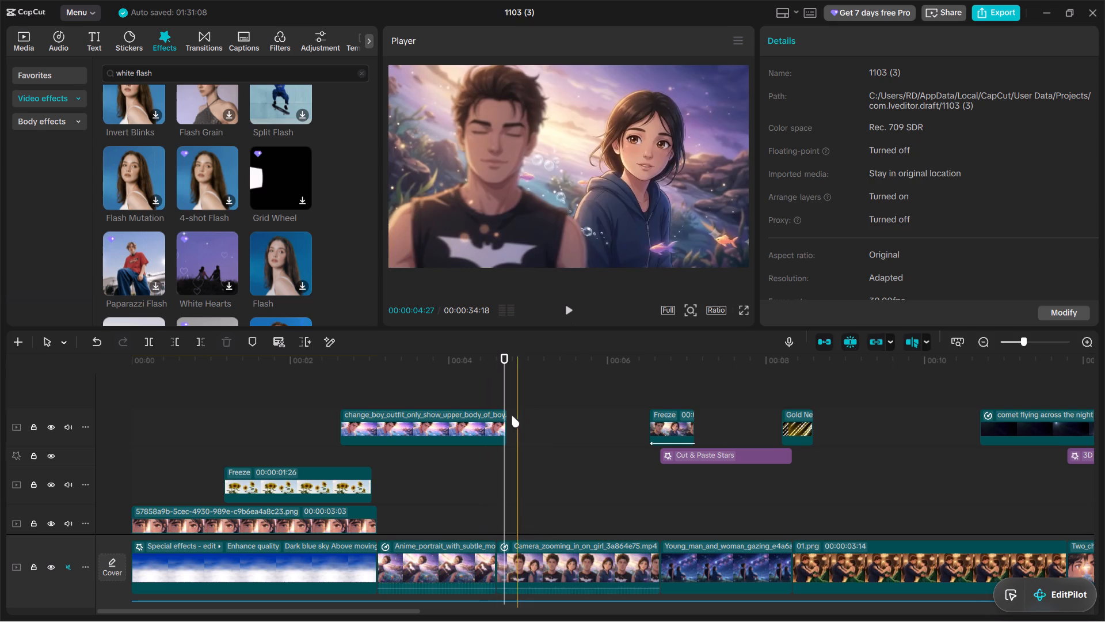
# Extend the boy overlay's end to about 5:09 and move its exit keyframe to about 5:04.
pyautogui.click(495, 418)
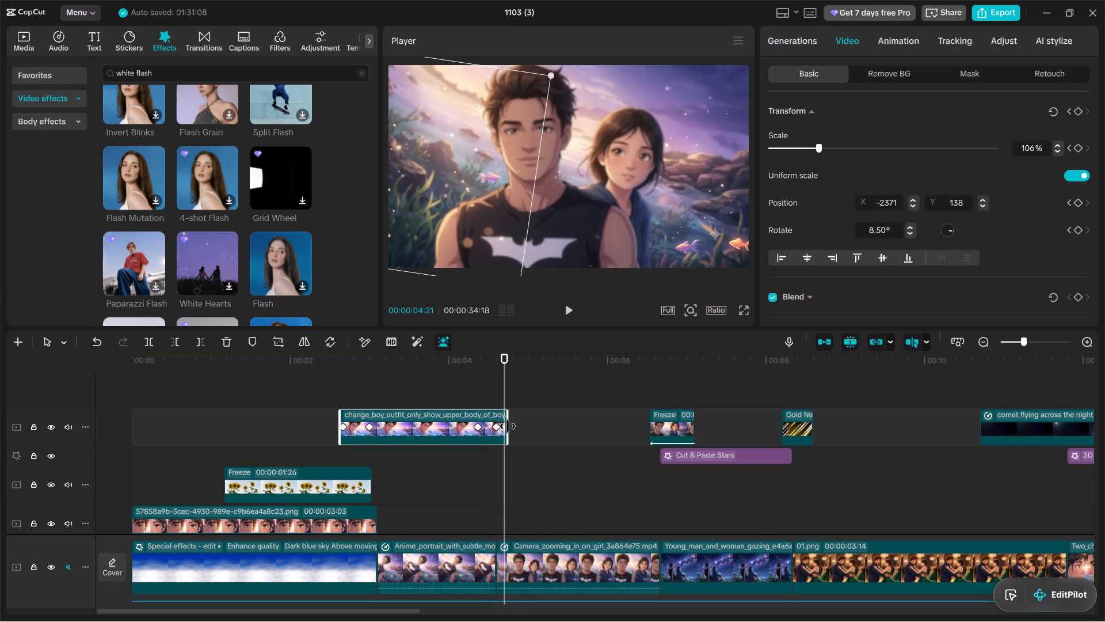
pyautogui.moveTo(509, 427); pyautogui.dragTo(550, 435)
pyautogui.moveTo(497, 426); pyautogui.dragTo(539, 434)
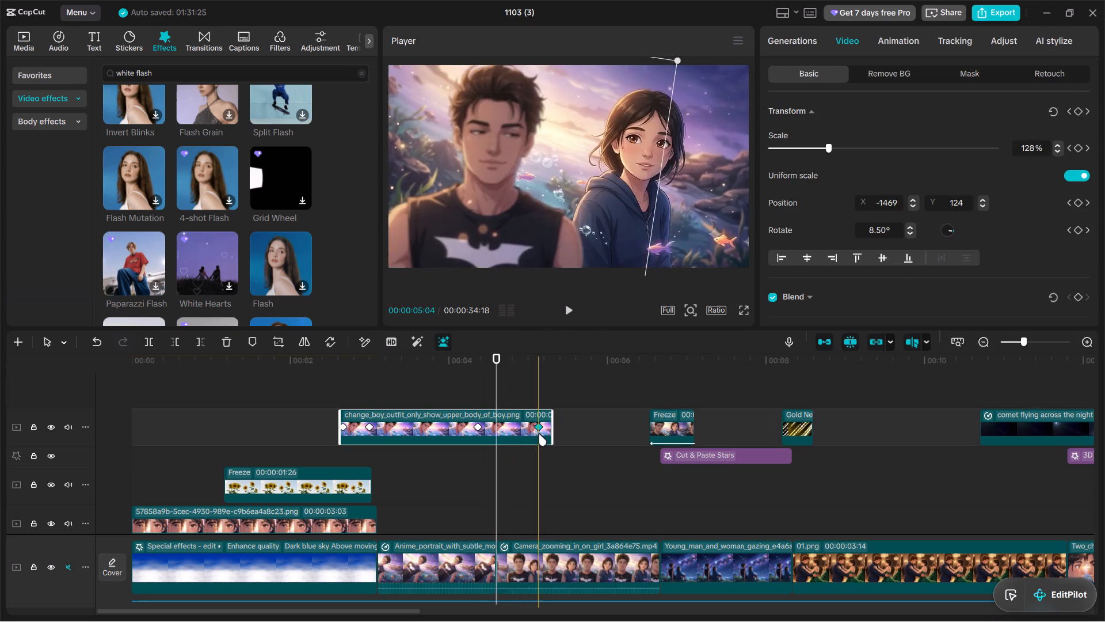
# Play back the boy overlay's slower exit from about 3:25.
pyautogui.click(435, 384)
pyautogui.click(570, 317)
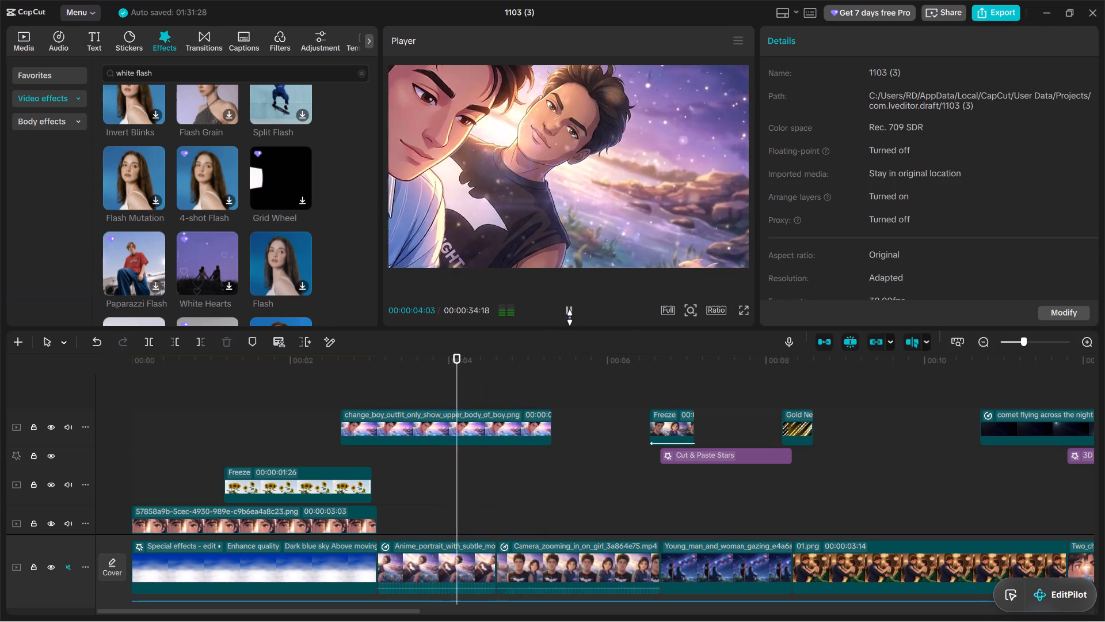
pyautogui.click(570, 317)
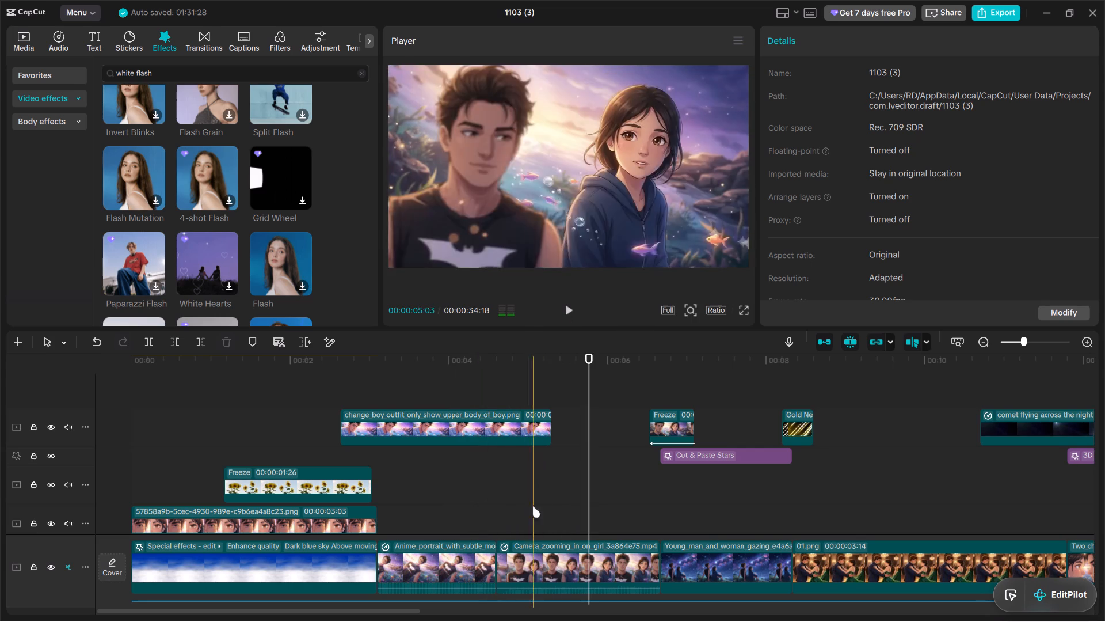
# Copy the main-track Camera_zooming_in_on_girl clip and paste it onto an overlay track at about 4:28.
pyautogui.click(508, 553)
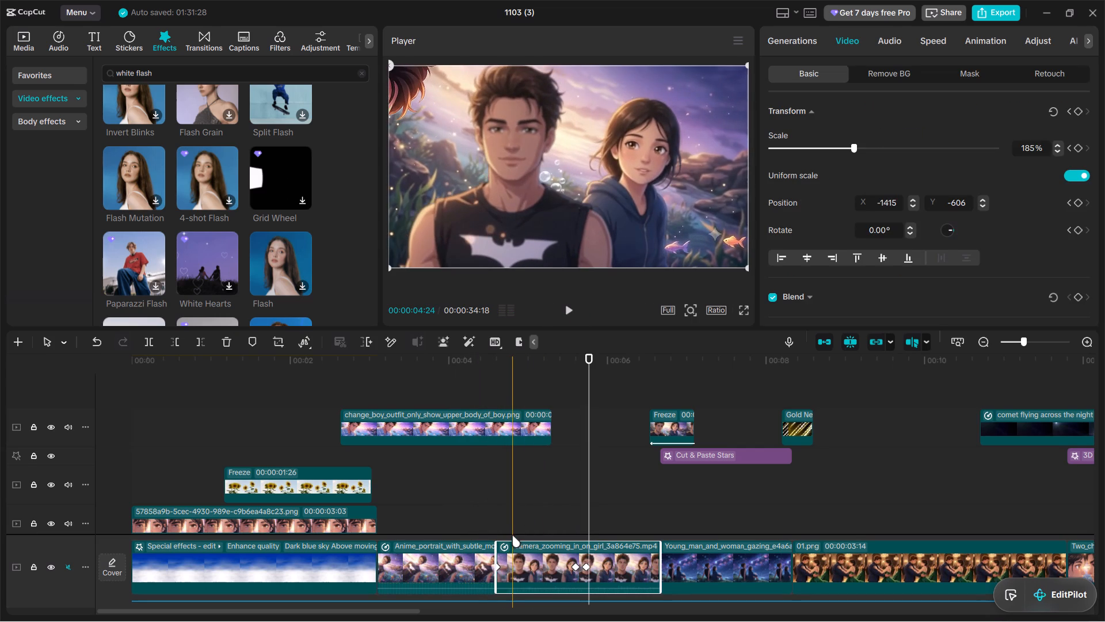
pyautogui.click(510, 527)
pyautogui.click(513, 554)
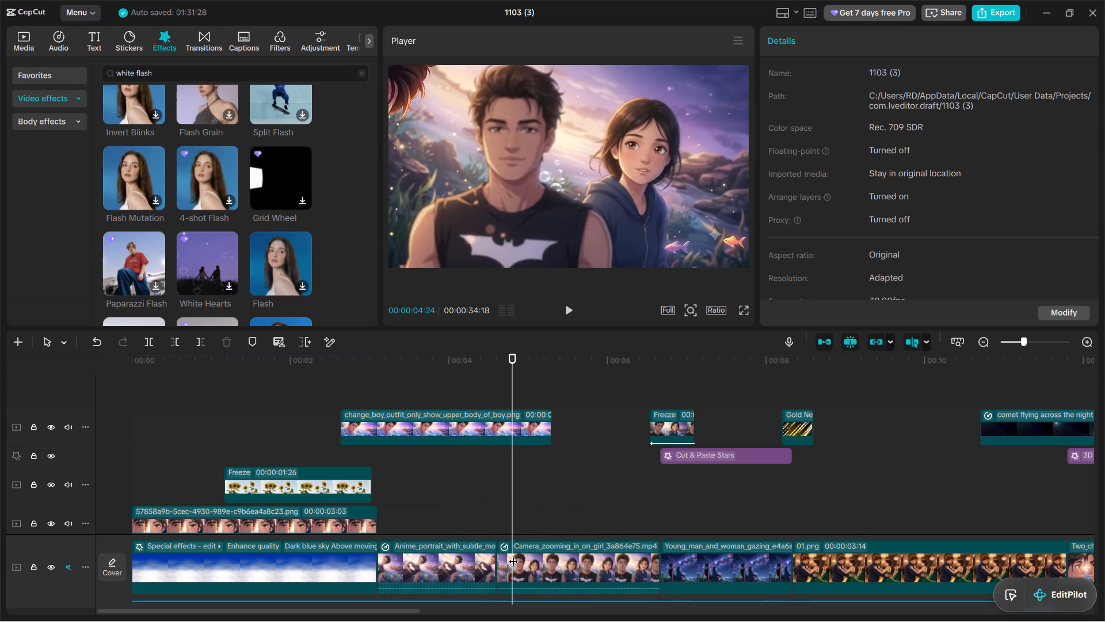
pyautogui.click(558, 560)
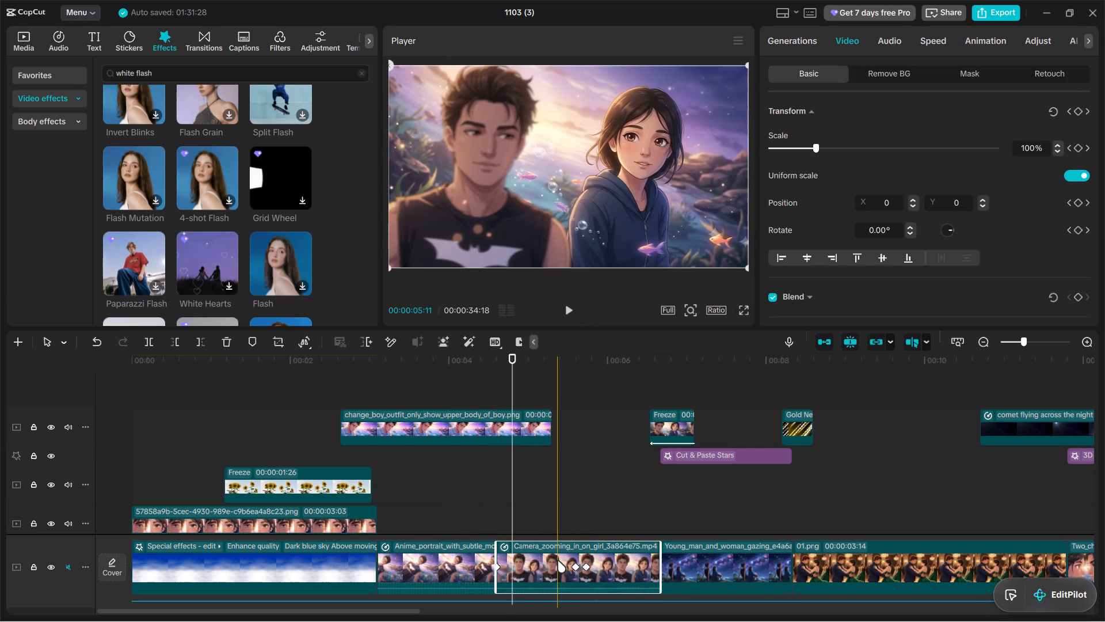
pyautogui.click(503, 528)
pyautogui.click(515, 563)
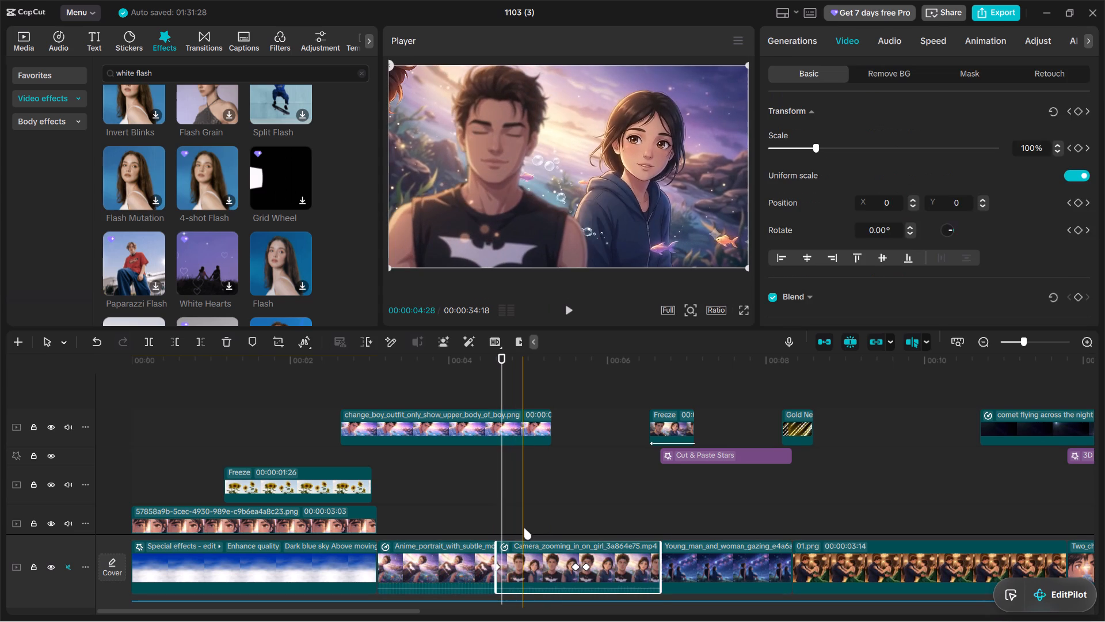
pyautogui.hotkey('ctrl', 'c')
pyautogui.hotkey('ctrl', 'v')
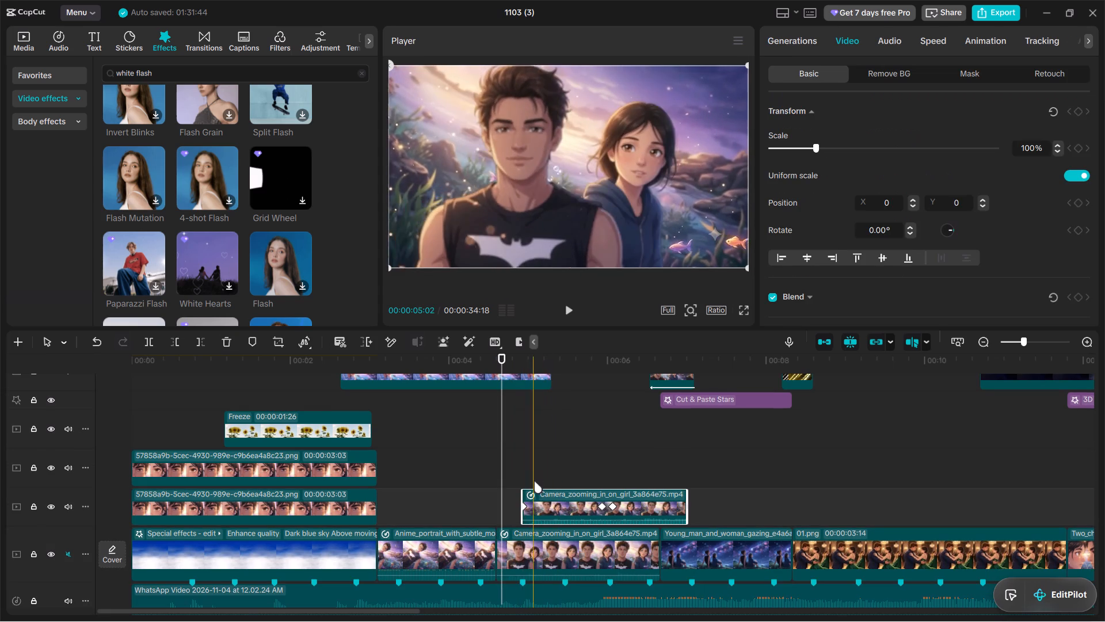
# Create a freeze frame from the pasted Camera_zooming_in_on_girl overlay at 5:03.
pyautogui.click(536, 481)
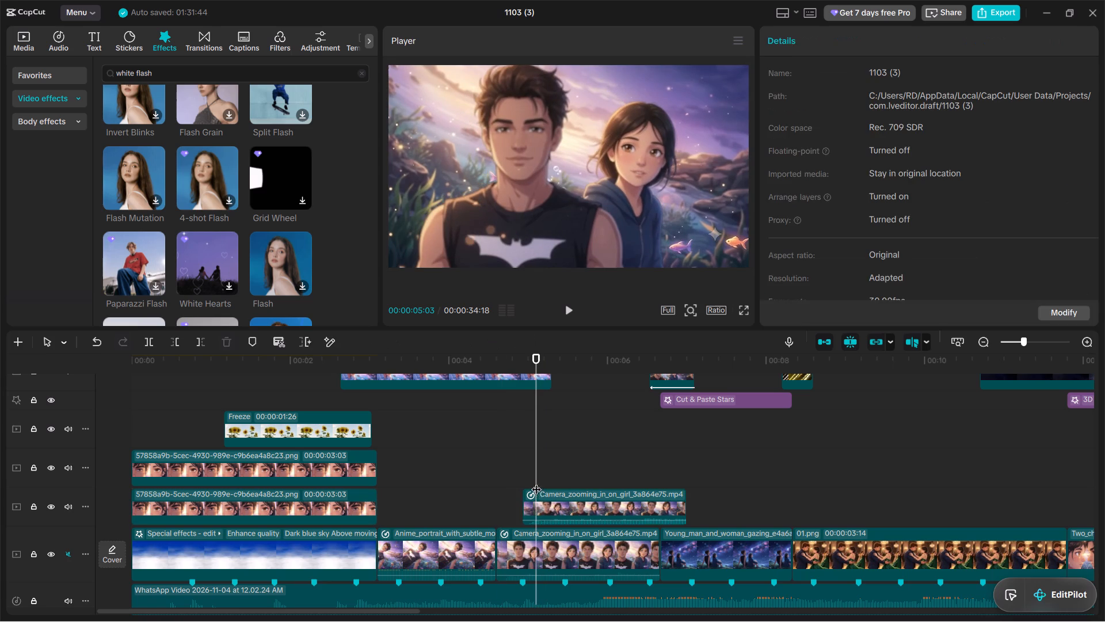
pyautogui.click(537, 493)
pyautogui.click(321, 376)
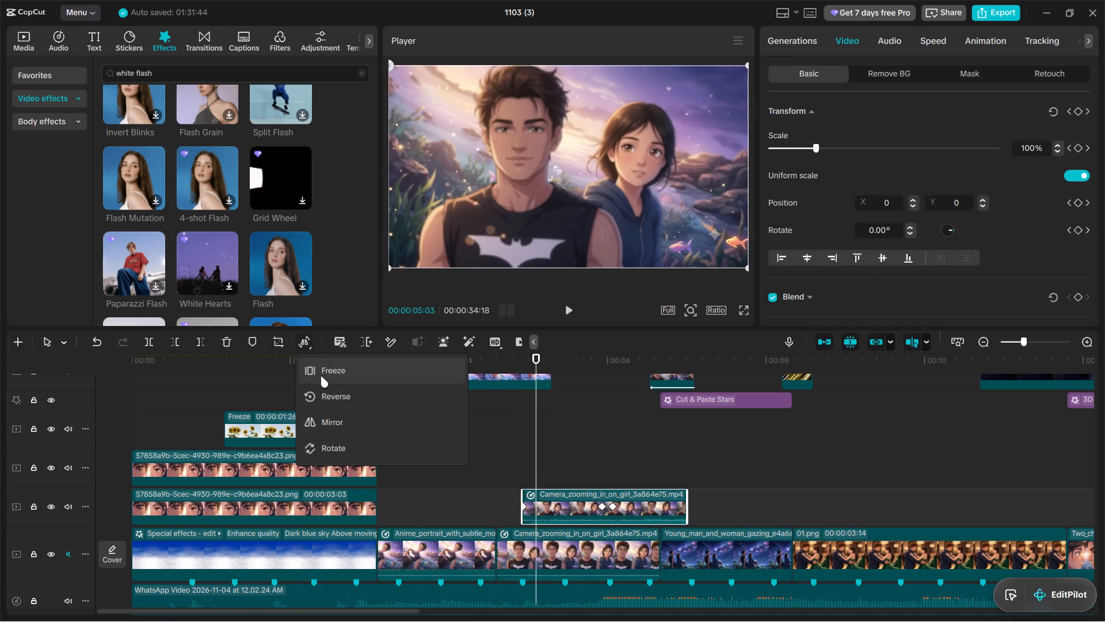
# Delete the leftover Camera_zooming_in_on_girl video pieces before and after the new freeze frame on the overlay track.
pyautogui.click(826, 511)
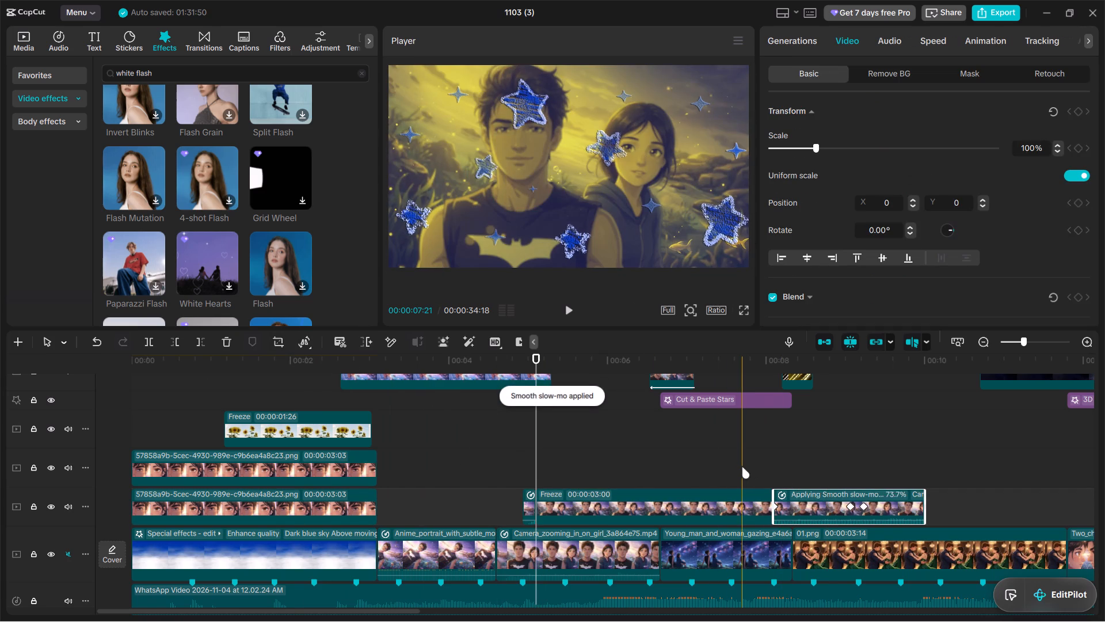
pyautogui.press('BackSpace')
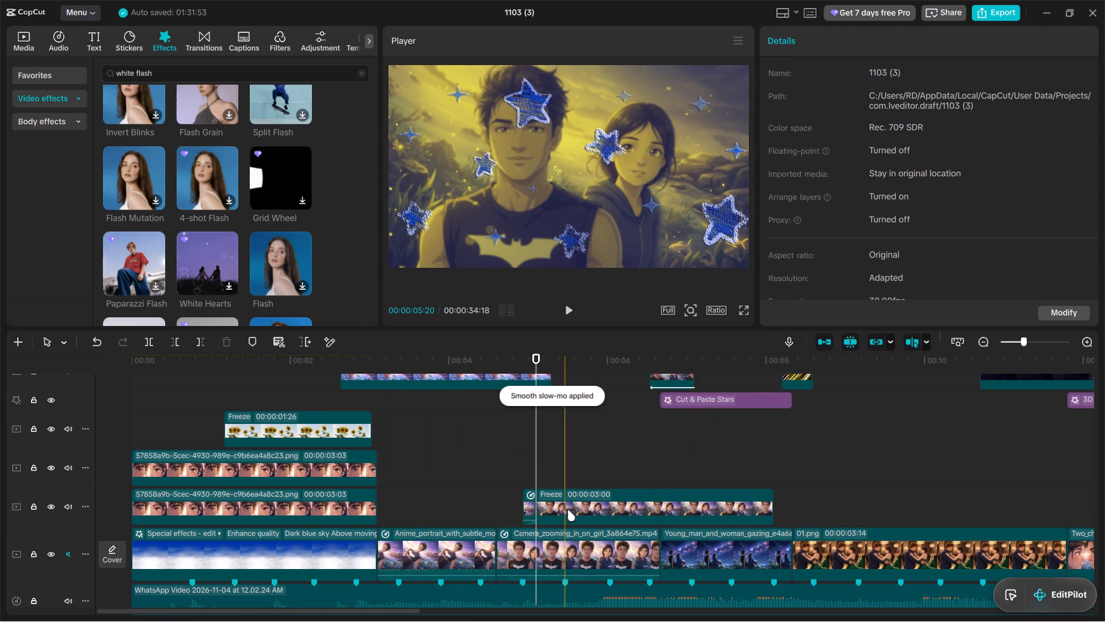
pyautogui.click(529, 513)
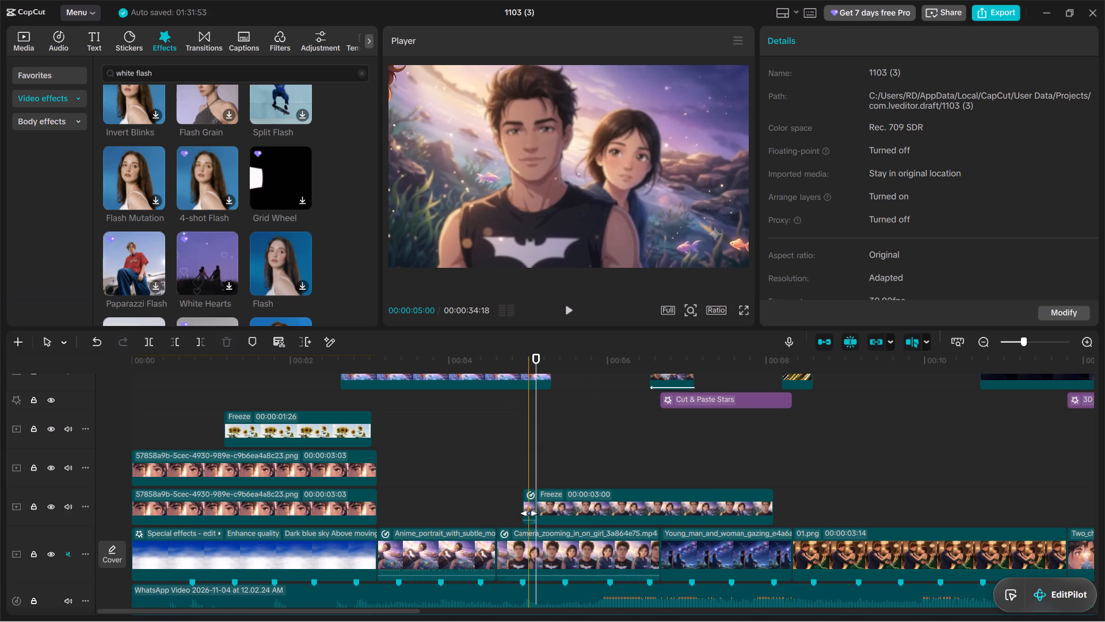
pyautogui.press('BackSpace')
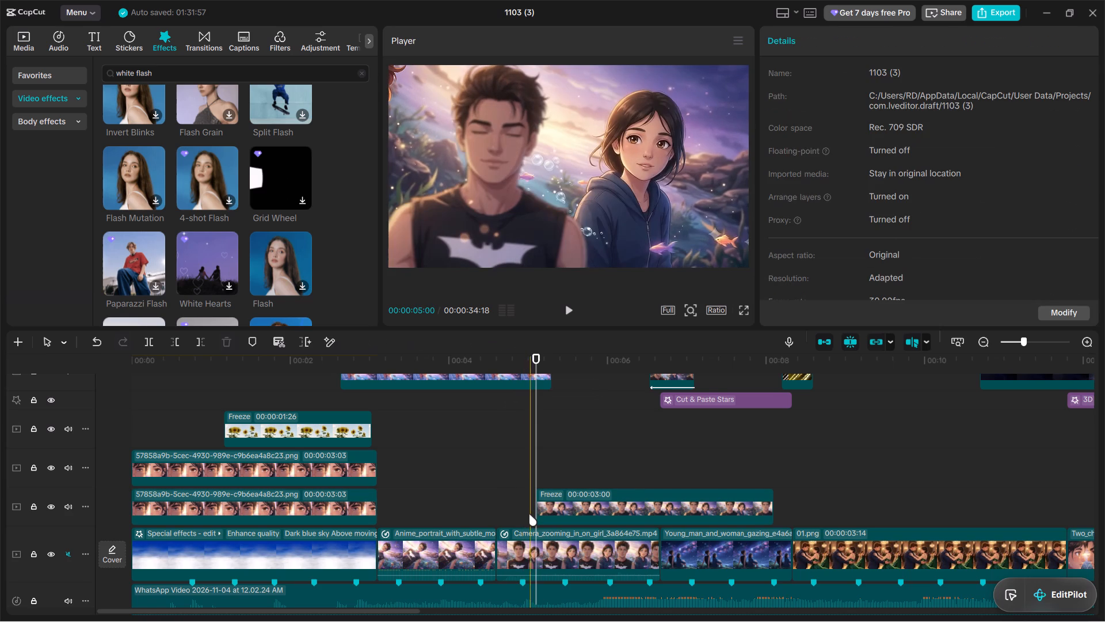
# Trim the couple's freeze-frame overlay to 1:15 and place it at 3:03, directly after the eye overlay and above the Anime_portrait clip.
pyautogui.click(721, 510)
pyautogui.moveTo(774, 502); pyautogui.dragTo(654, 502)
pyautogui.moveTo(628, 502); pyautogui.dragTo(513, 502)
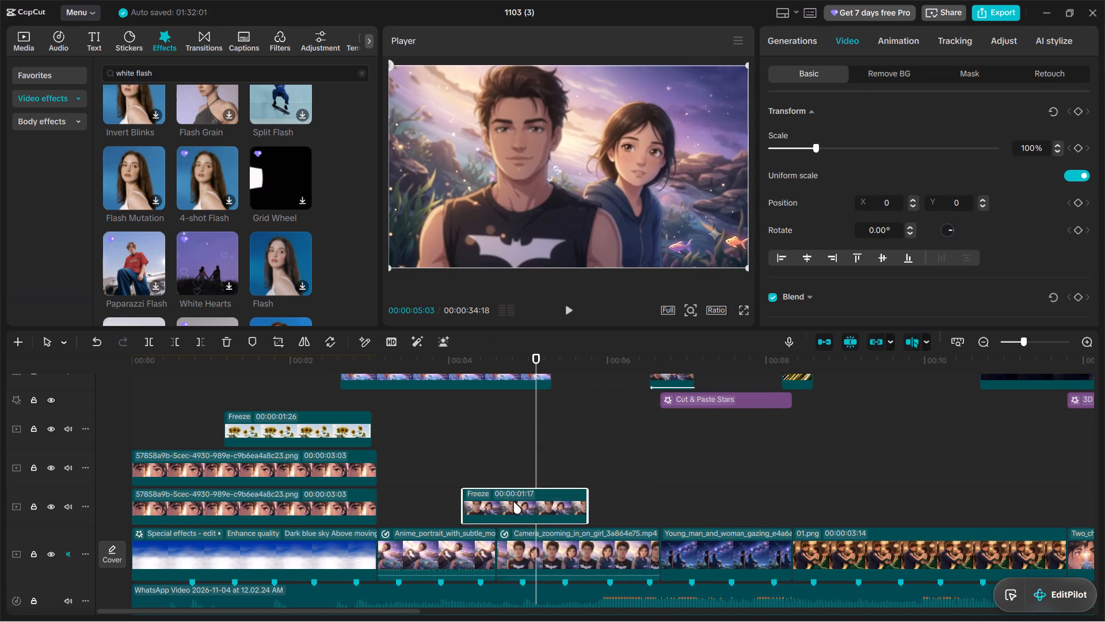
pyautogui.moveTo(513, 502); pyautogui.dragTo(473, 502)
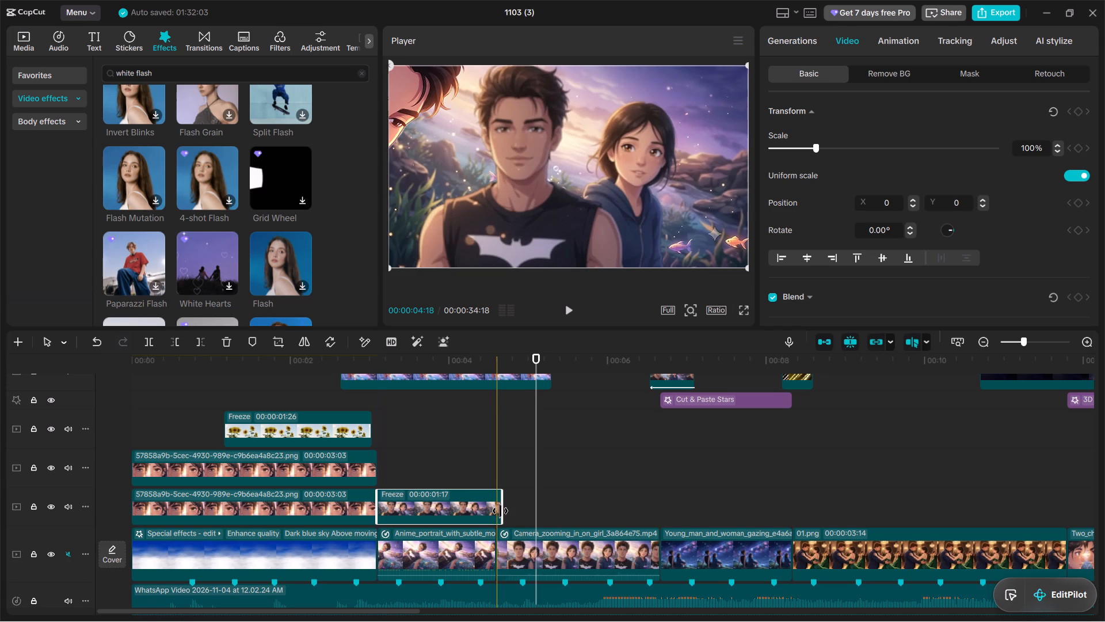
pyautogui.click(501, 511)
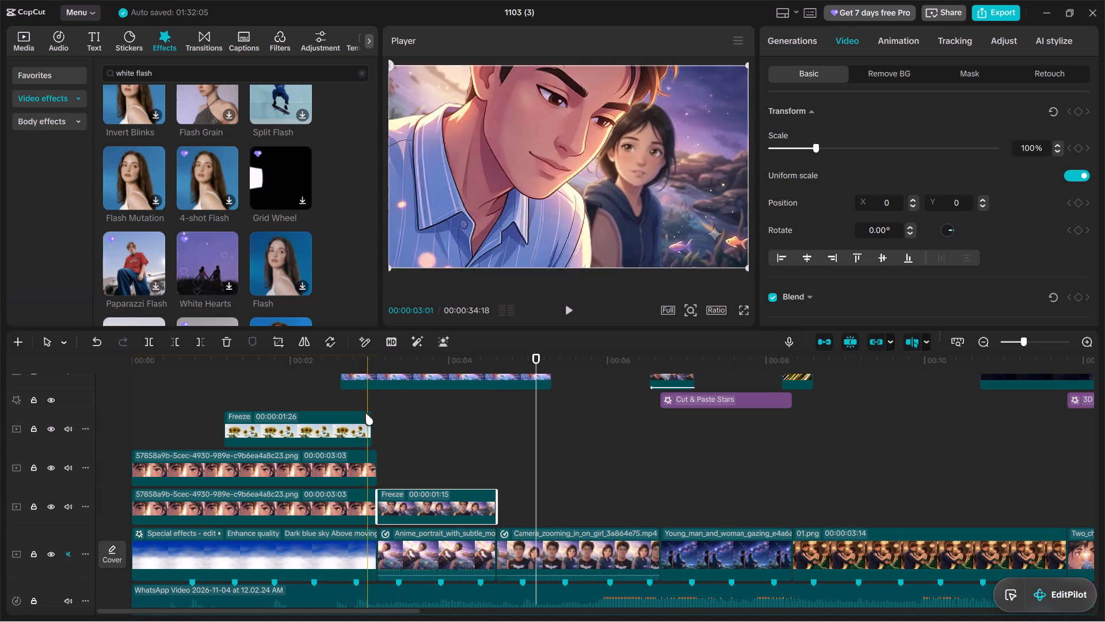
# Play back and scrub between about 2:11 and 5:04 to examine the boy overlay's passage over the sunflowers and freeze frame.
pyautogui.click(320, 388)
pyautogui.click(574, 308)
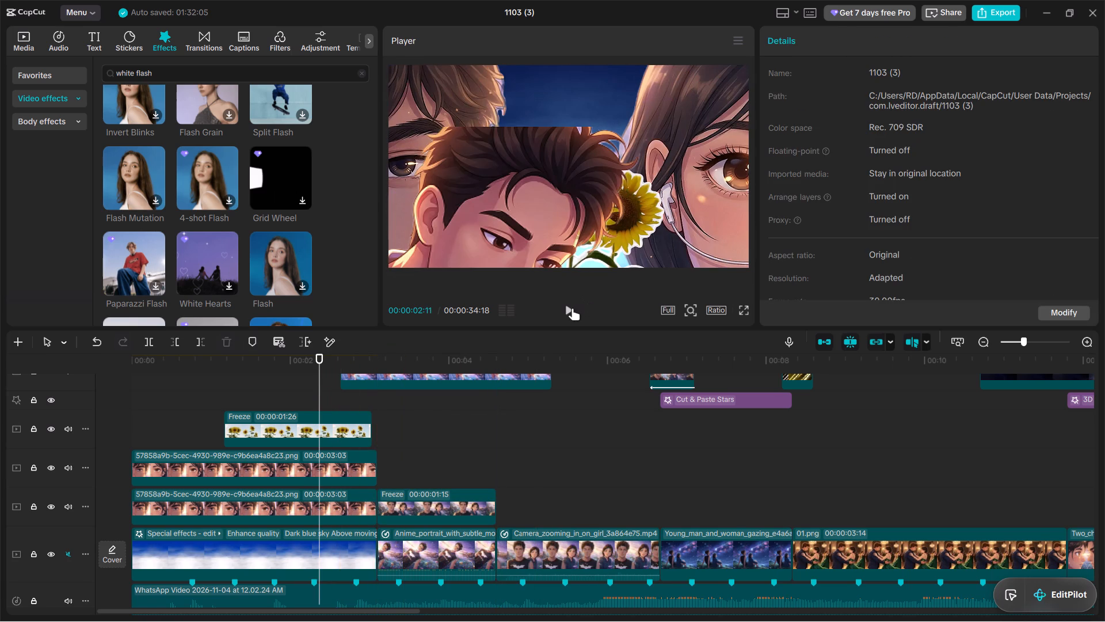
pyautogui.click(572, 308)
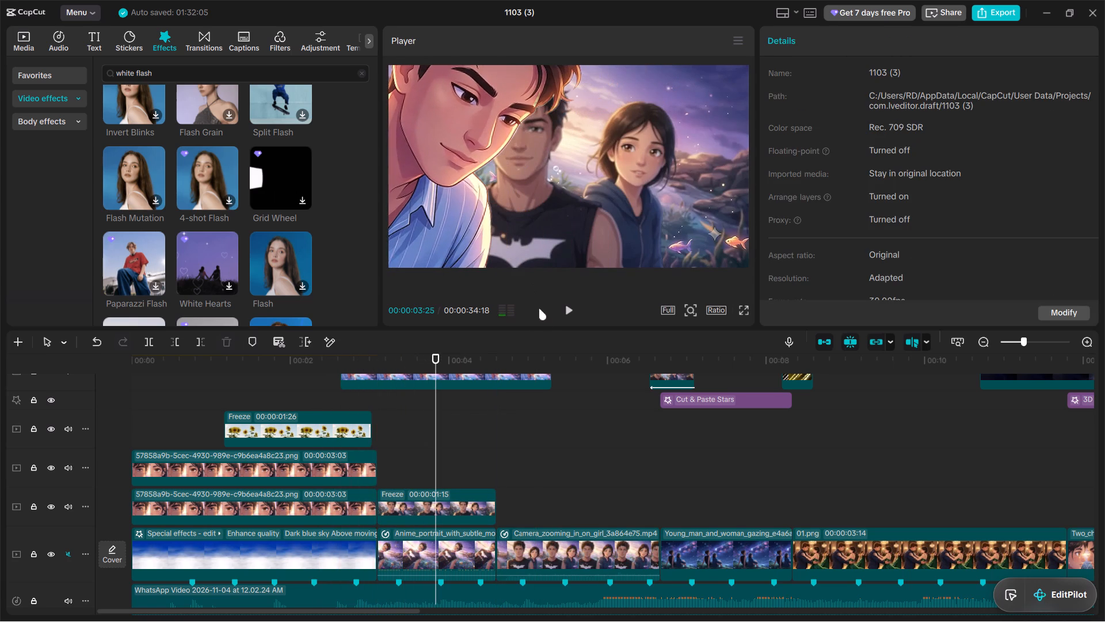
pyautogui.click(315, 381)
pyautogui.moveTo(313, 382); pyautogui.dragTo(357, 397)
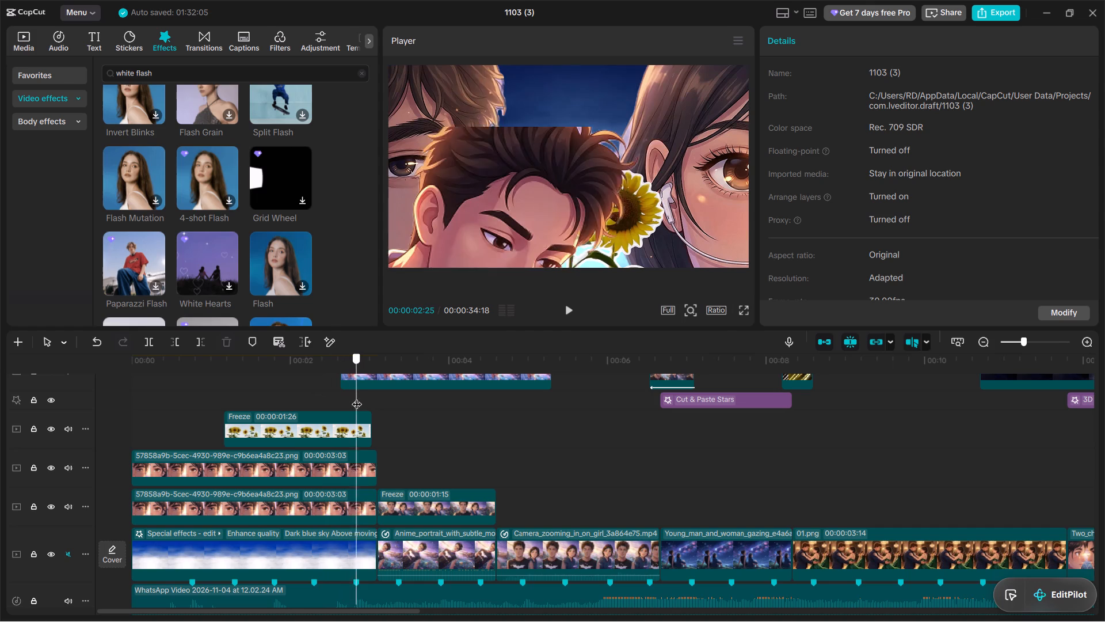
pyautogui.moveTo(357, 397); pyautogui.dragTo(355, 403)
pyautogui.moveTo(355, 403); pyautogui.dragTo(385, 413)
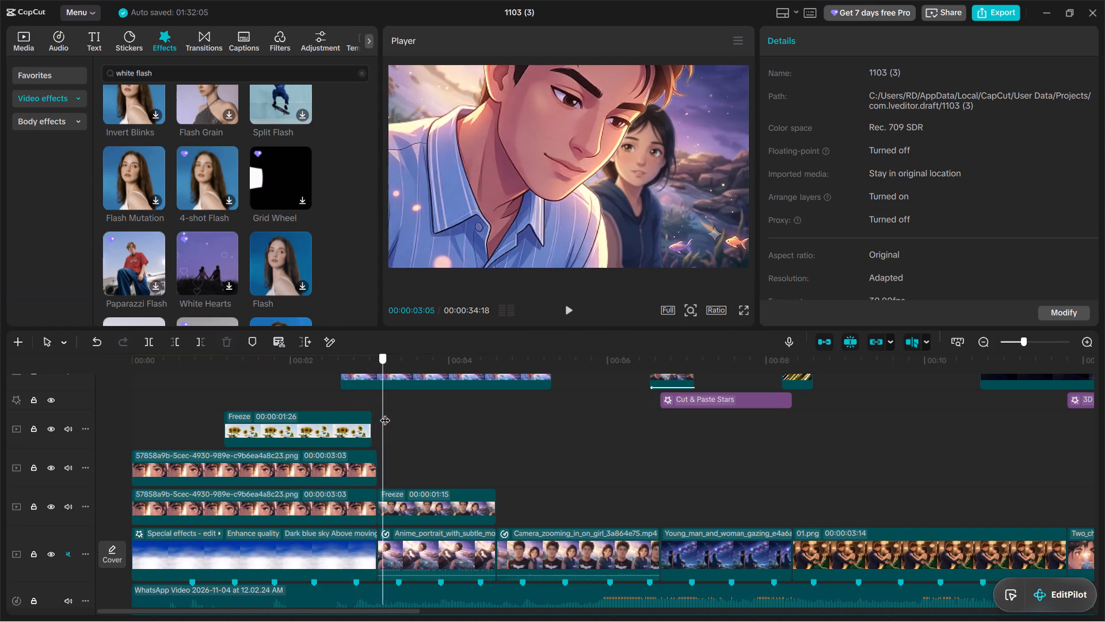
pyautogui.moveTo(385, 413); pyautogui.dragTo(539, 434)
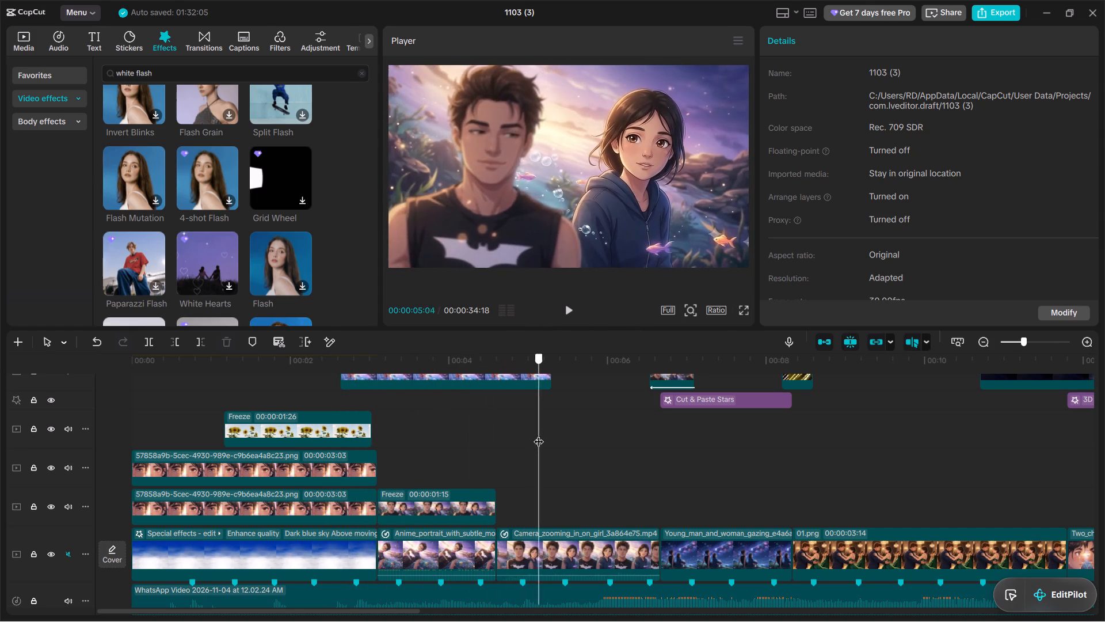
pyautogui.moveTo(539, 434); pyautogui.dragTo(359, 434)
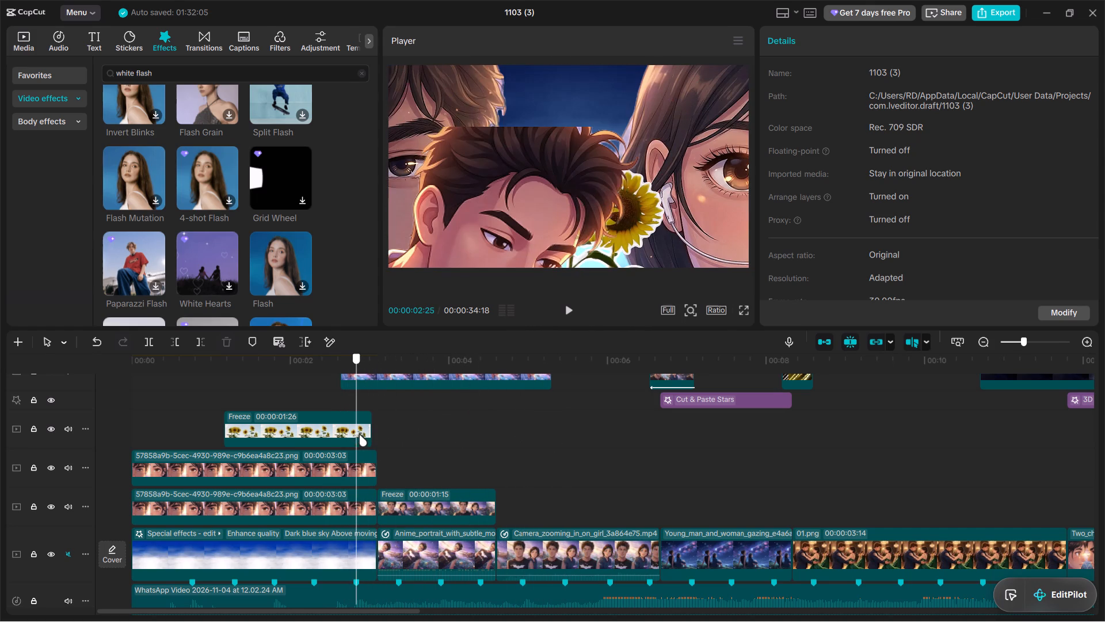
pyautogui.moveTo(359, 434); pyautogui.dragTo(330, 427)
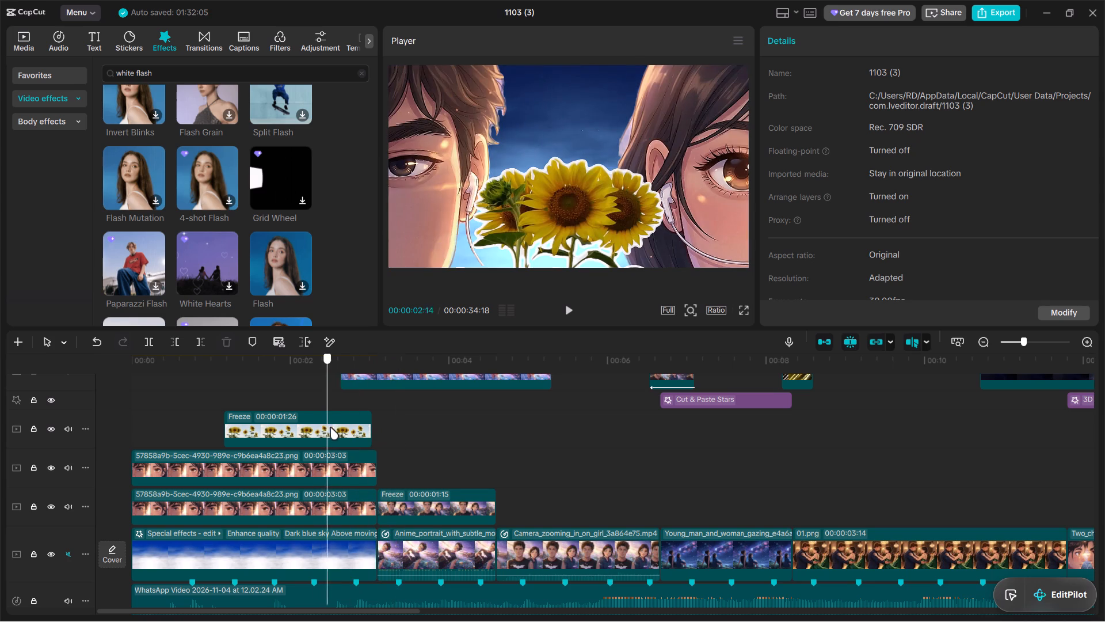
pyautogui.moveTo(330, 427); pyautogui.dragTo(335, 427)
# Delete the boy overlay that starts at about 2:20 and play back the opening from about 2:07.
pyautogui.click(452, 382)
pyautogui.click(229, 342)
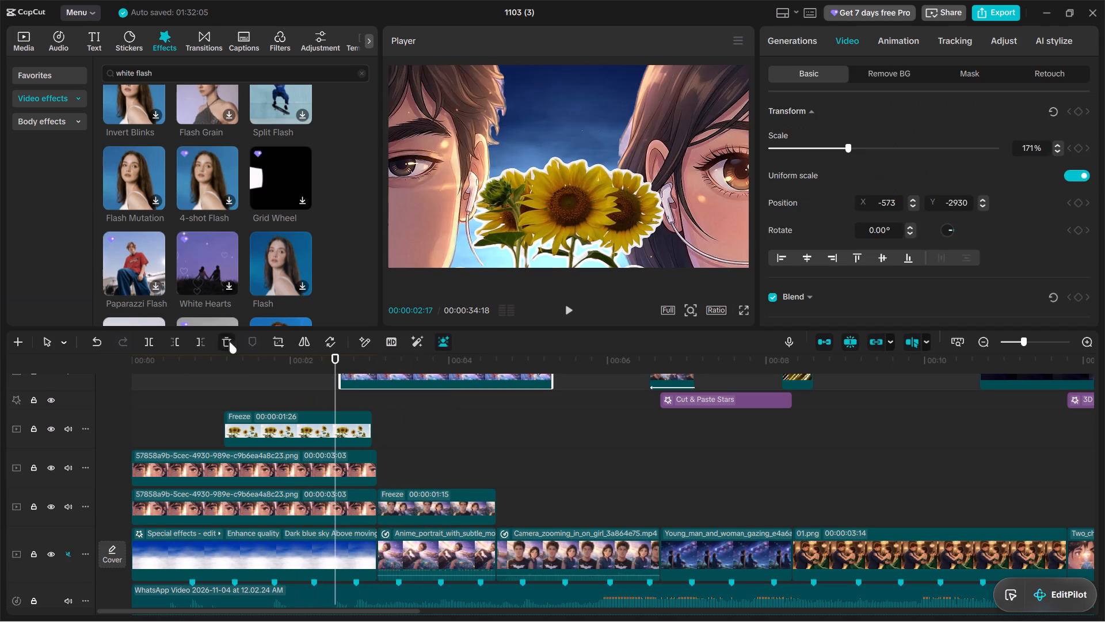
pyautogui.click(310, 387)
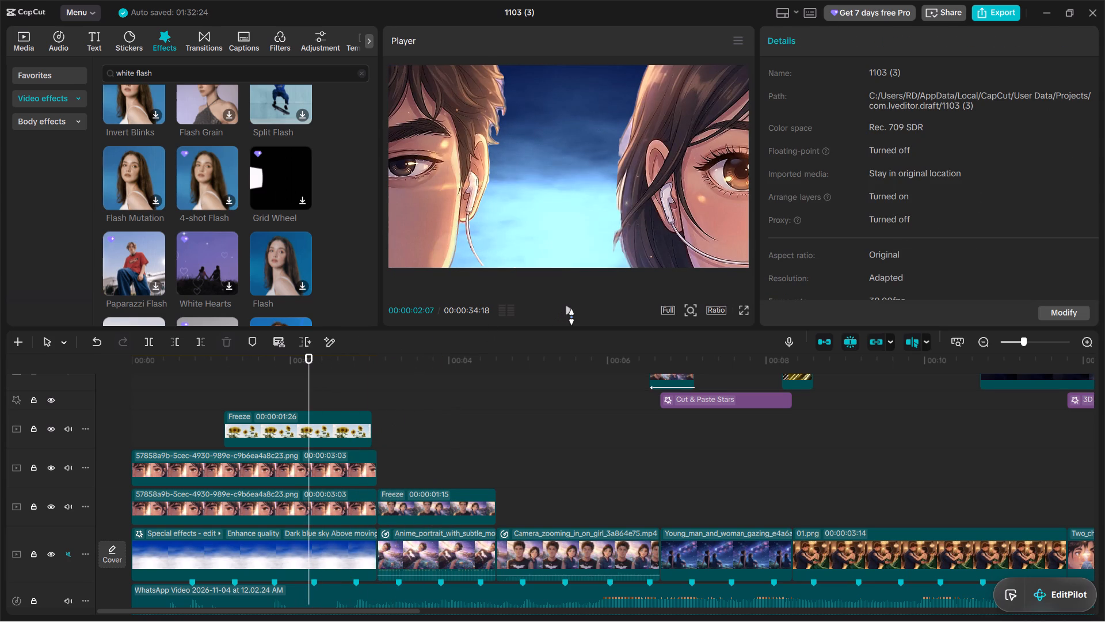
pyautogui.click(571, 317)
pyautogui.click(571, 317)
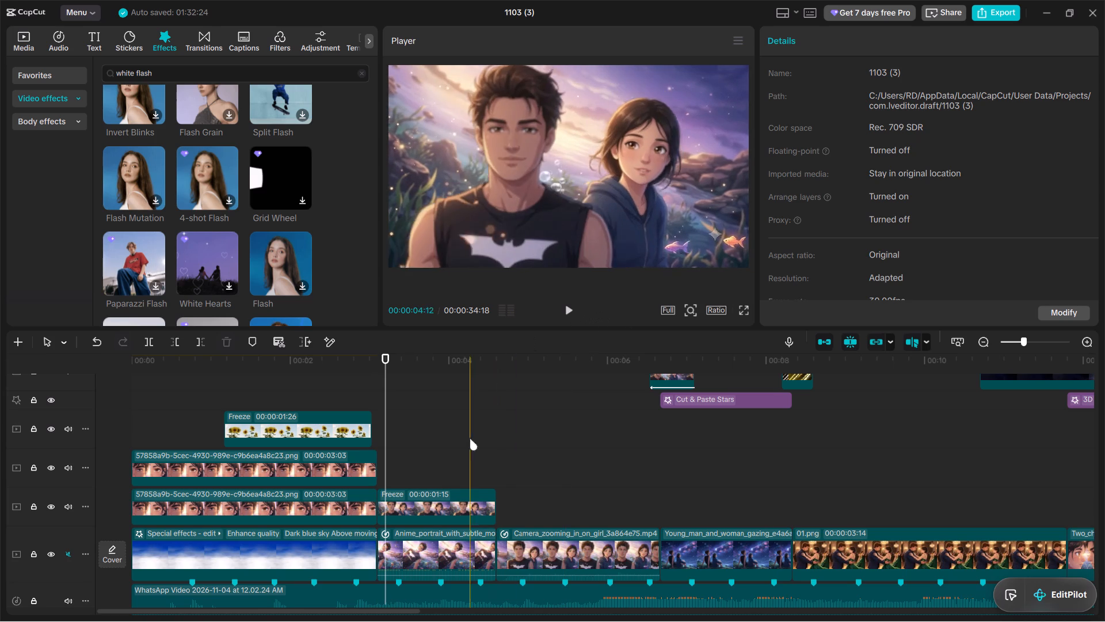
# Extend the sunflower freeze overlay's end to 3:03 for a 1:28 duration, and play back the cut from about 2:18.
pyautogui.click(425, 511)
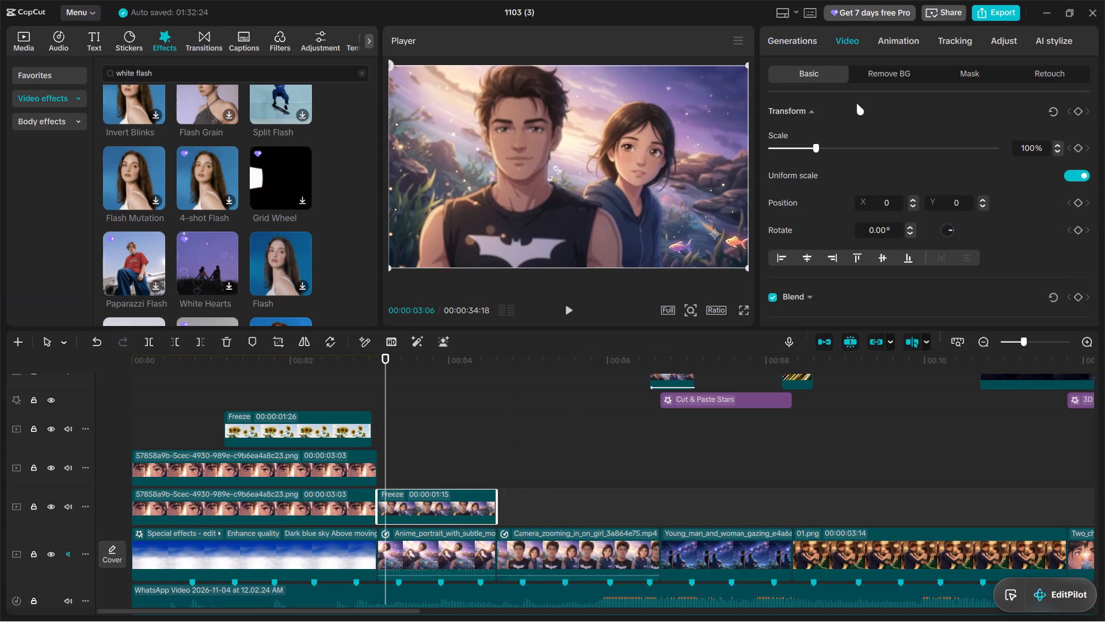
pyautogui.click(363, 385)
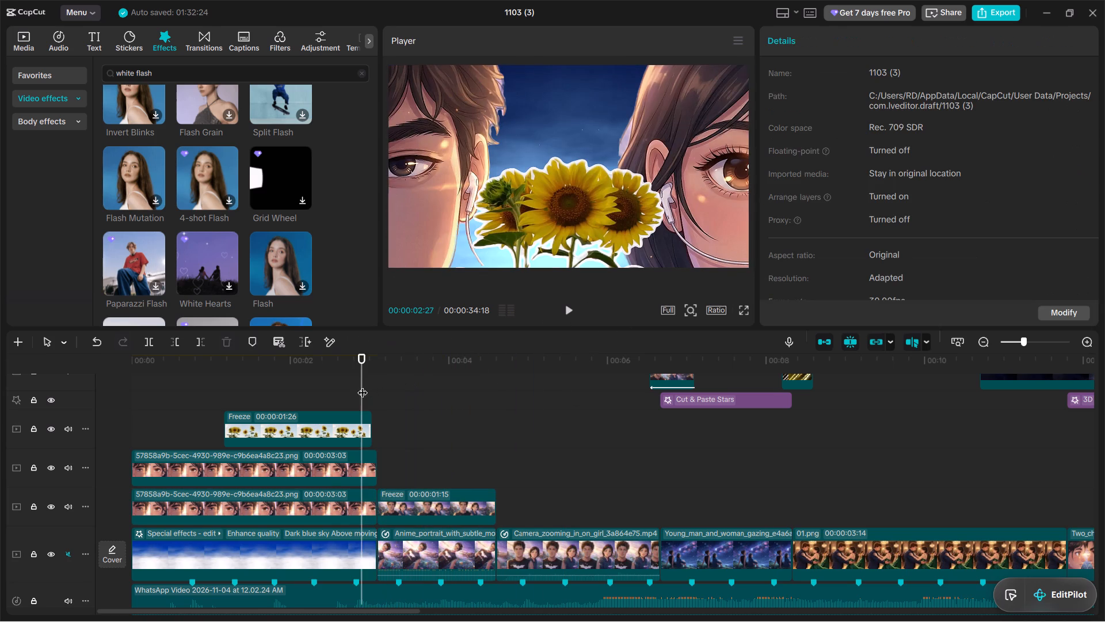
pyautogui.moveTo(362, 385); pyautogui.dragTo(335, 388)
pyautogui.click(365, 430)
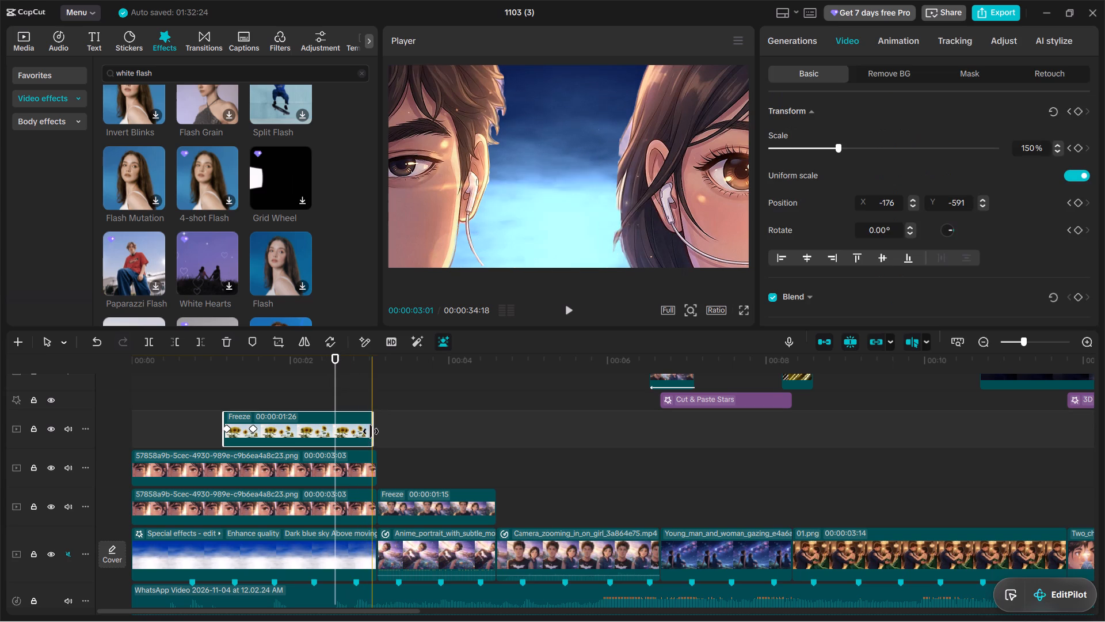
pyautogui.click(372, 431)
pyautogui.click(338, 386)
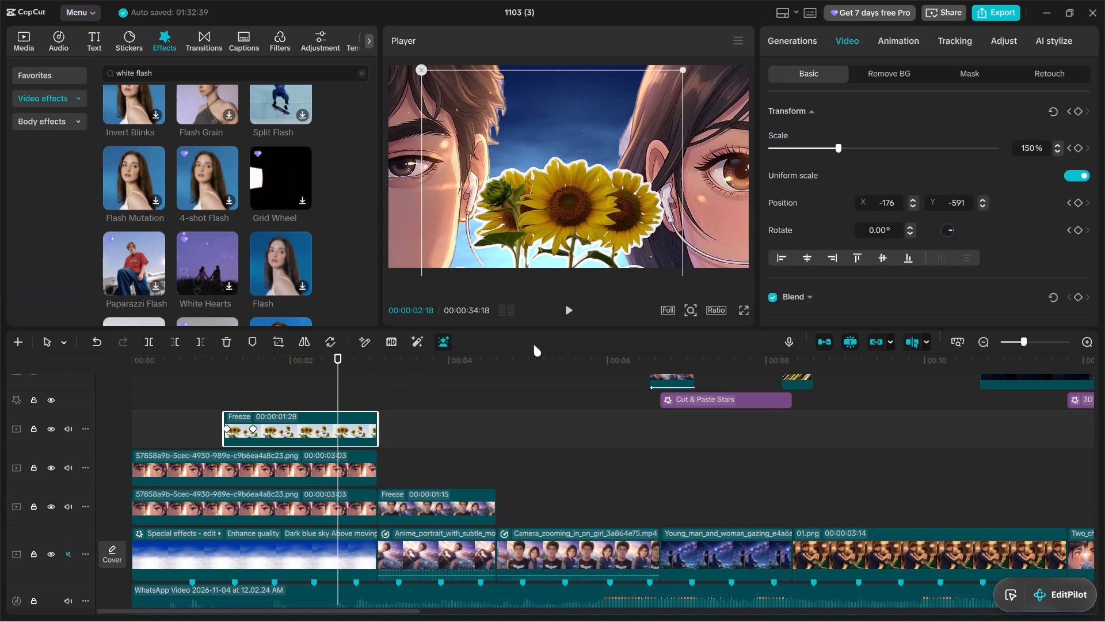
pyautogui.click(567, 317)
pyautogui.click(567, 317)
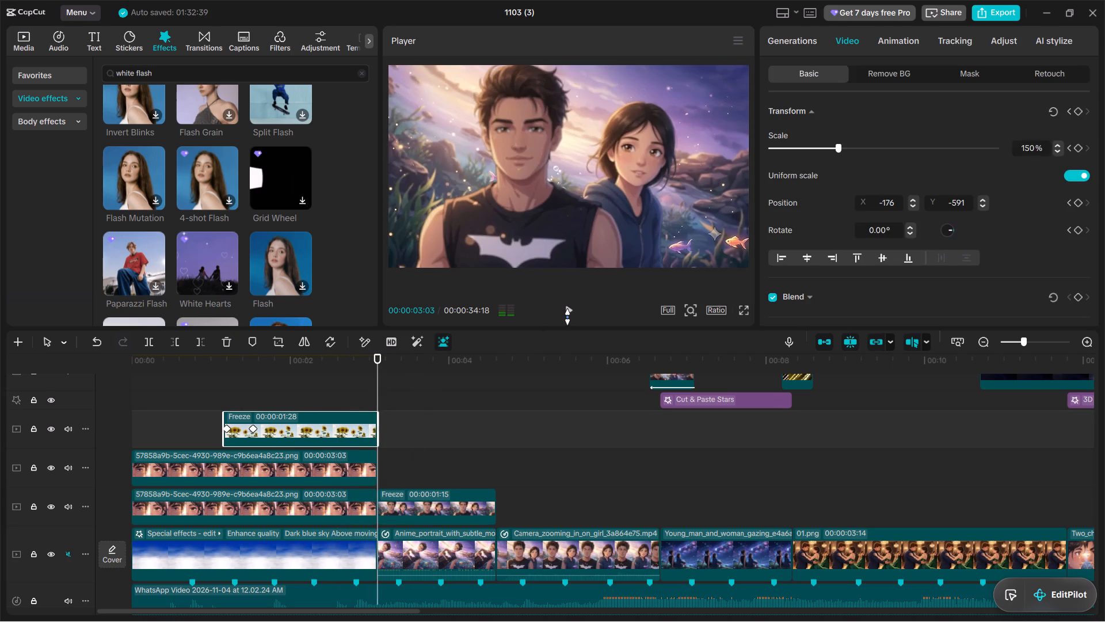
# Copy the couple's 1:15 freeze-frame overlay and paste the duplicate at about 4:01 on the overlay track above.
pyautogui.scroll(2, 505, 438)
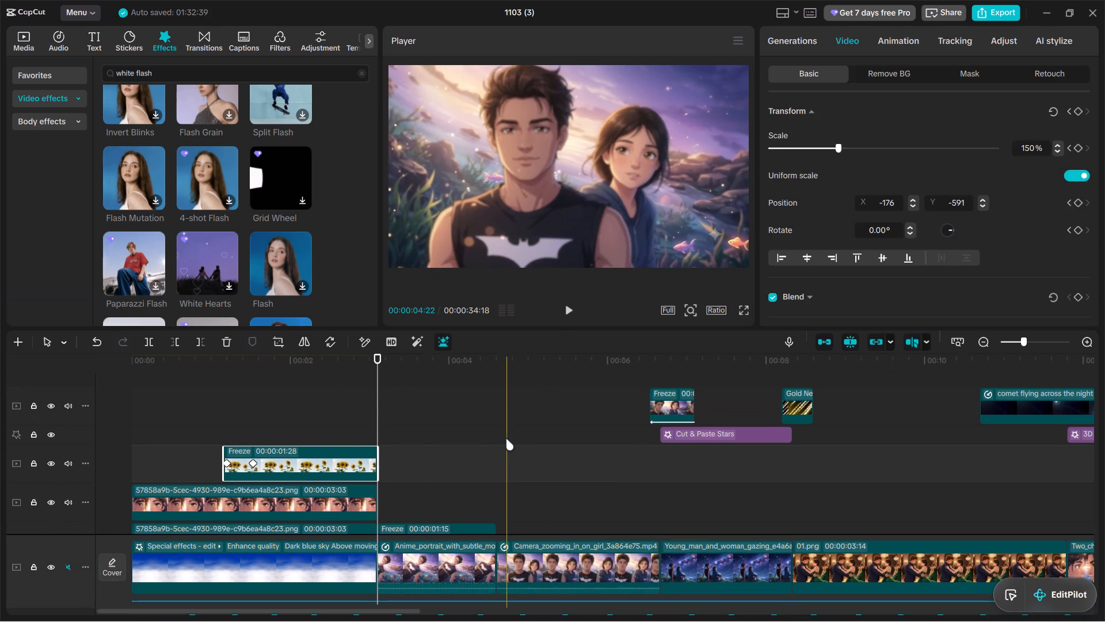
pyautogui.scroll(-1, 506, 438)
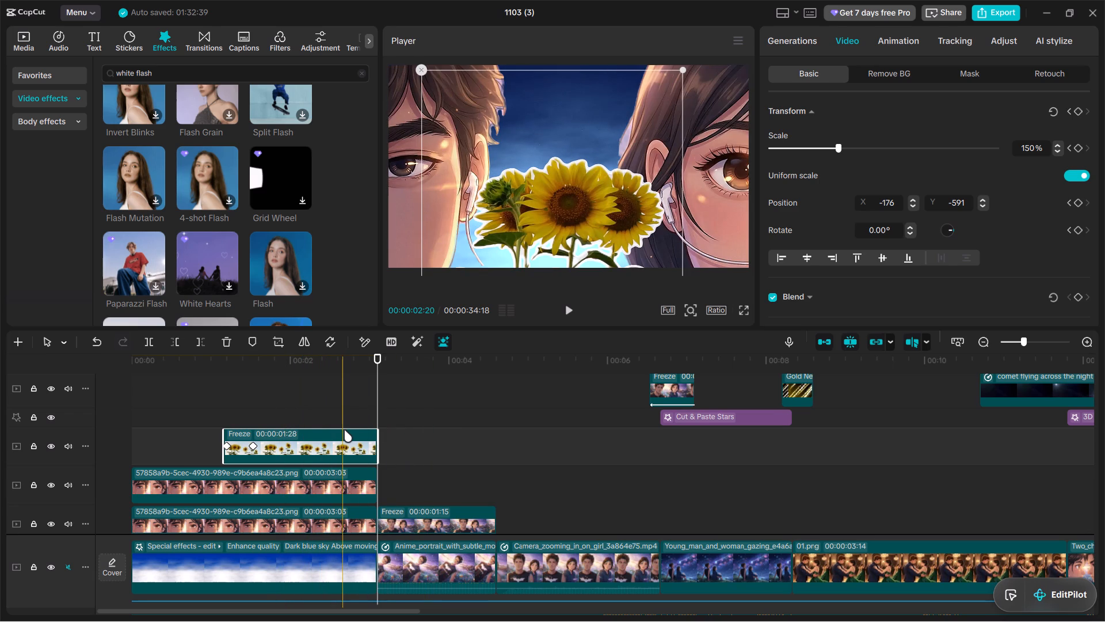
pyautogui.click(443, 524)
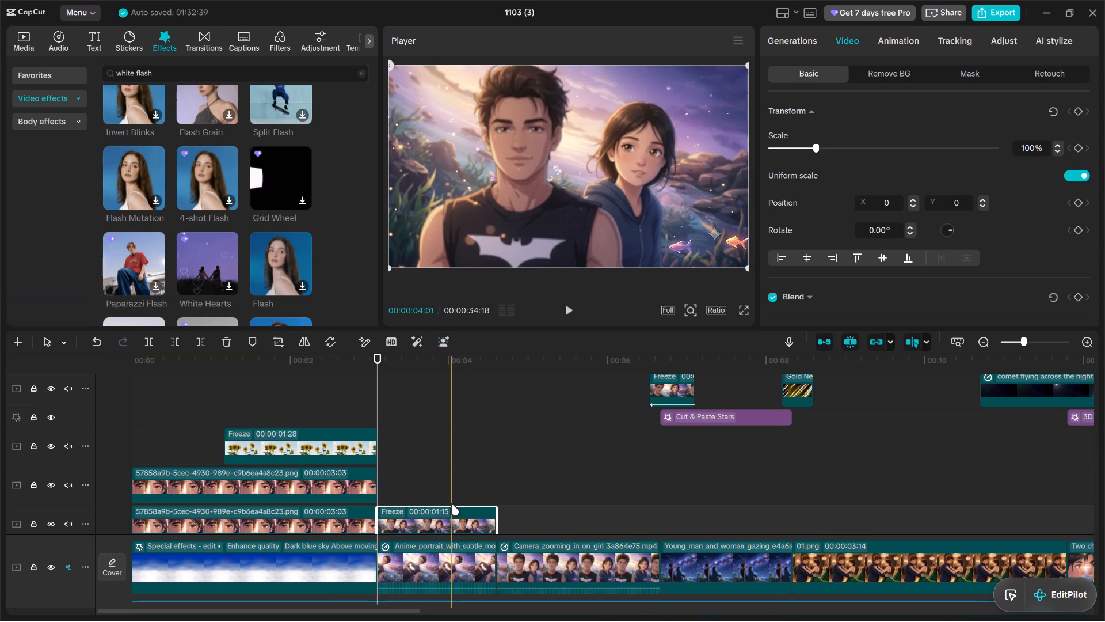
pyautogui.hotkey('ctrl', 'c')
pyautogui.hotkey('ctrl', 'v')
pyautogui.click(319, 399)
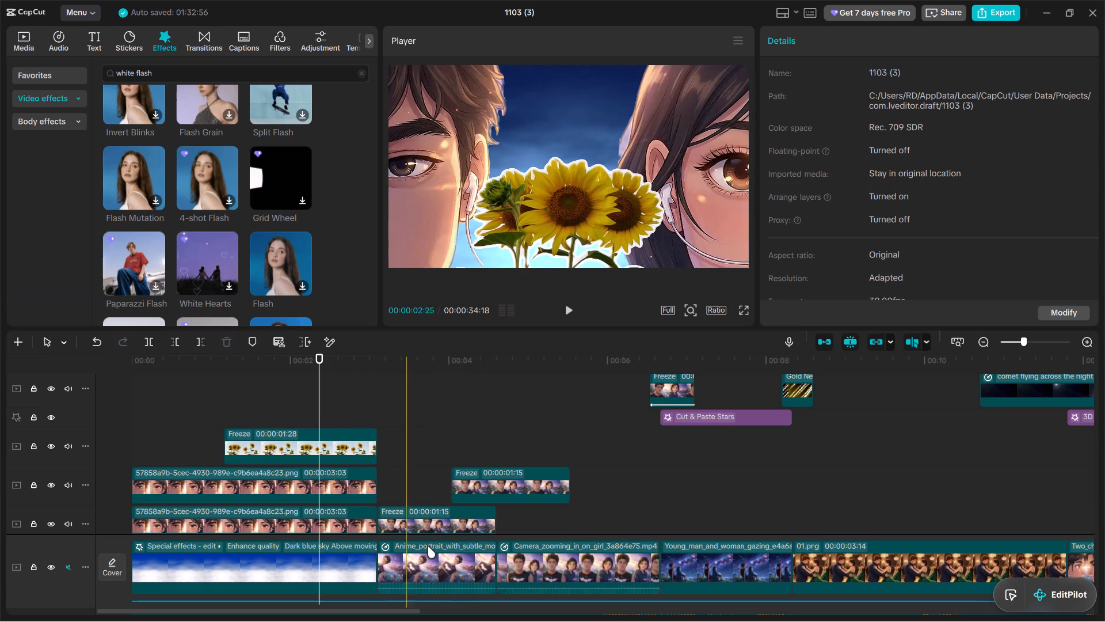
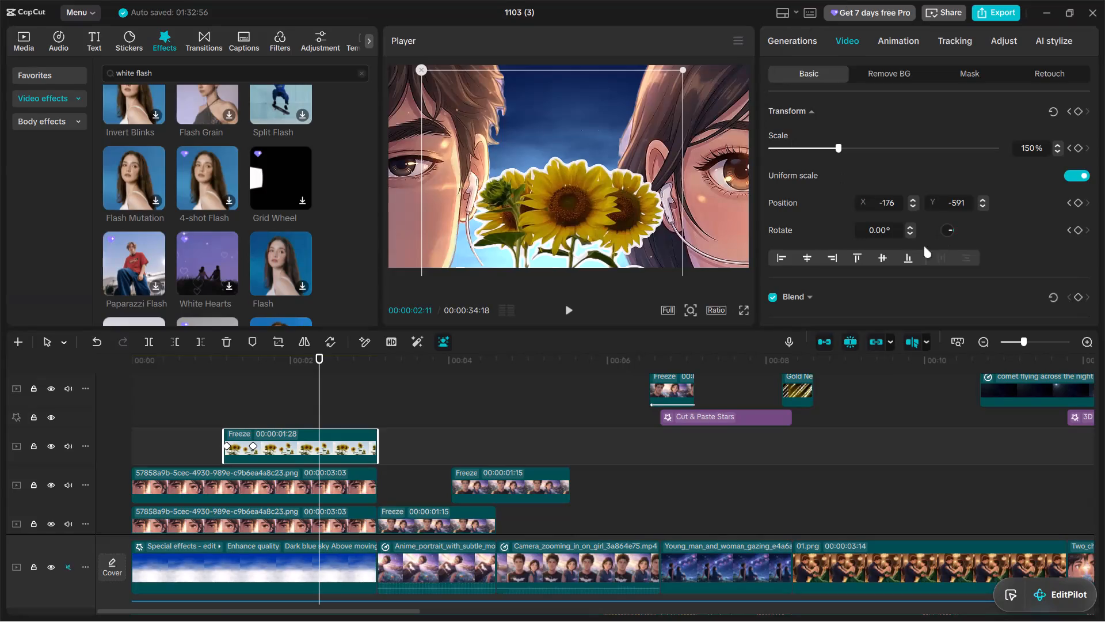
# Move the duplicated couple freeze-frame overlay to start at about 2:25 on a new track above the sunflower overlay, and play back the passage.
pyautogui.click(270, 406)
pyautogui.click(568, 317)
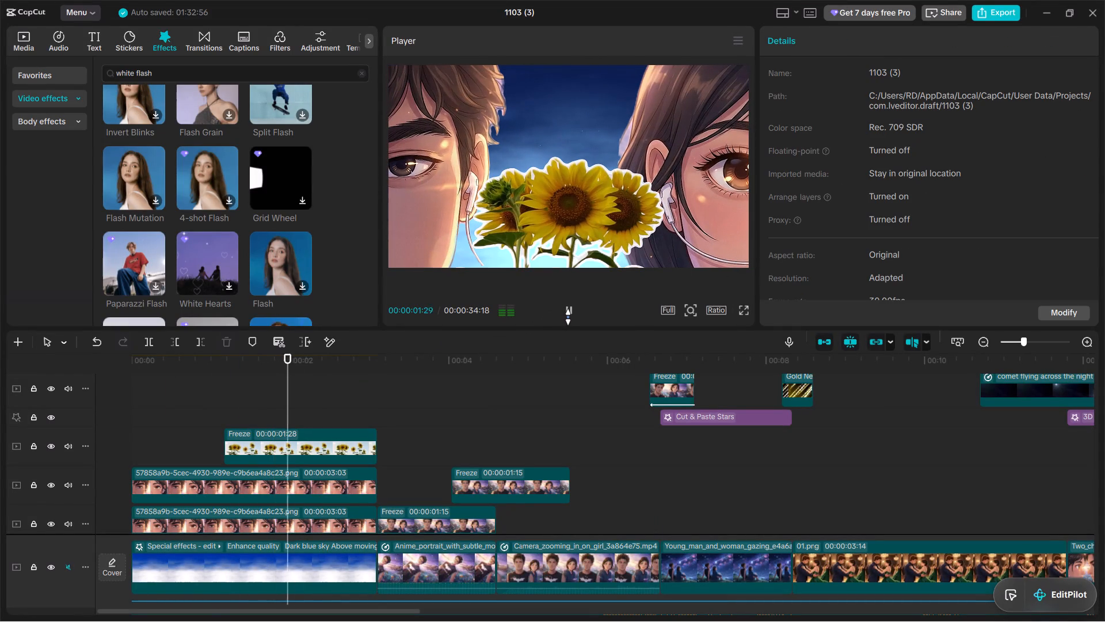
pyautogui.click(569, 318)
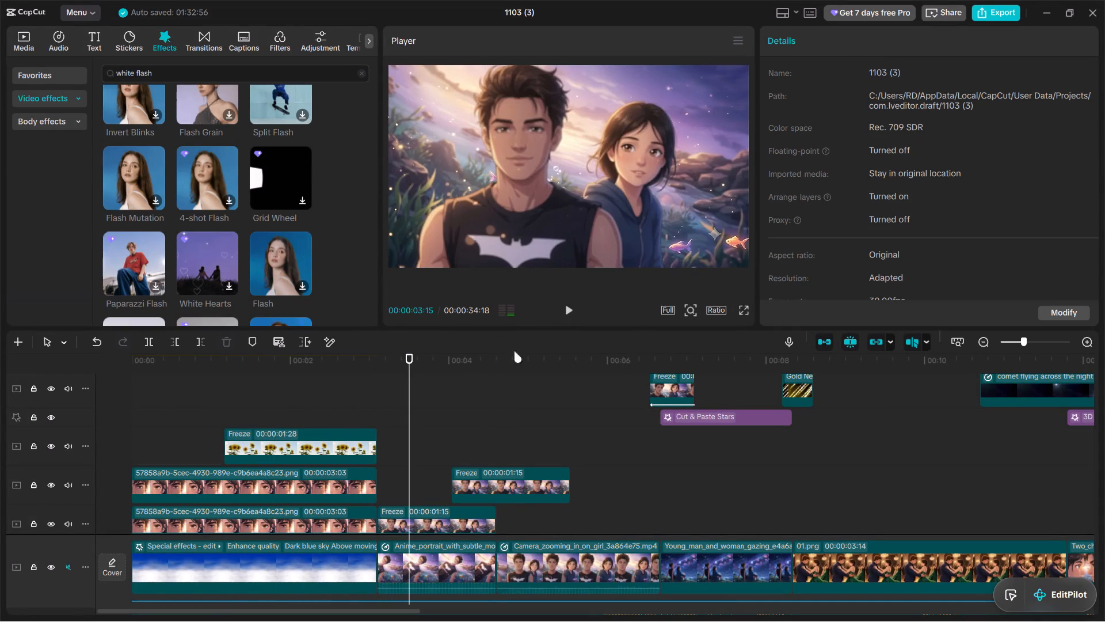
pyautogui.click(504, 486)
pyautogui.moveTo(504, 486); pyautogui.dragTo(412, 405)
pyautogui.click(335, 400)
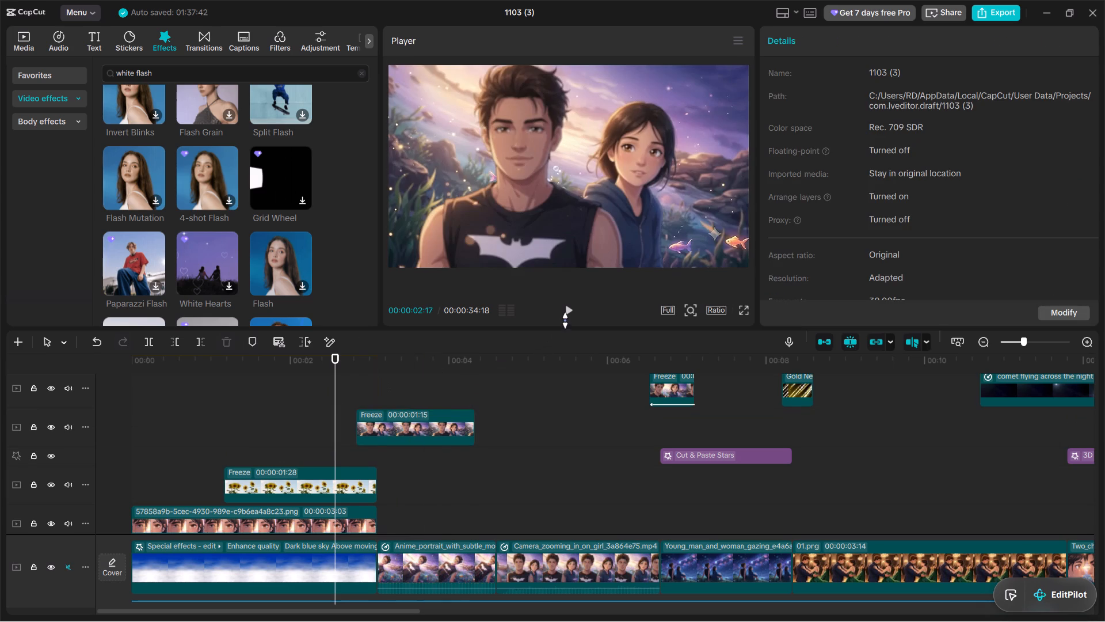
pyautogui.click(569, 313)
pyautogui.click(569, 313)
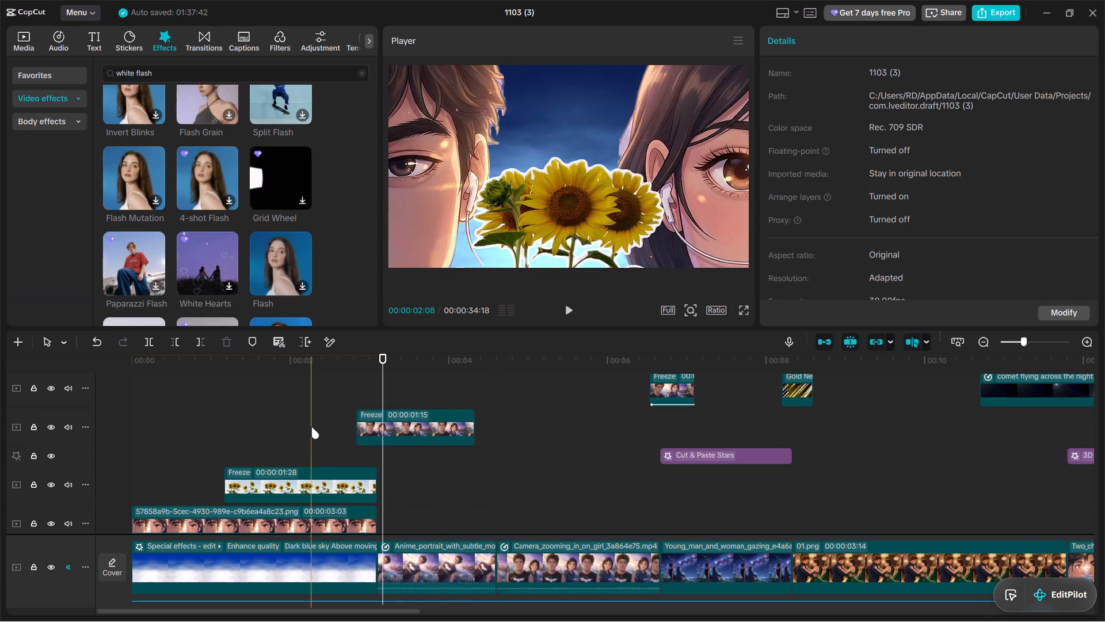
# Add a Transform keyframe at 2:28 on the girl's face overlay and move it out of frame to X 3836, Y -115.
pyautogui.scroll(-3, 315, 427)
pyautogui.click(323, 466)
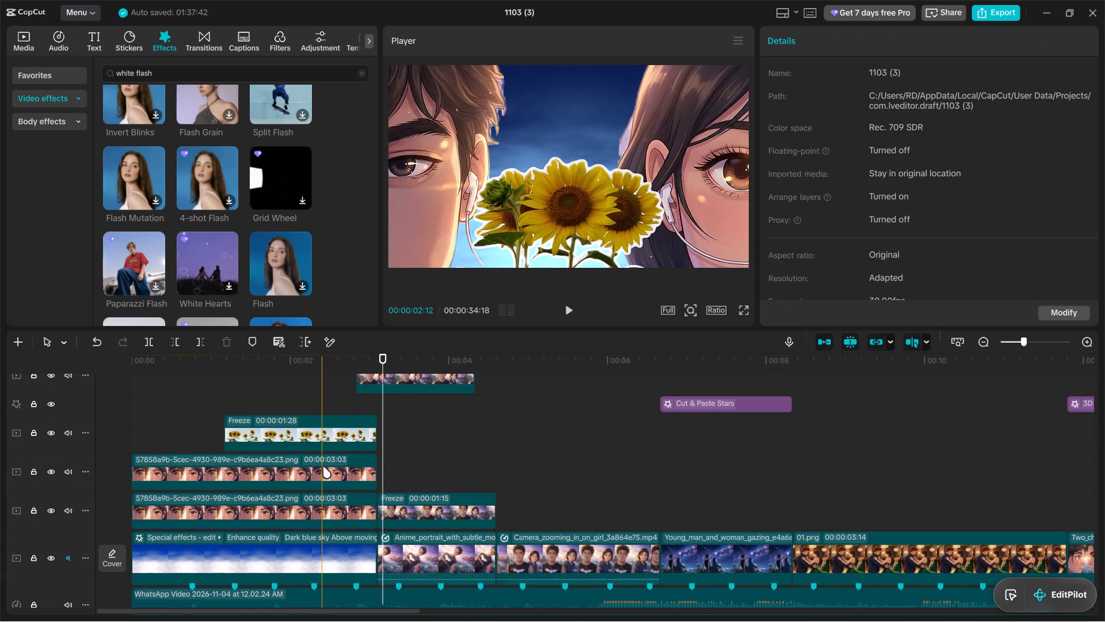
pyautogui.click(367, 464)
pyautogui.click(360, 503)
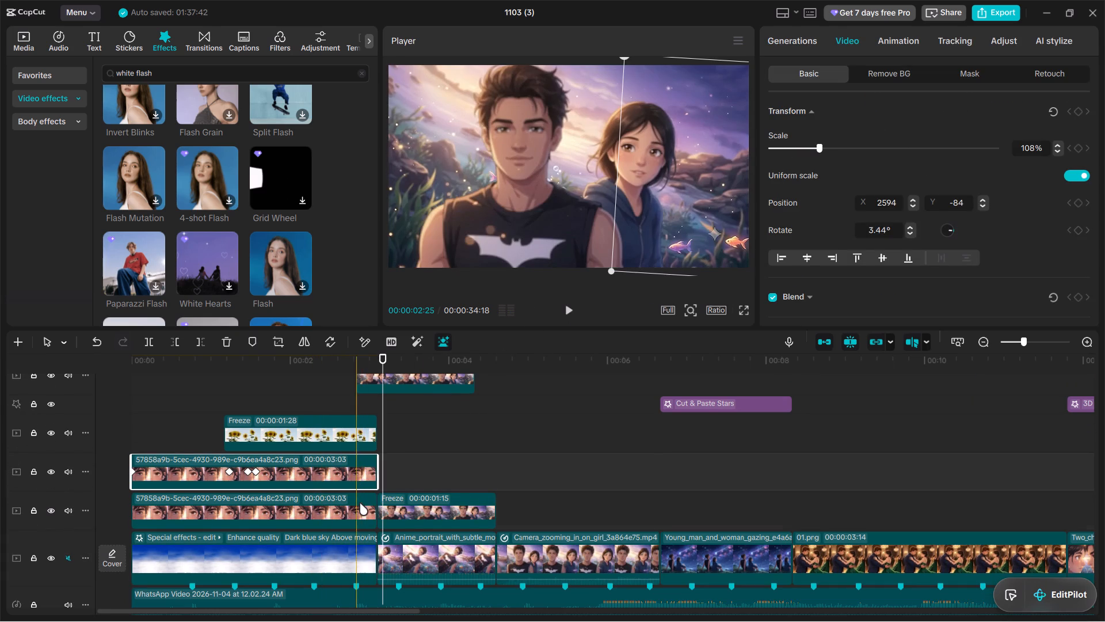
pyautogui.click(364, 477)
pyautogui.click(361, 504)
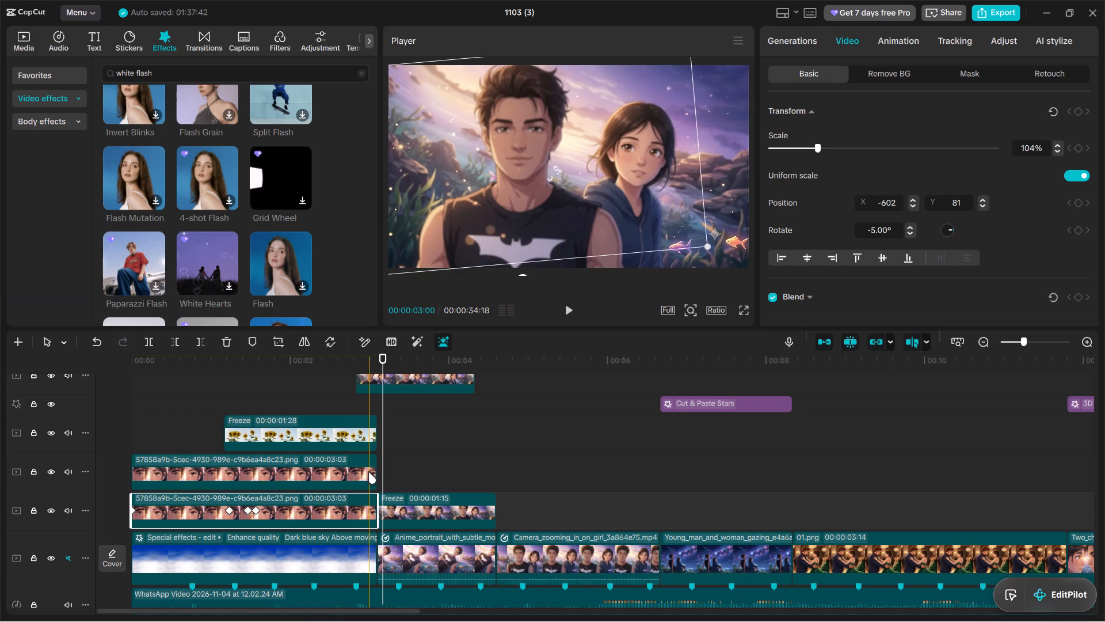
pyautogui.click(366, 467)
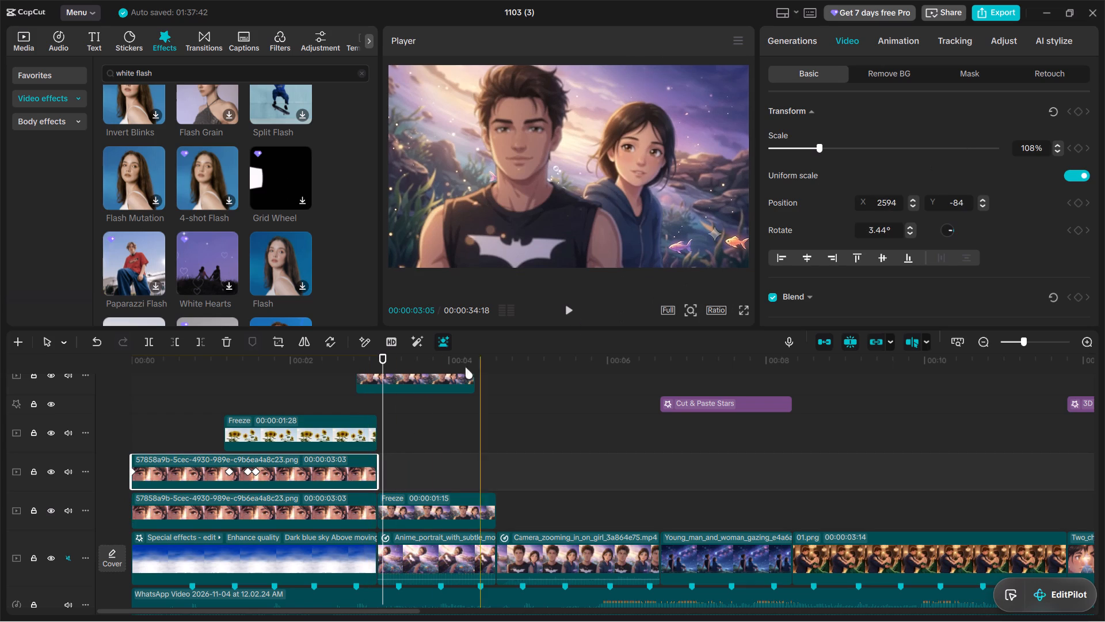
pyautogui.click(365, 395)
pyautogui.click(358, 468)
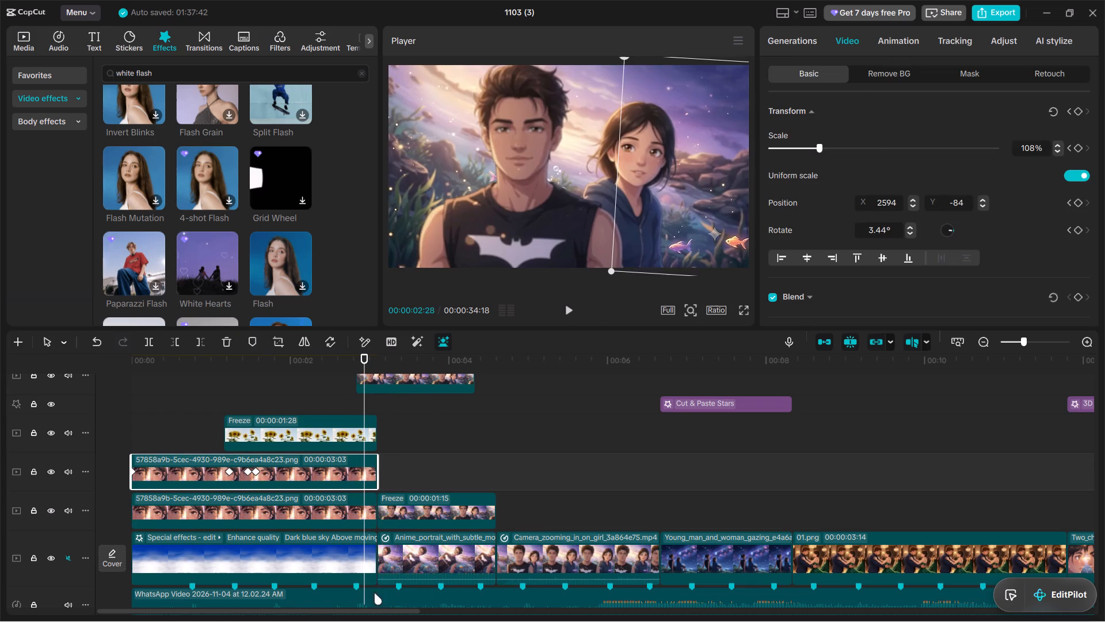
pyautogui.click(1074, 112)
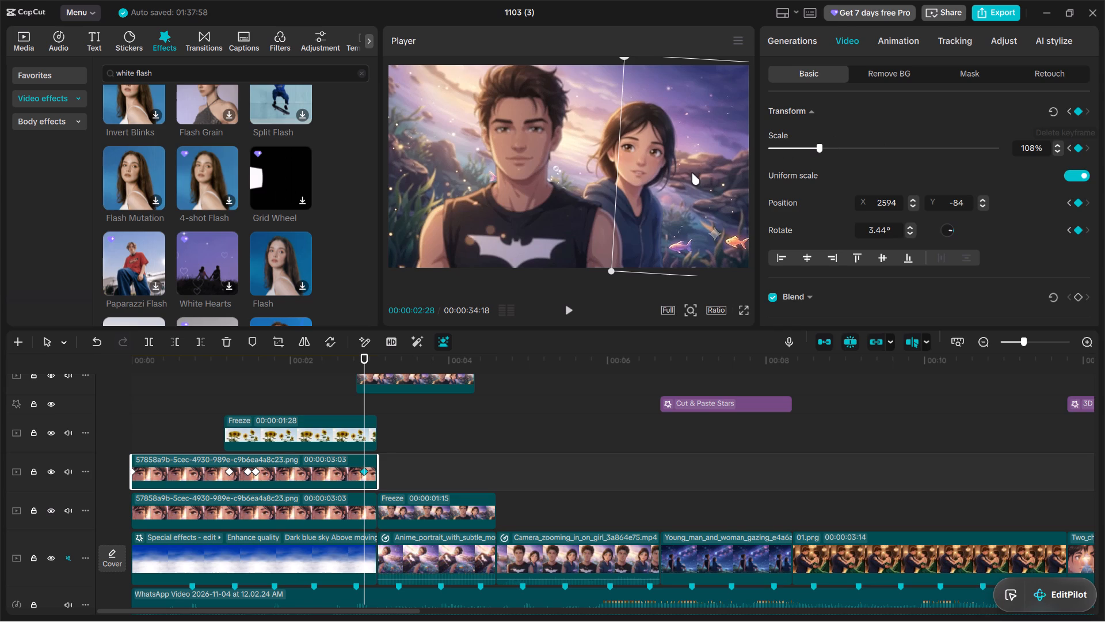
pyautogui.moveTo(657, 179); pyautogui.dragTo(695, 180)
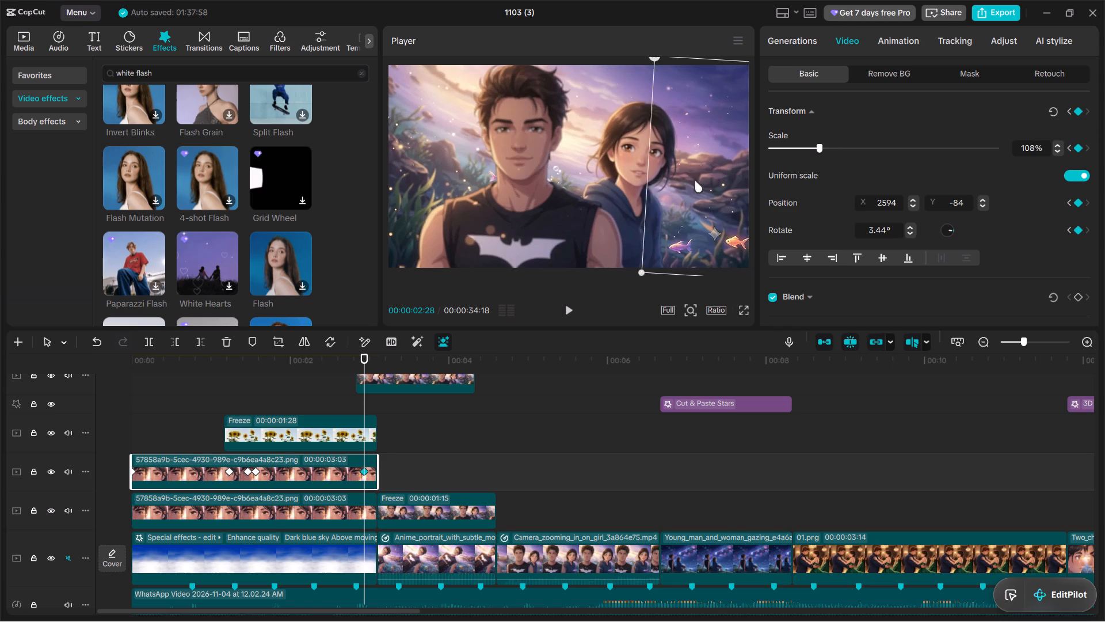
pyautogui.moveTo(695, 180); pyautogui.dragTo(773, 182)
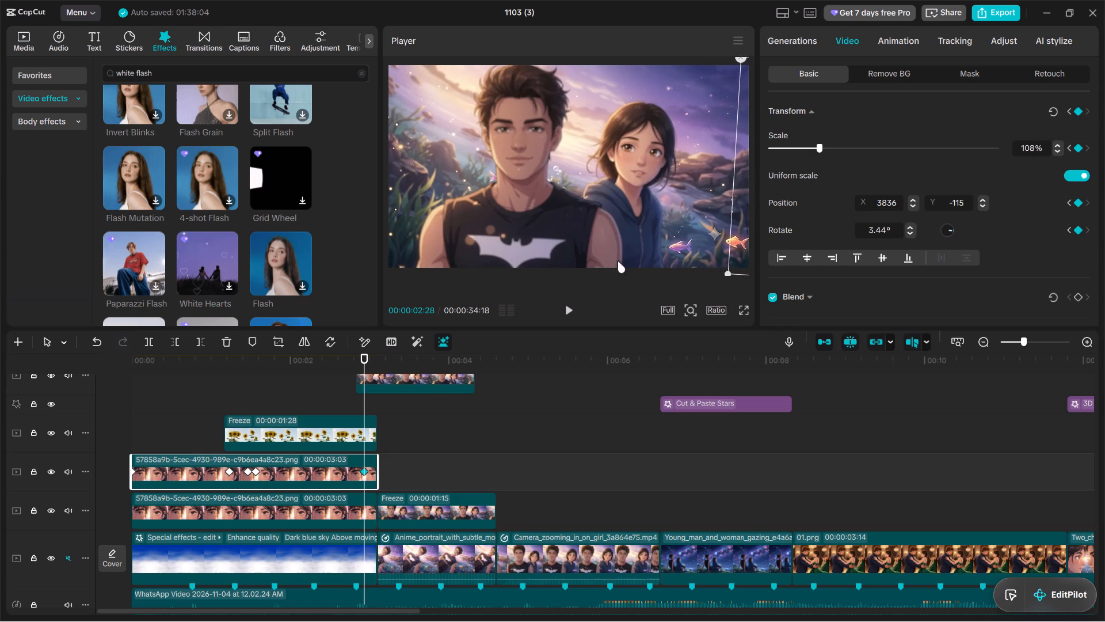
# Add a Transform keyframe at 2:28 on the boy's face overlay, slide it far out past the frame's left side, and play back the opening.
pyautogui.click(361, 513)
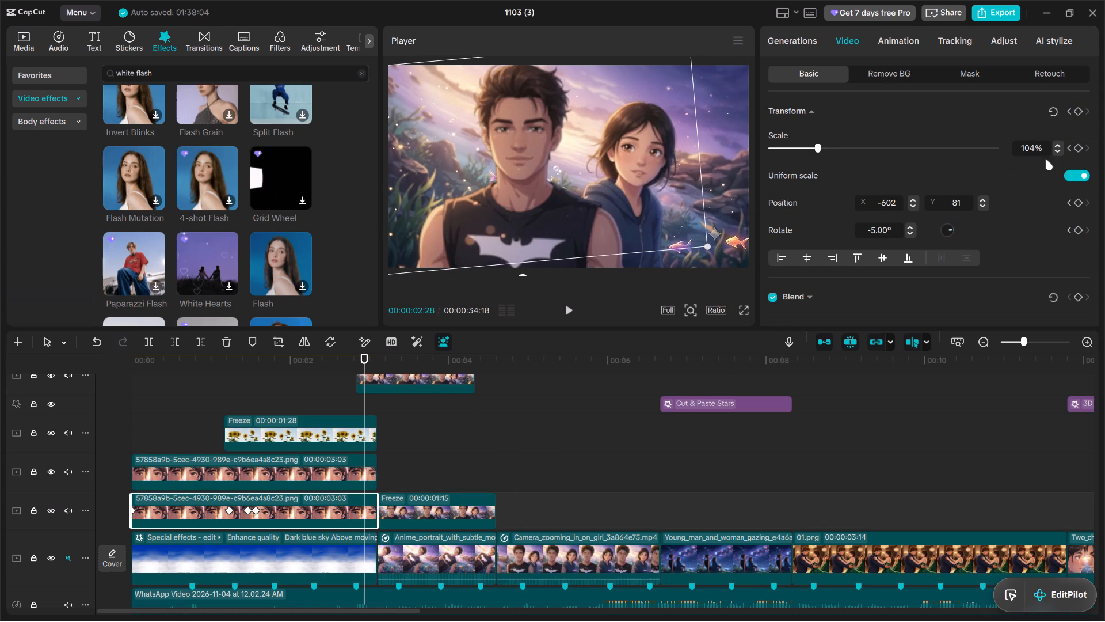
pyautogui.click(1079, 150)
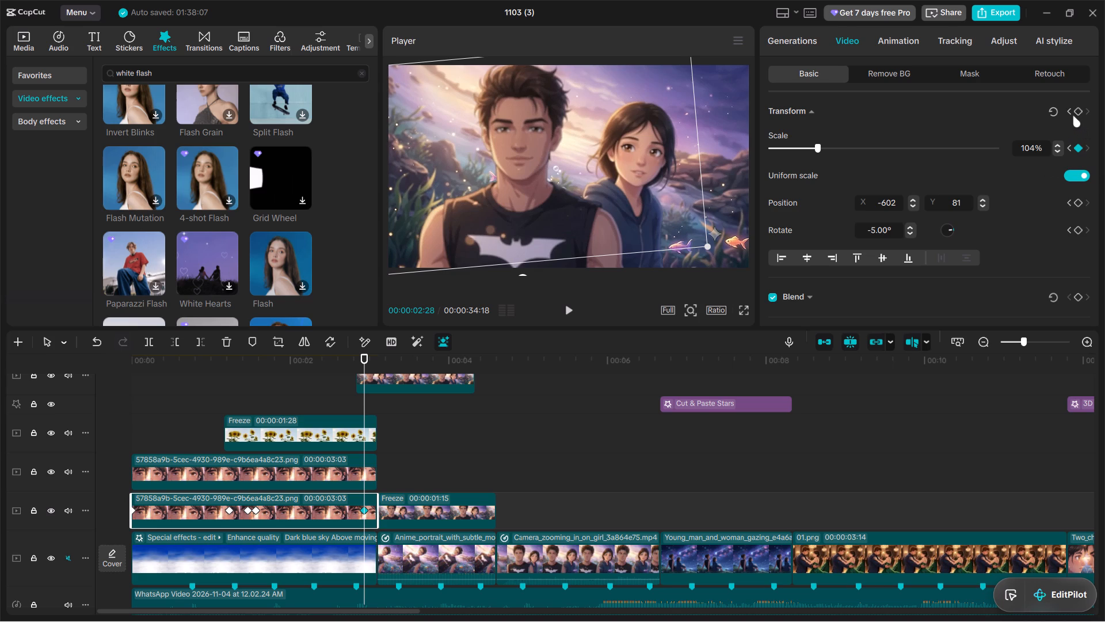
pyautogui.click(1078, 112)
pyautogui.moveTo(649, 203); pyautogui.dragTo(637, 203)
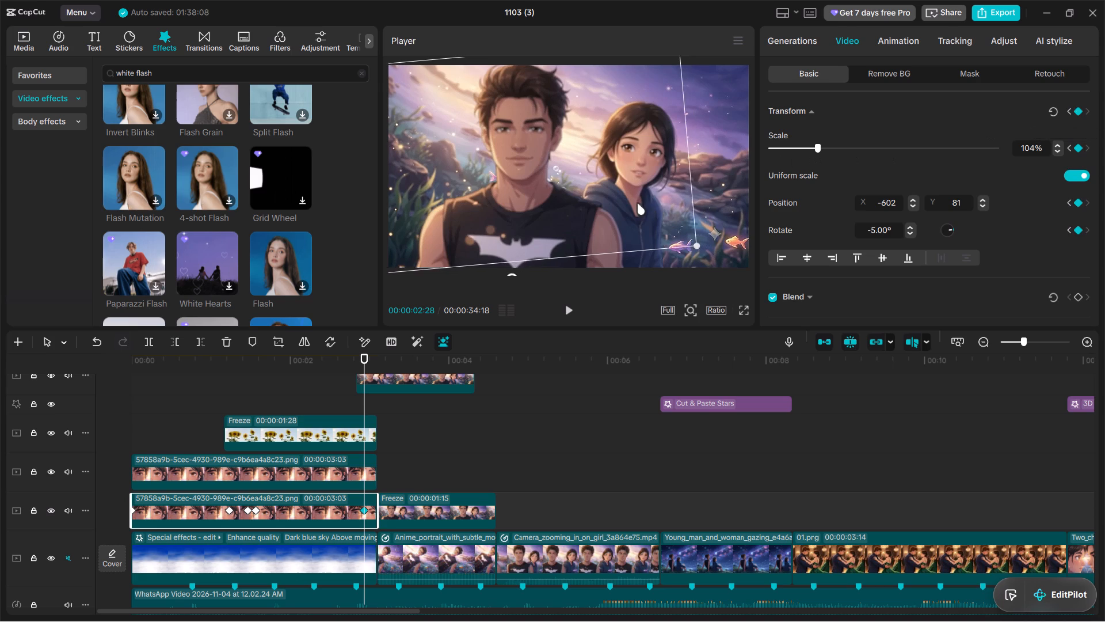
pyautogui.moveTo(637, 203); pyautogui.dragTo(467, 210)
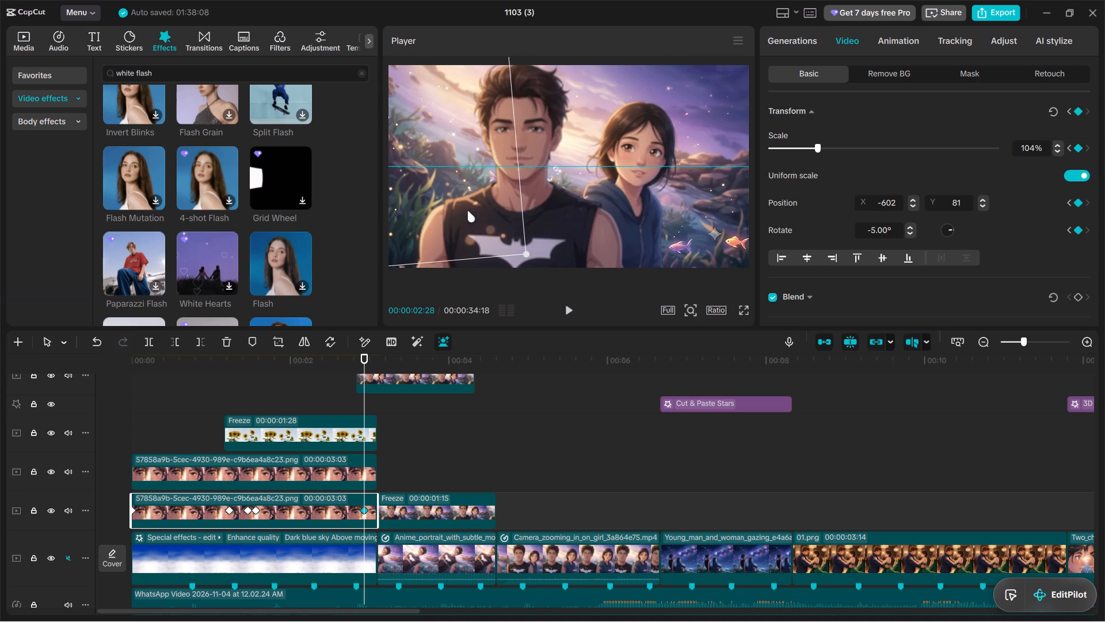
pyautogui.moveTo(467, 210); pyautogui.dragTo(467, 210)
pyautogui.click(322, 385)
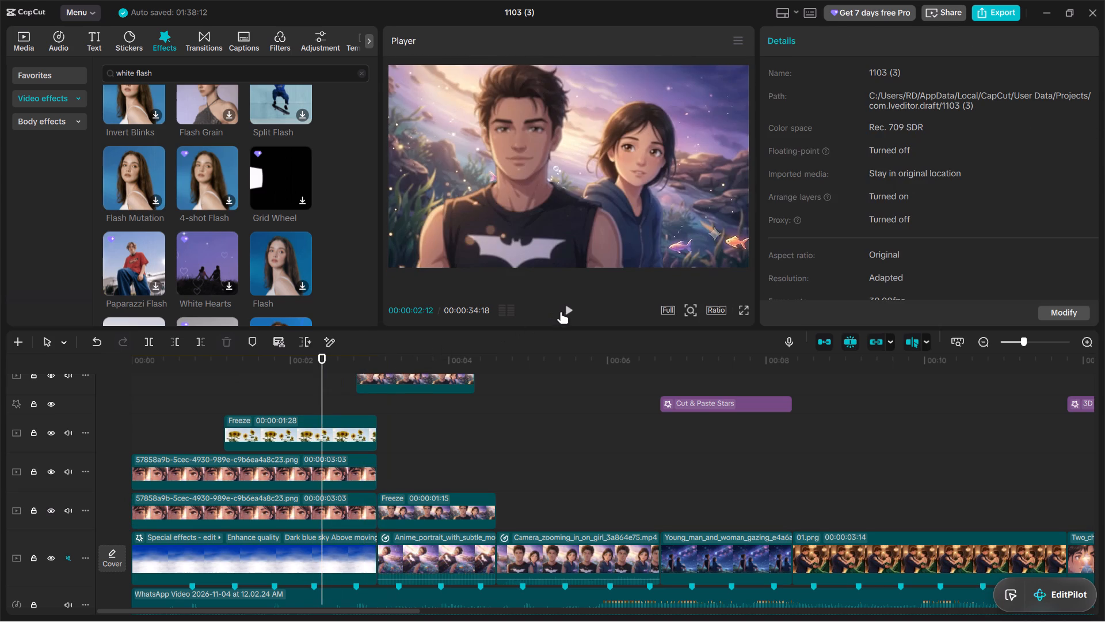
pyautogui.click(566, 309)
pyautogui.click(253, 390)
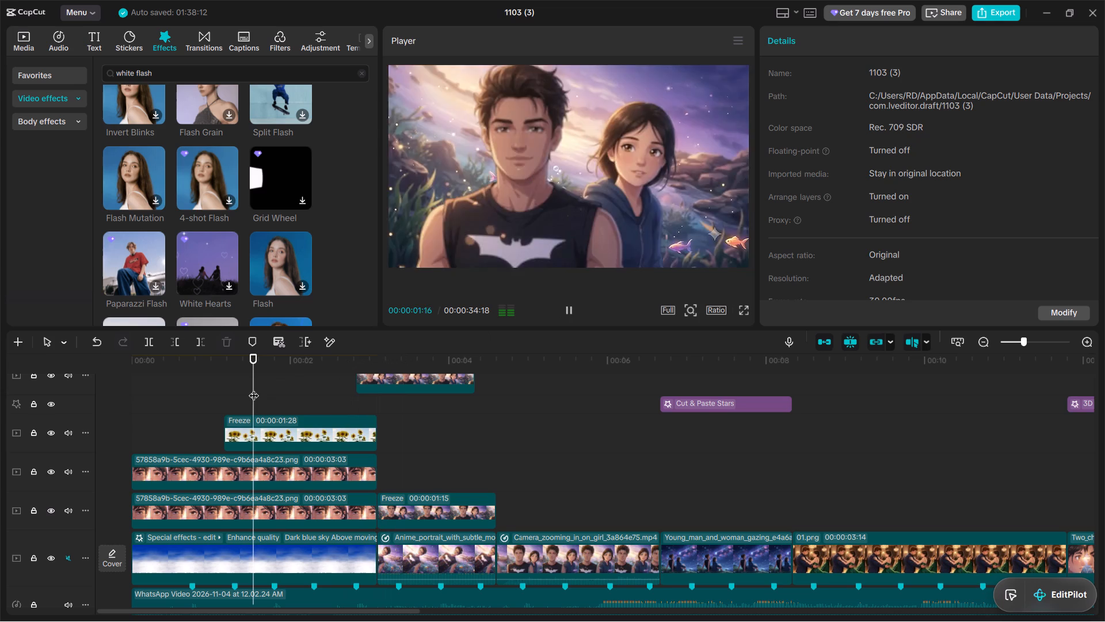
pyautogui.click(568, 306)
pyautogui.click(568, 306)
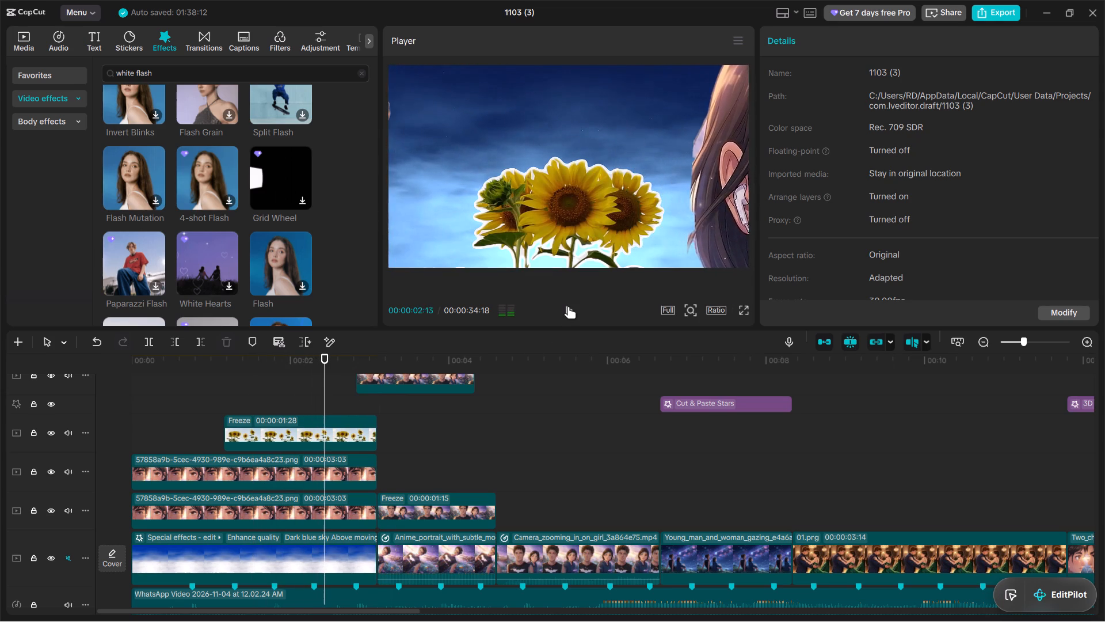
# Shift the girl's face overlay further right out of frame at its 2:28 keyframe and play back from about 0:19.
pyautogui.click(357, 475)
pyautogui.click(364, 472)
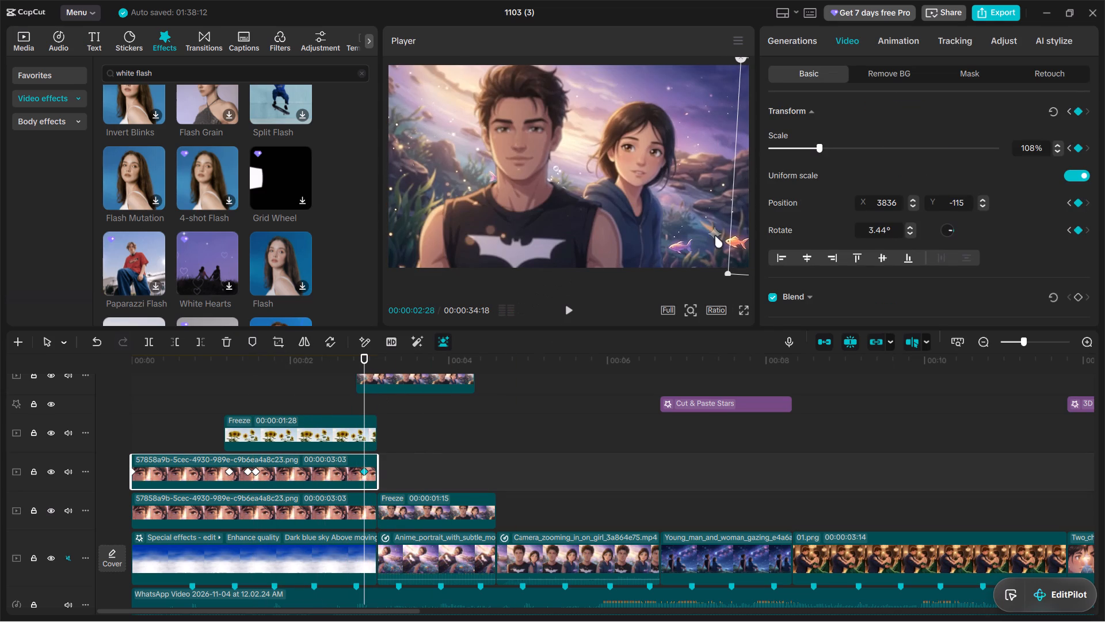
pyautogui.moveTo(738, 232); pyautogui.dragTo(776, 232)
pyautogui.moveTo(741, 241); pyautogui.dragTo(767, 241)
pyautogui.moveTo(741, 234); pyautogui.dragTo(753, 236)
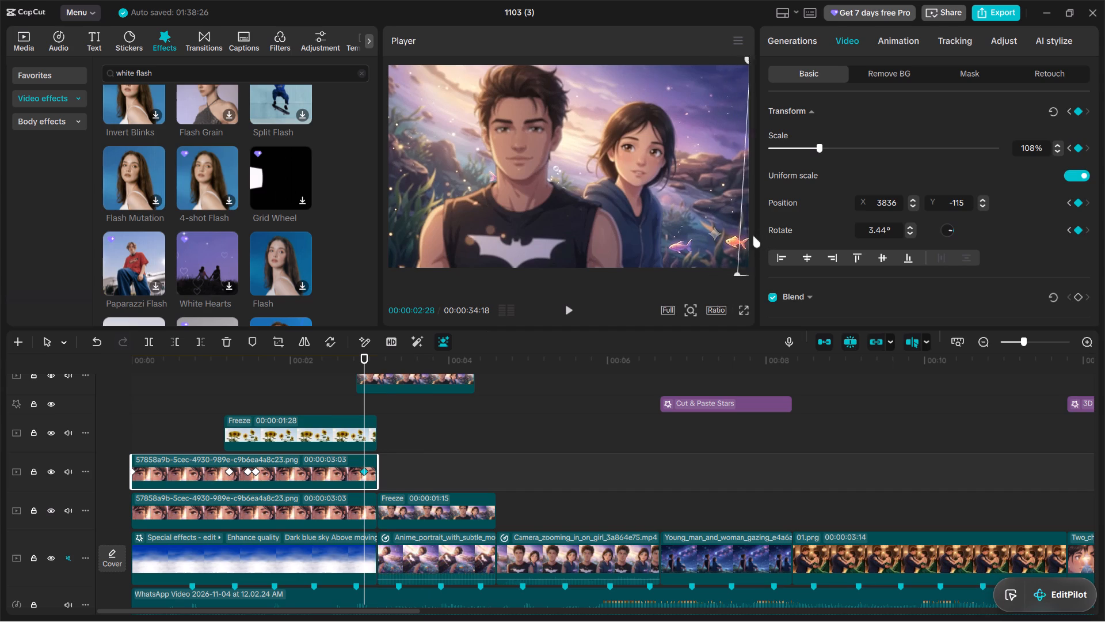
pyautogui.moveTo(753, 236); pyautogui.dragTo(794, 236)
pyautogui.click(312, 390)
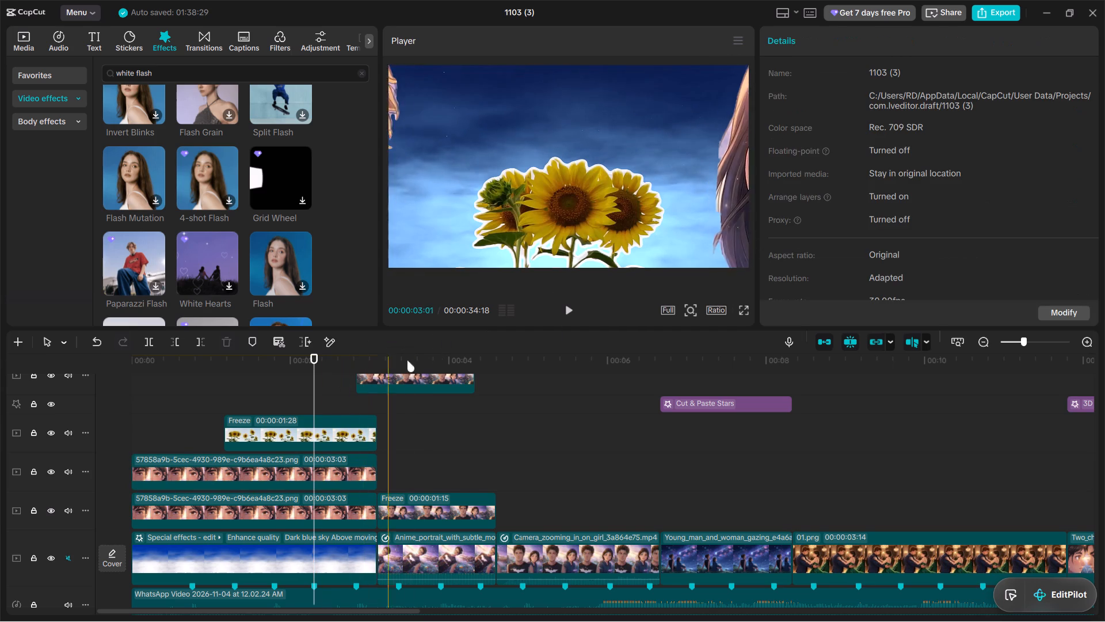
pyautogui.click(181, 399)
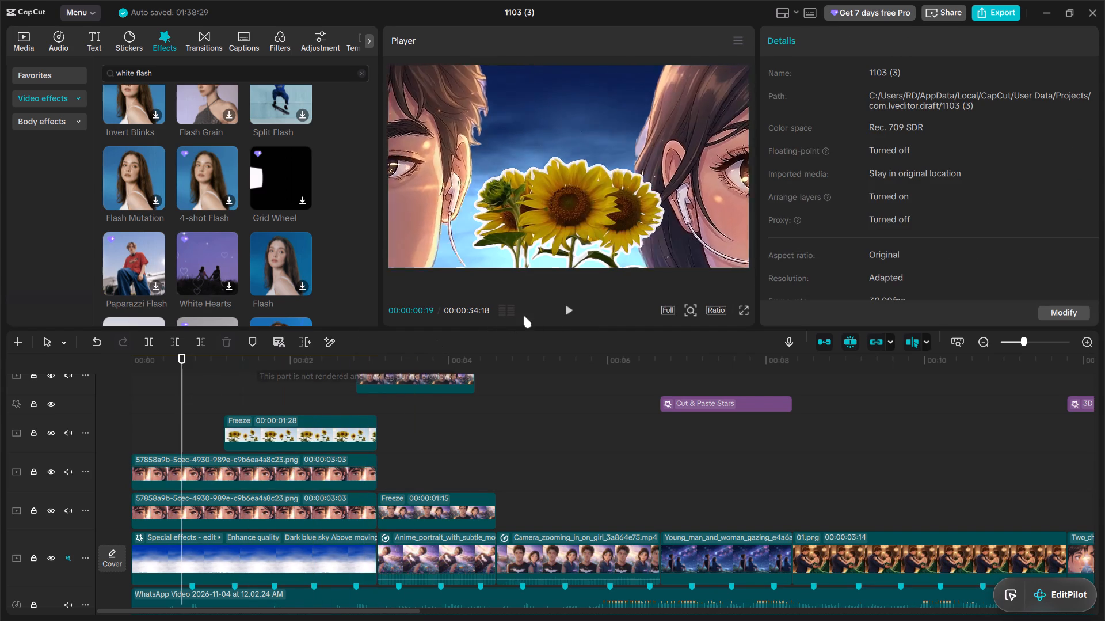
pyautogui.click(570, 308)
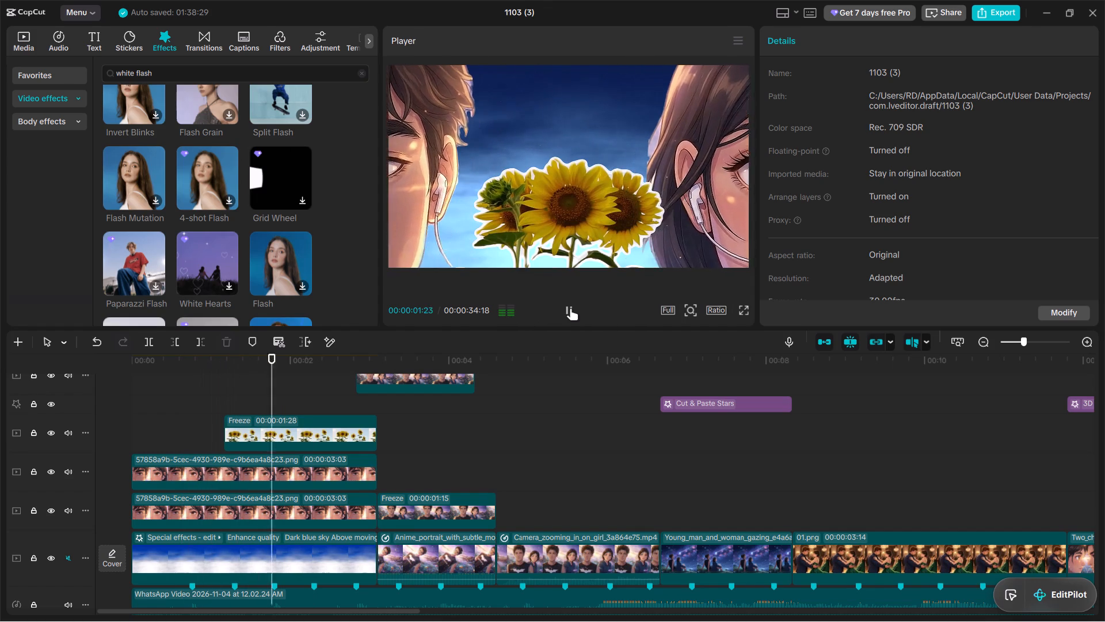
pyautogui.click(570, 308)
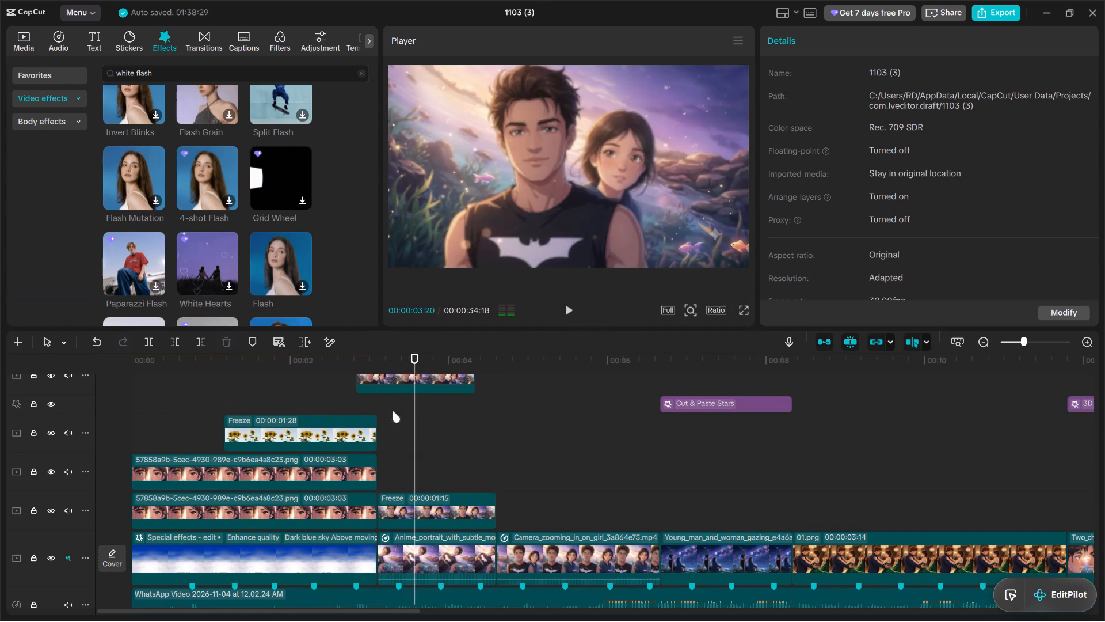
# Extend the sunflower freeze overlay's end to a 2:09 duration and scrub across the passage up to 3:01.
pyautogui.click(358, 422)
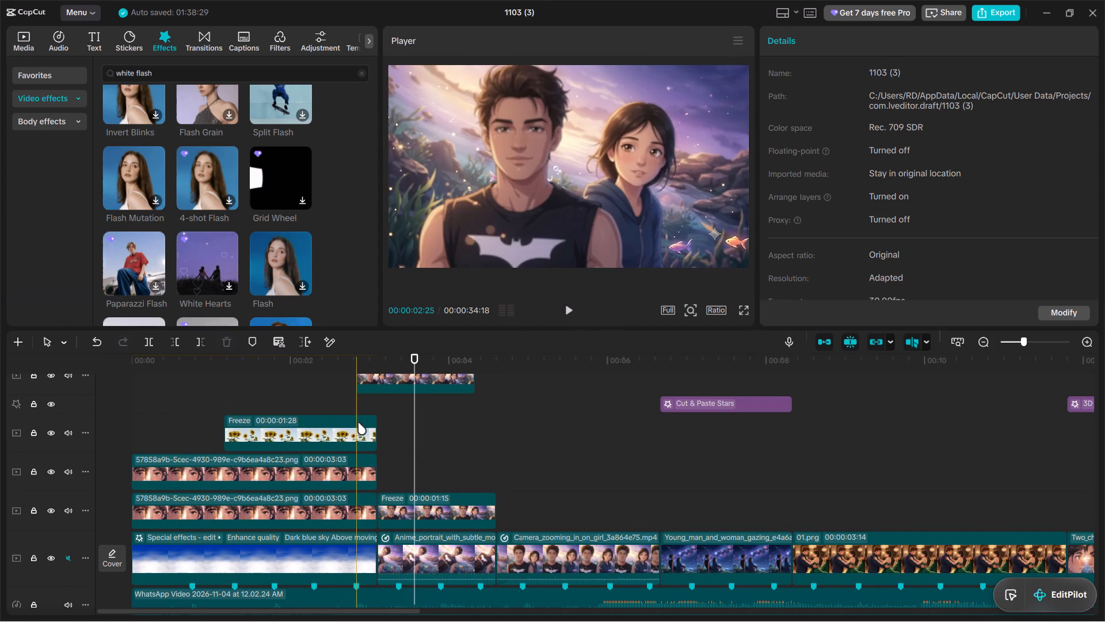
pyautogui.moveTo(379, 431); pyautogui.dragTo(405, 433)
pyautogui.click(319, 402)
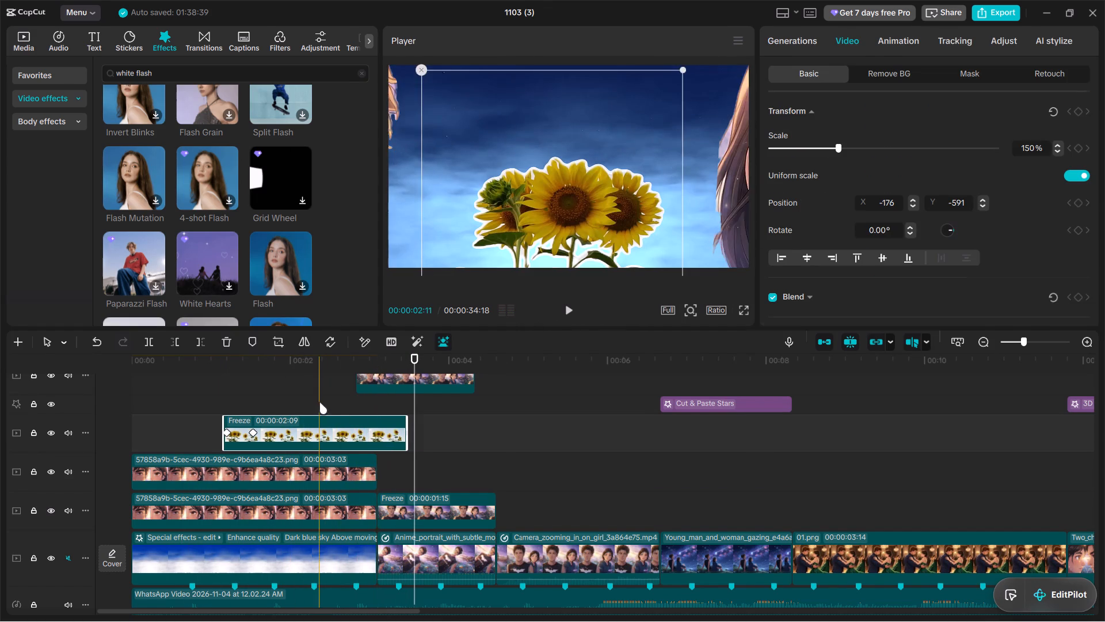
pyautogui.moveTo(319, 400); pyautogui.dragTo(337, 401)
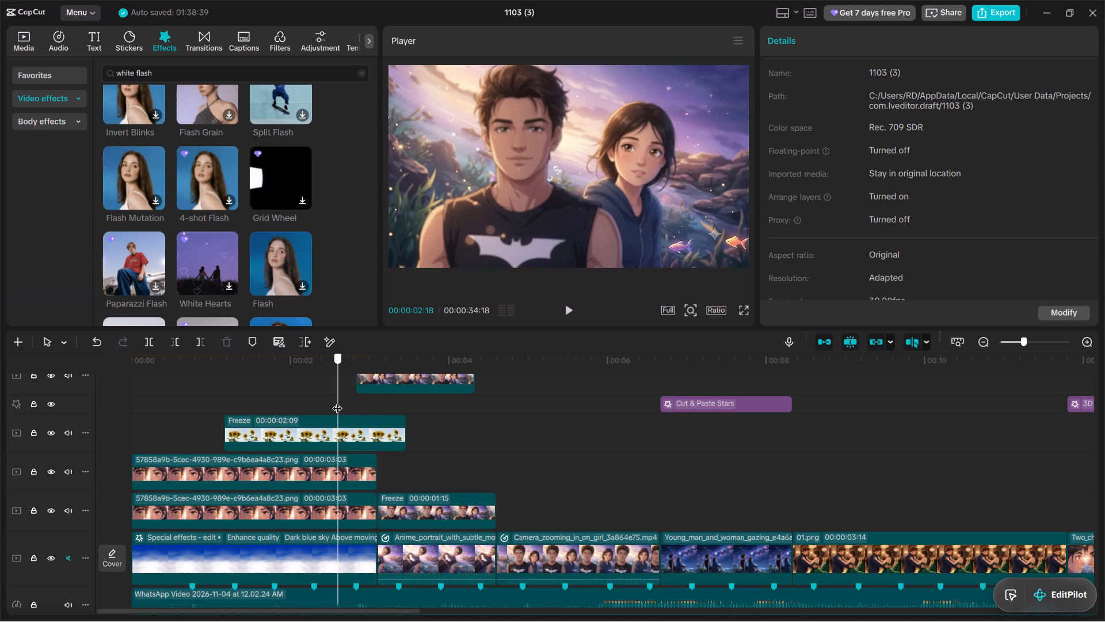
pyautogui.moveTo(337, 401); pyautogui.dragTo(372, 405)
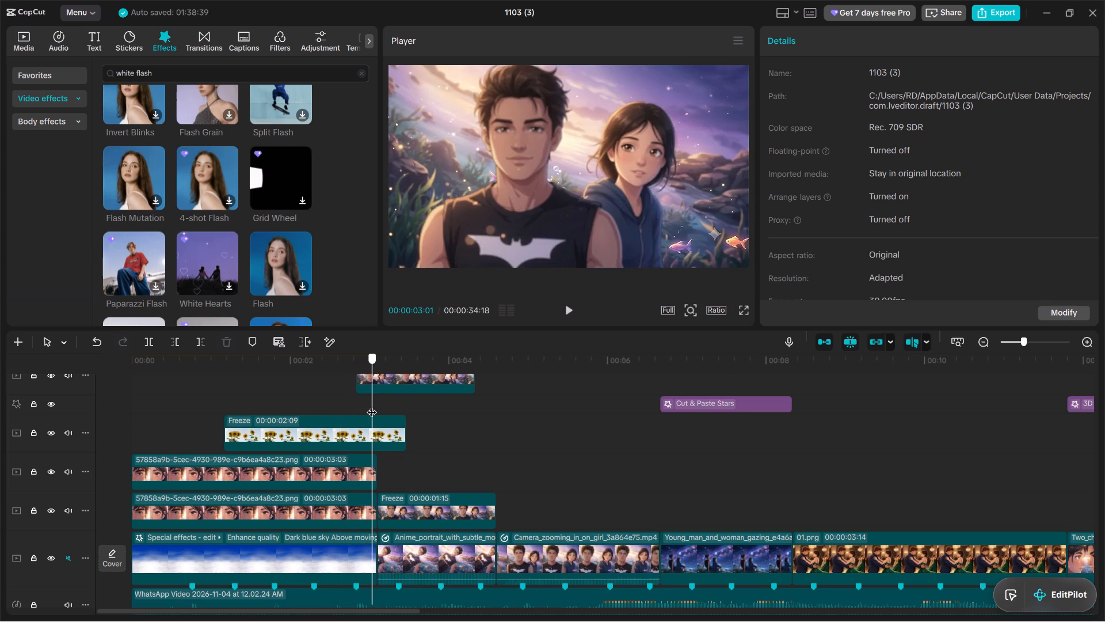
pyautogui.moveTo(372, 405); pyautogui.dragTo(372, 405)
# Apply automatic background removal to the duplicated couple freeze-frame overlay and scrub between about 2:21 and 3:01 to check its entrance.
pyautogui.click(430, 382)
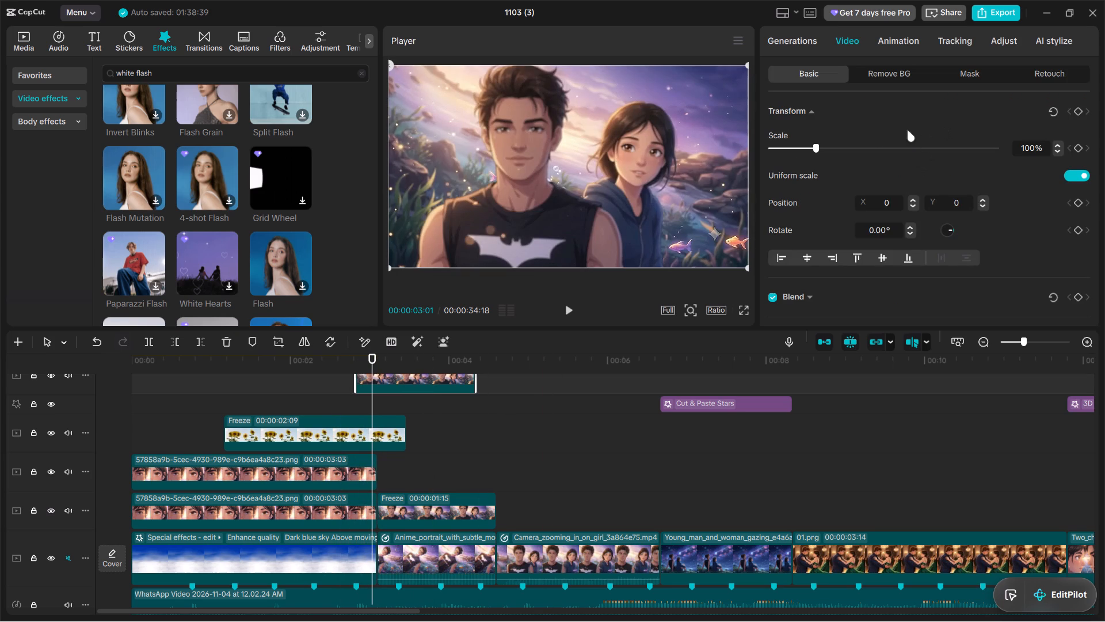
pyautogui.click(910, 77)
pyautogui.click(774, 112)
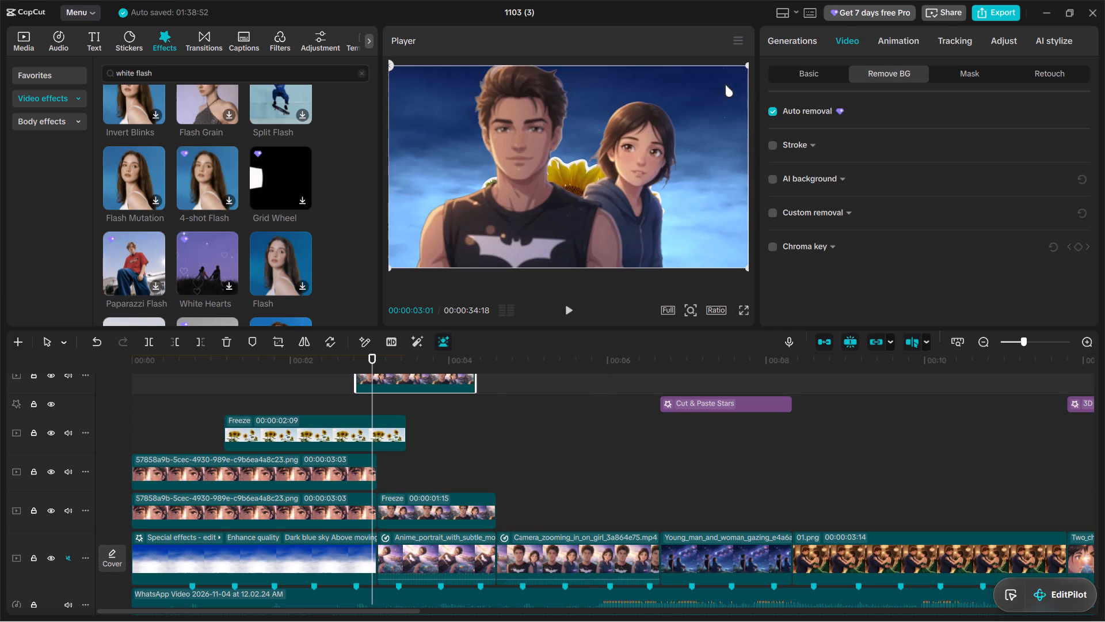
pyautogui.click(748, 65)
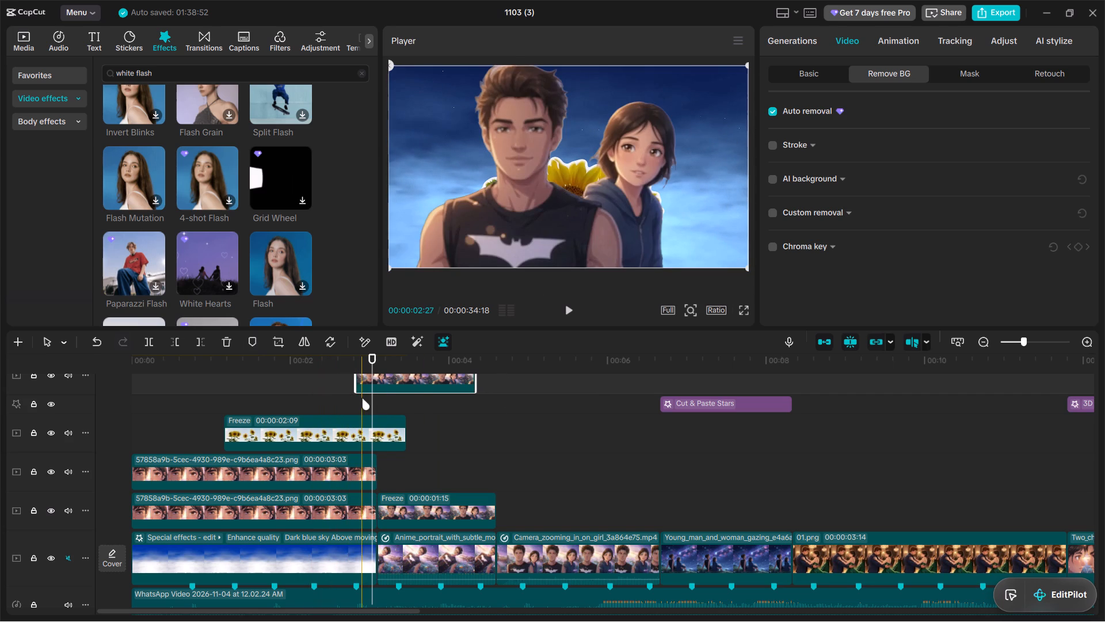
pyautogui.moveTo(371, 400); pyautogui.dragTo(346, 402)
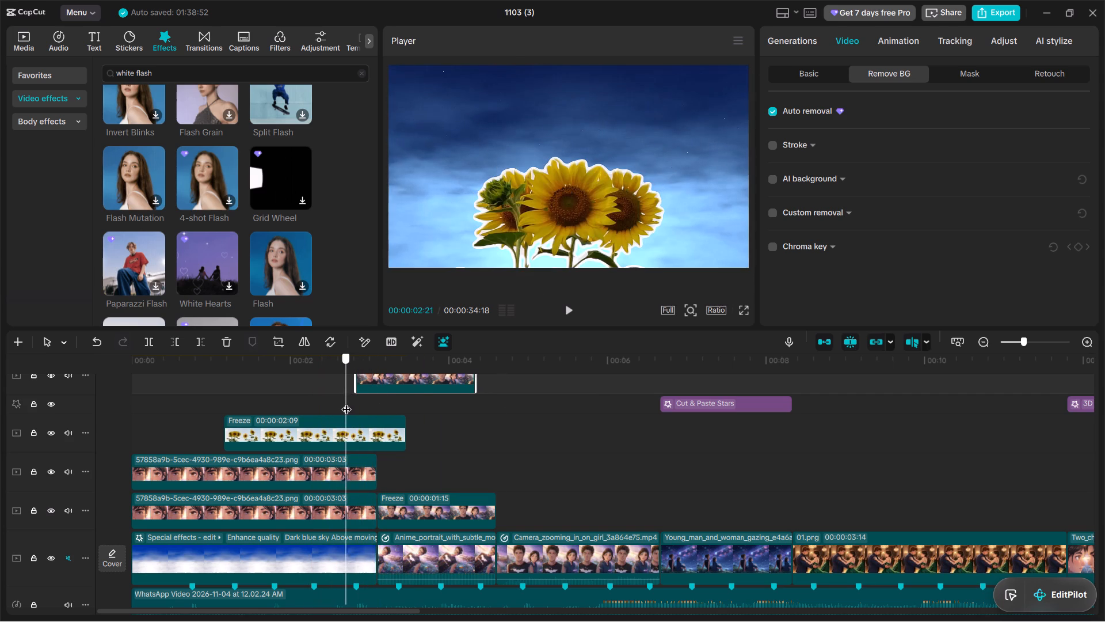
pyautogui.moveTo(346, 402); pyautogui.dragTo(345, 405)
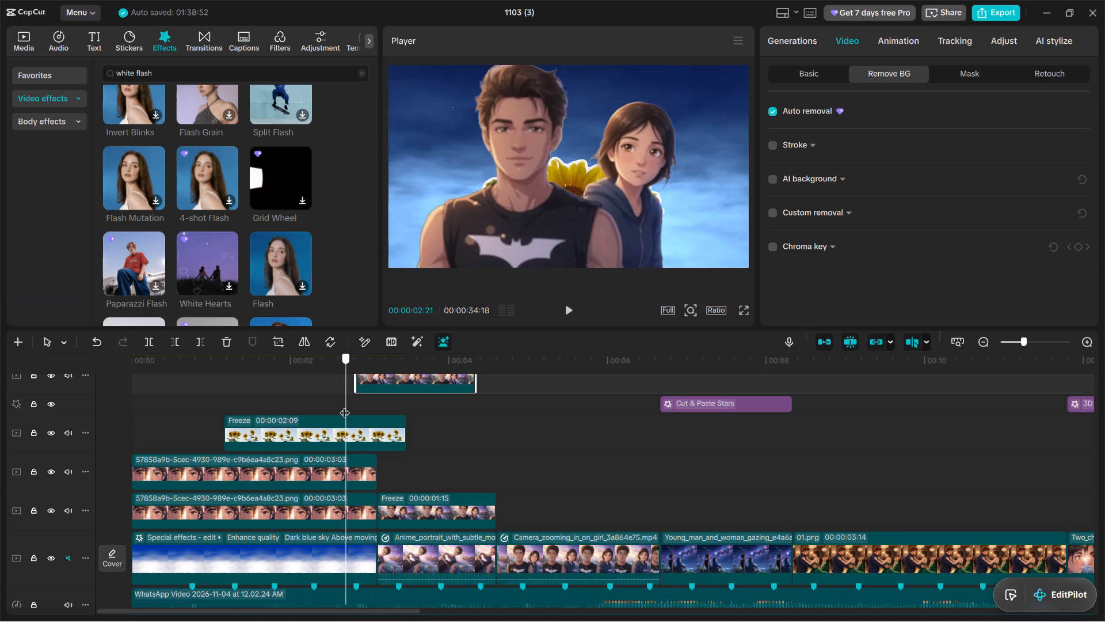
pyautogui.moveTo(345, 405); pyautogui.dragTo(367, 401)
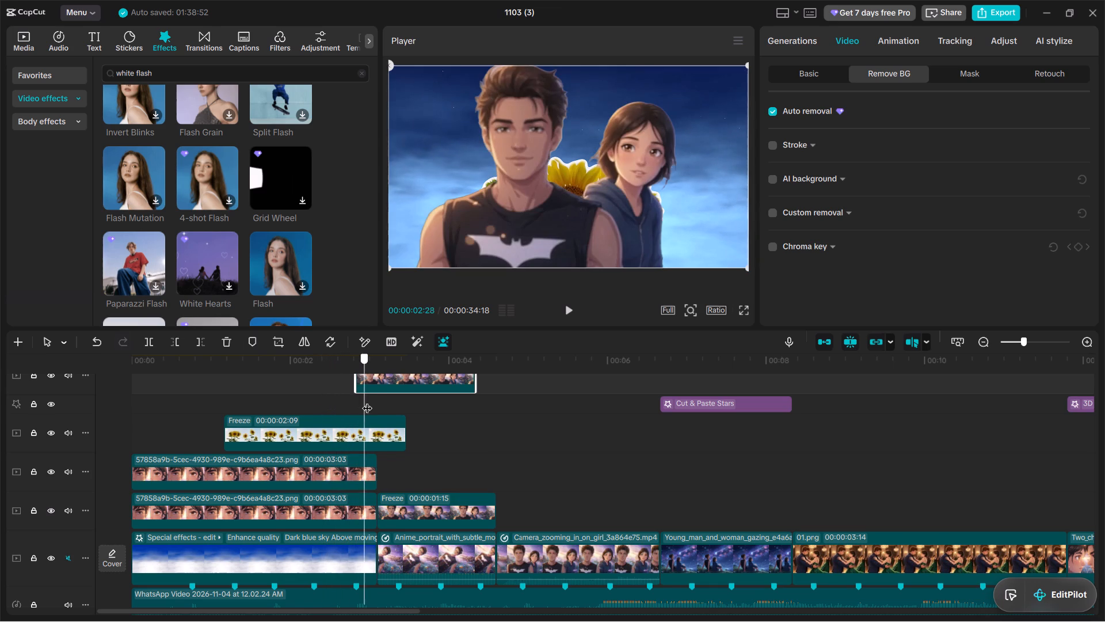
# Add a Transform keyframe at 3:11 on the background-removed couple freeze overlay.
pyautogui.moveTo(367, 401); pyautogui.dragTo(381, 403)
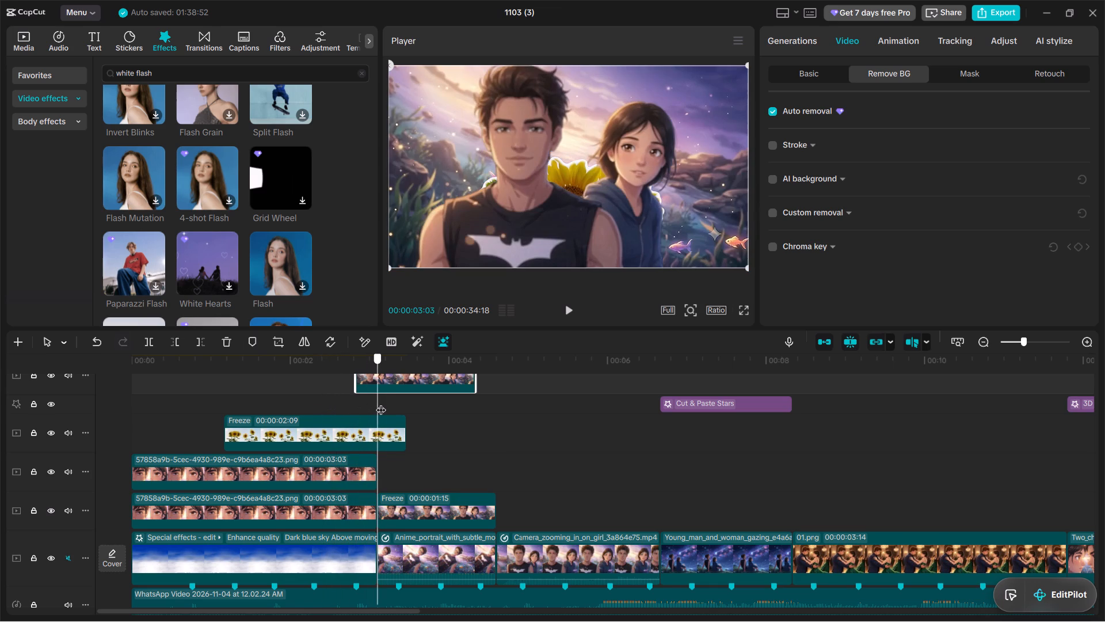
pyautogui.moveTo(381, 403); pyautogui.dragTo(399, 407)
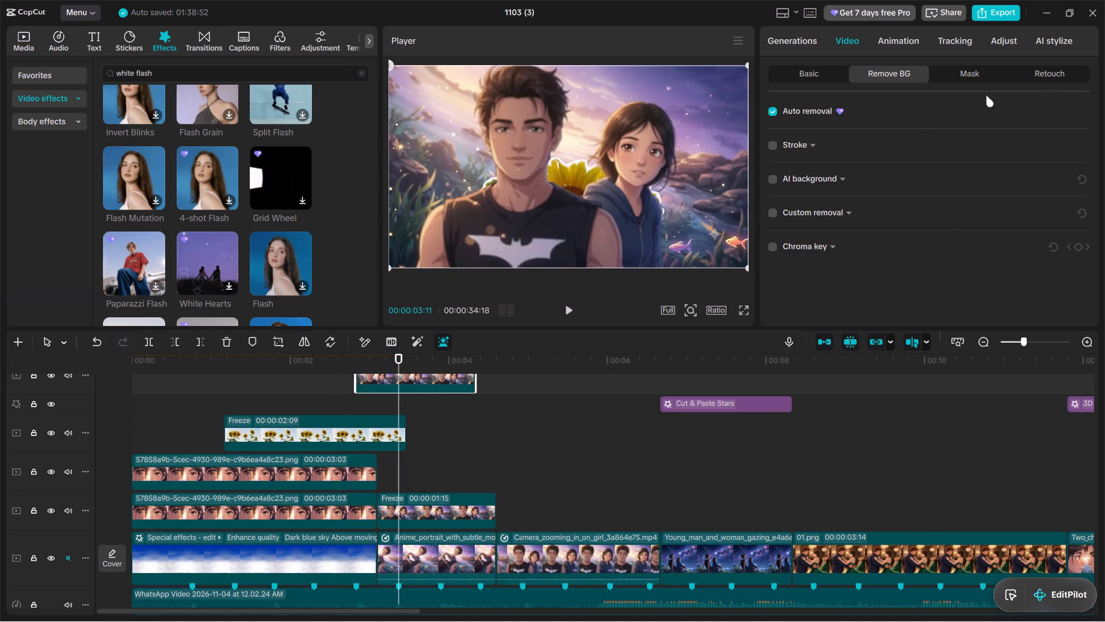
pyautogui.scroll(2, 649, 503)
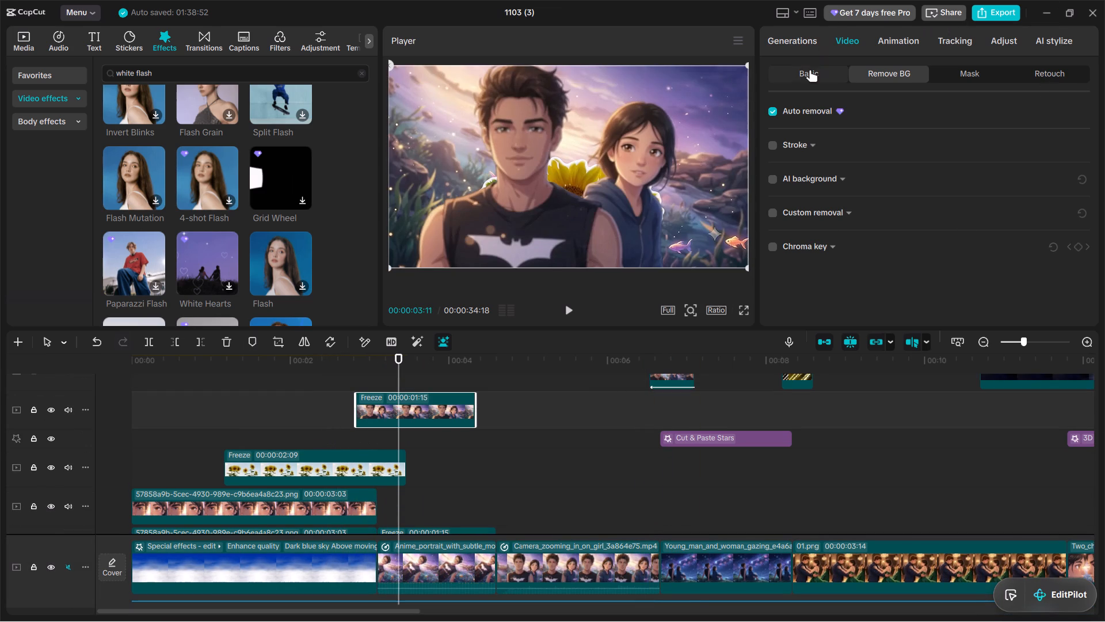
pyautogui.click(810, 70)
pyautogui.click(1079, 113)
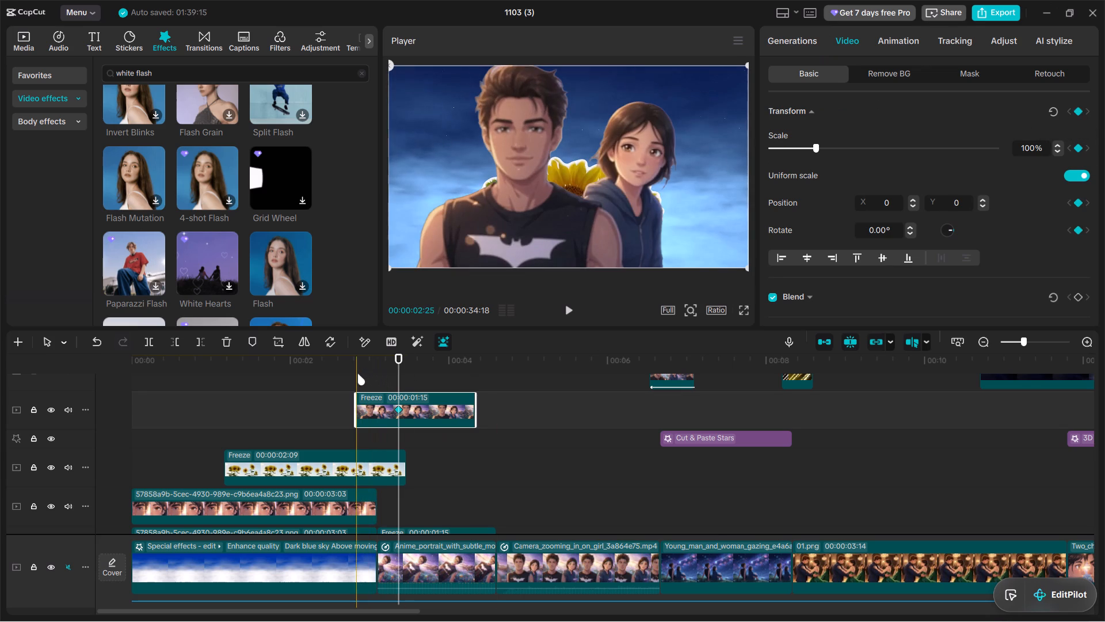
# Add a Transform keyframe at 2:25 on the couple overlay, move it straight down below the frame to Y -2160, and play back its entrance.
pyautogui.click(357, 373)
pyautogui.click(1077, 109)
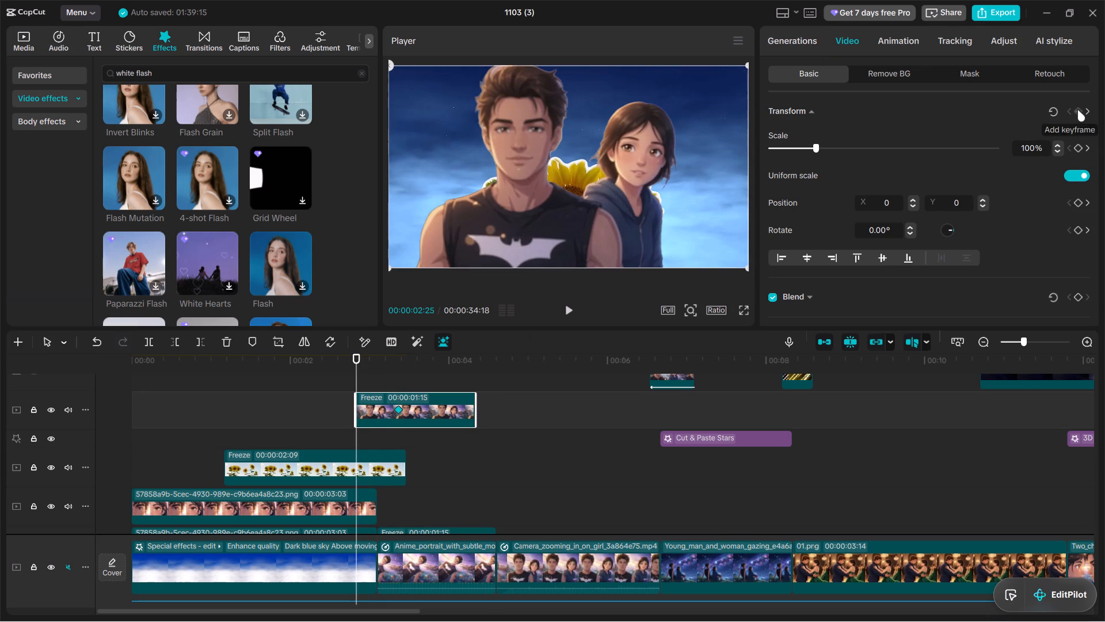
pyautogui.moveTo(566, 187); pyautogui.dragTo(566, 257)
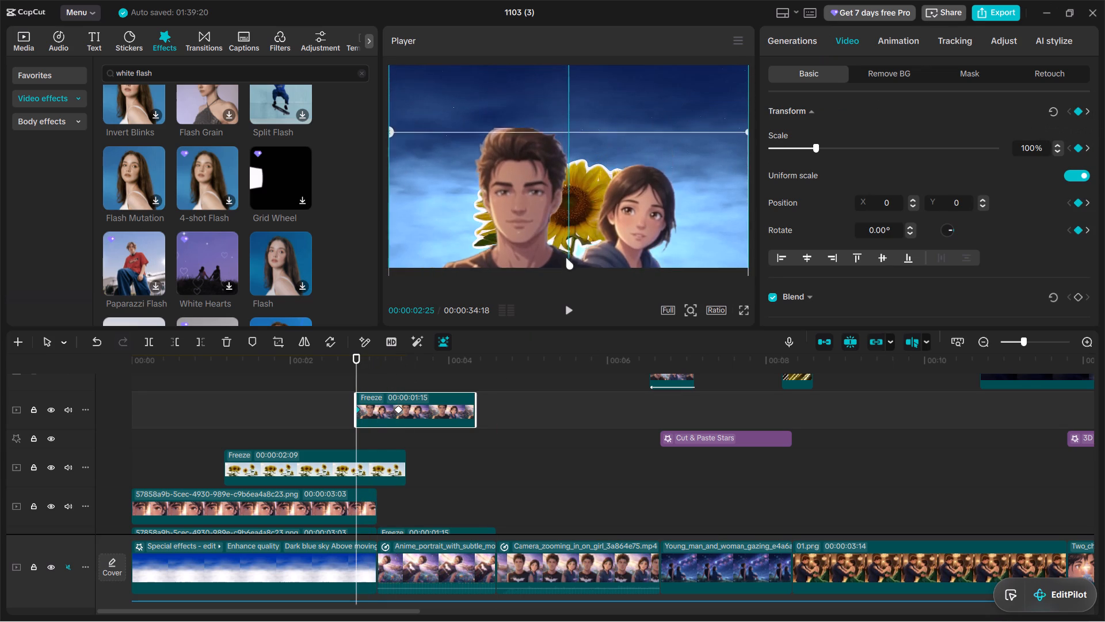
pyautogui.moveTo(566, 257); pyautogui.dragTo(553, 392)
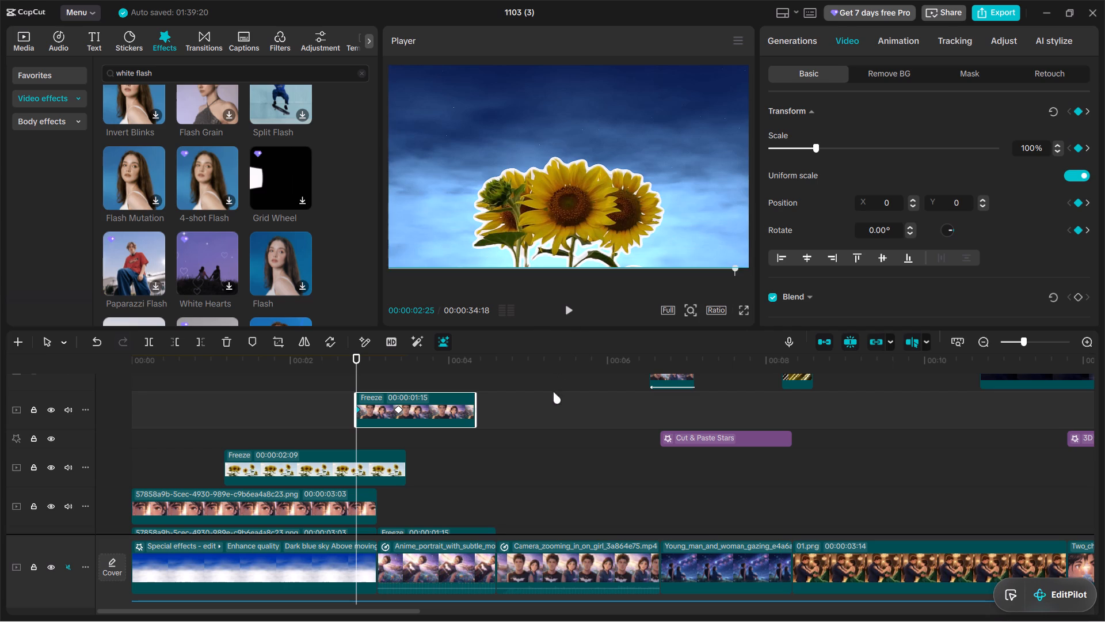
pyautogui.moveTo(553, 392); pyautogui.dragTo(560, 390)
pyautogui.moveTo(560, 390); pyautogui.dragTo(563, 390)
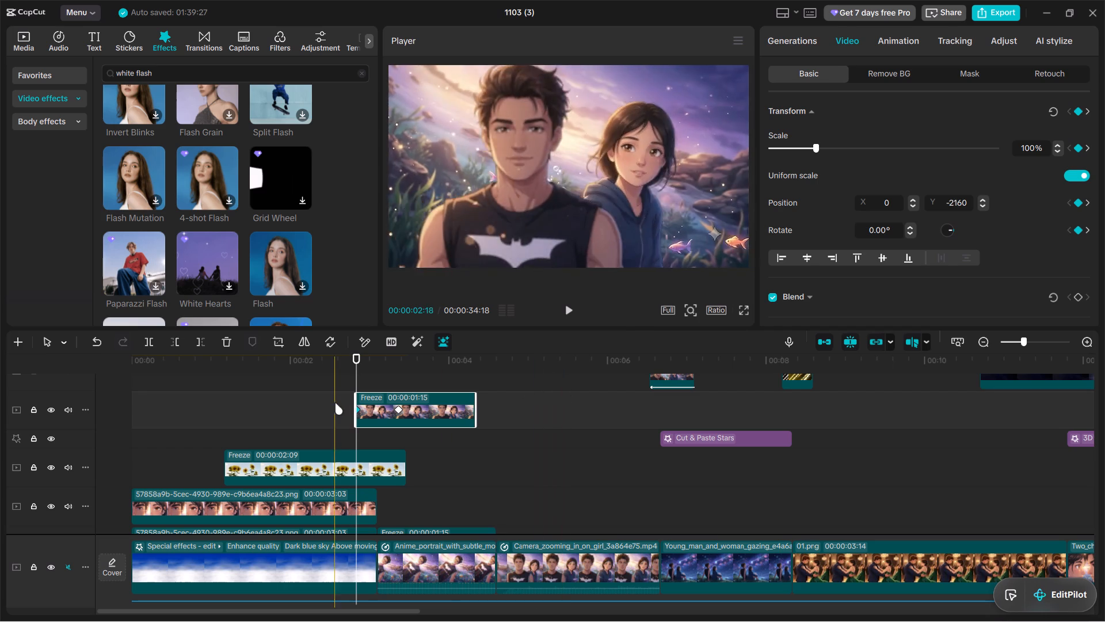
pyautogui.click(331, 402)
pyautogui.click(567, 310)
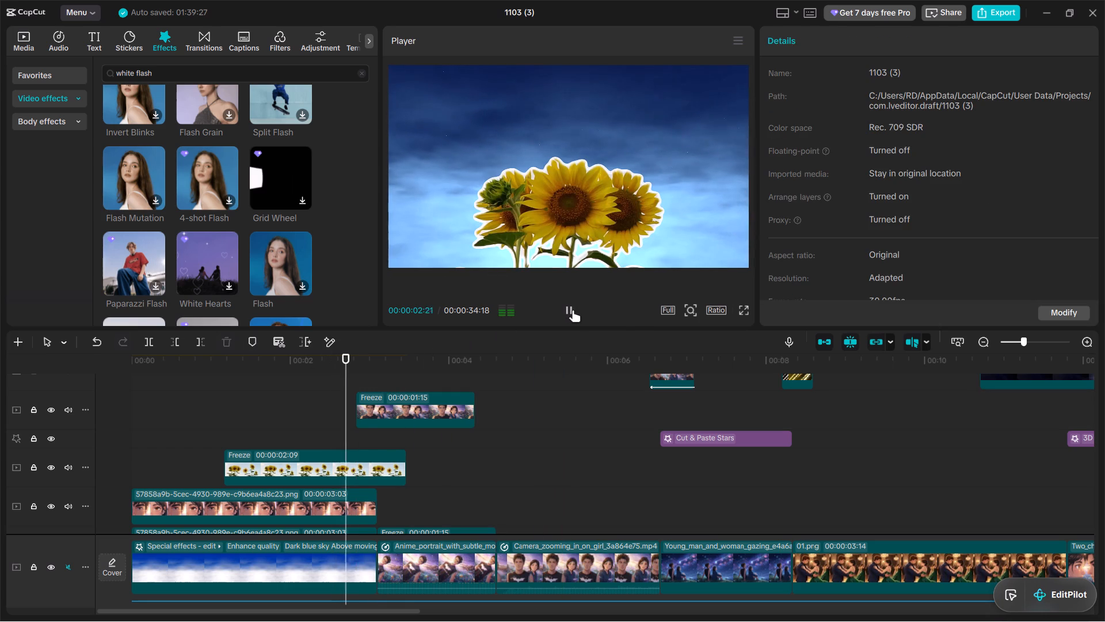
pyautogui.click(573, 310)
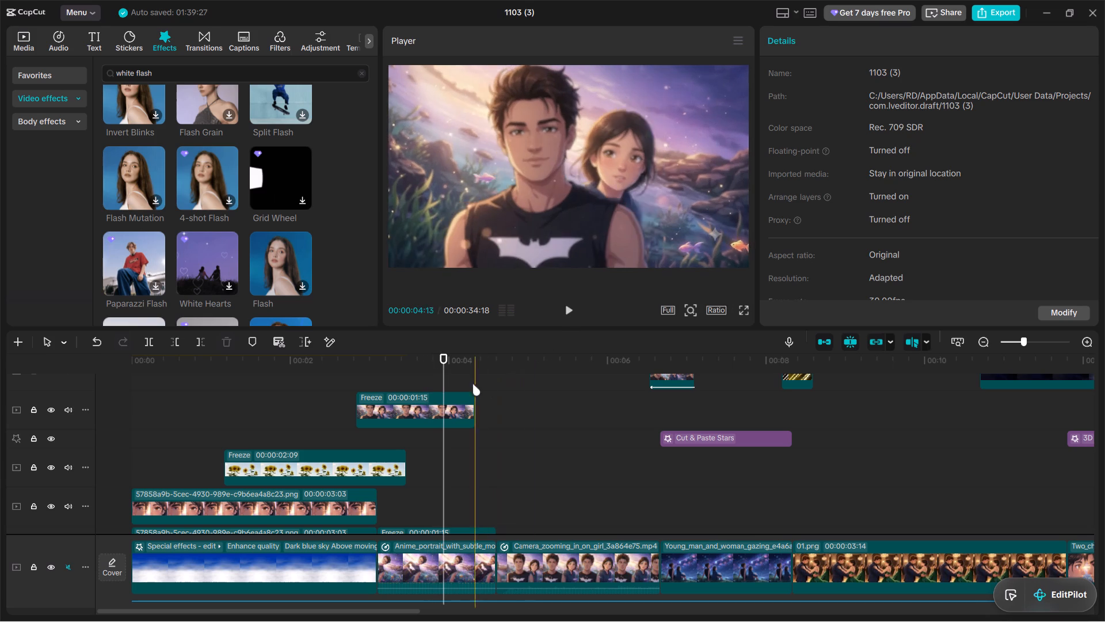
# Add Transform keyframes to the sunflower freeze overlay at 2:25 and at its end, 3:14.
pyautogui.moveTo(443, 374); pyautogui.dragTo(337, 370)
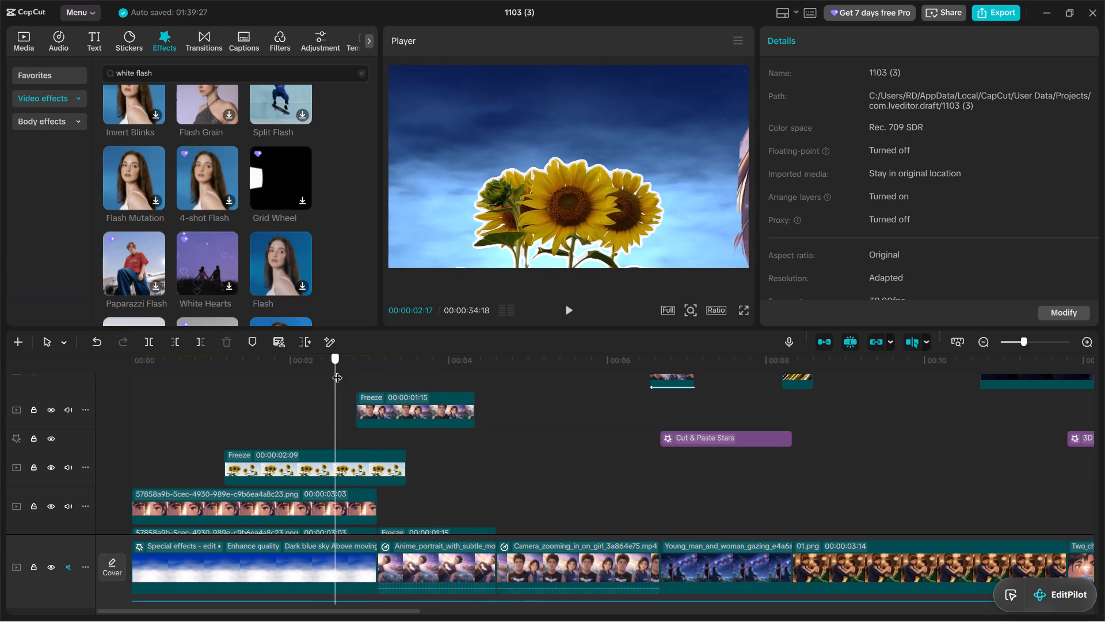
pyautogui.moveTo(337, 370); pyautogui.dragTo(359, 374)
pyautogui.click(374, 450)
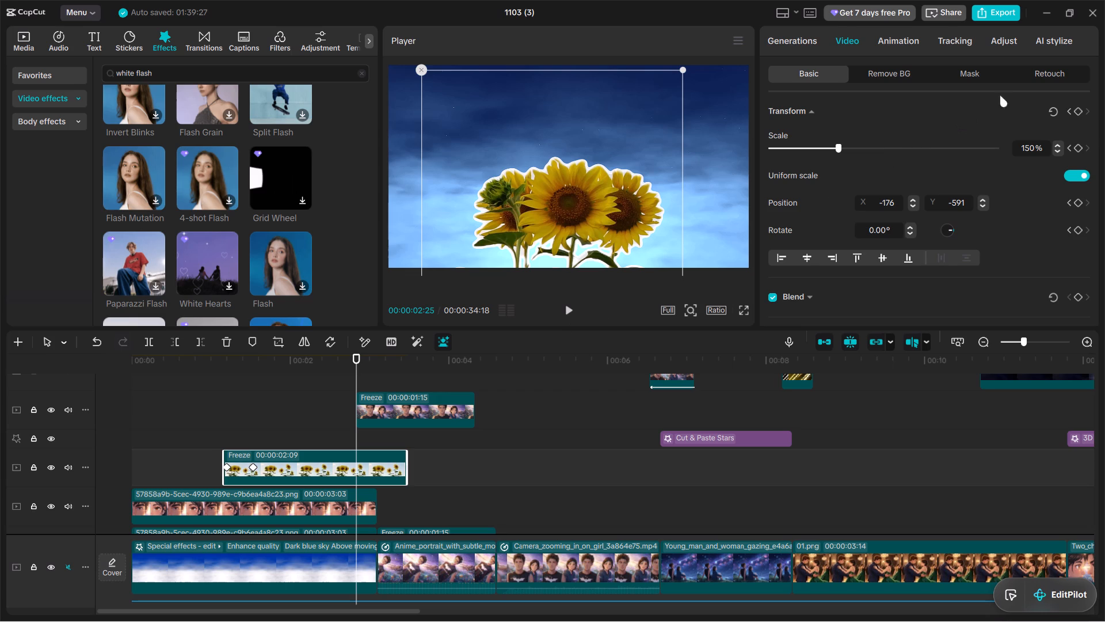
pyautogui.click(1081, 115)
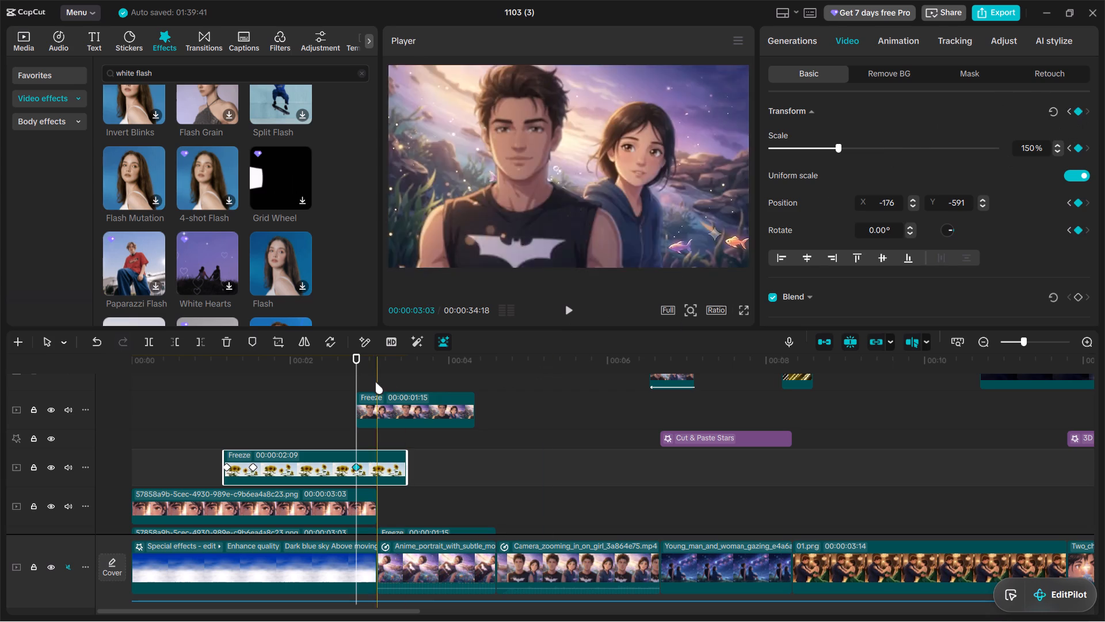
pyautogui.moveTo(359, 376); pyautogui.dragTo(402, 379)
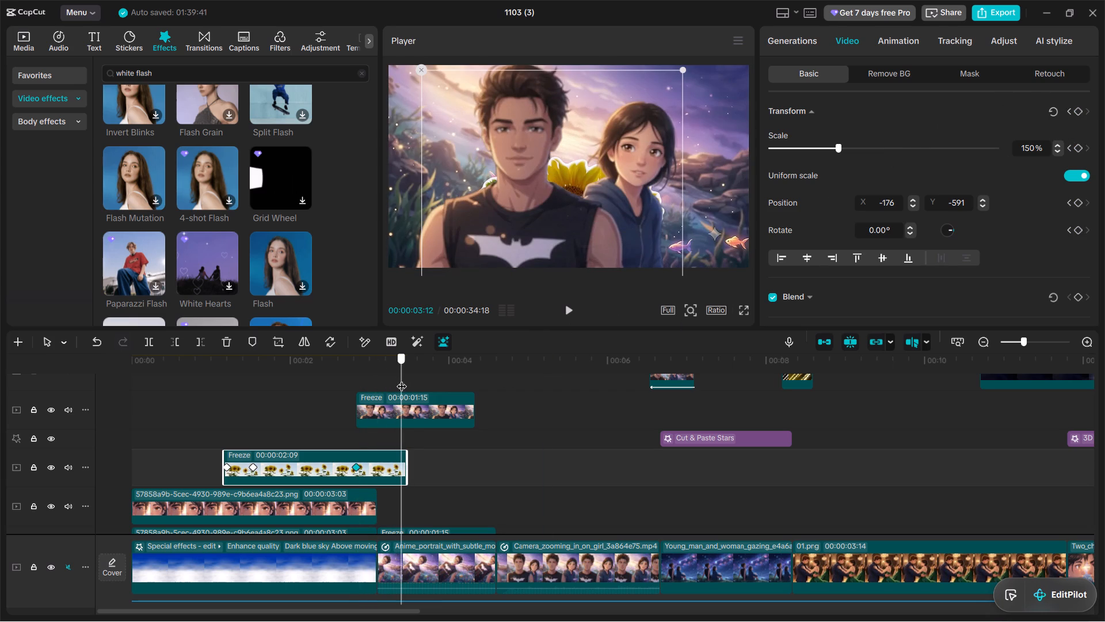
pyautogui.moveTo(402, 379); pyautogui.dragTo(403, 379)
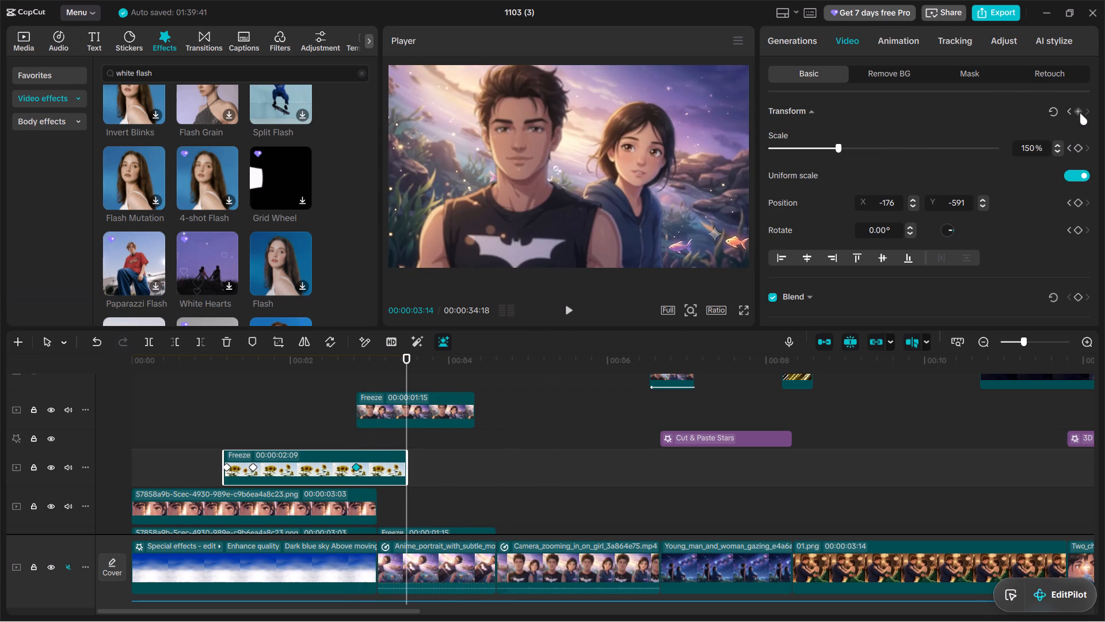
pyautogui.click(1080, 112)
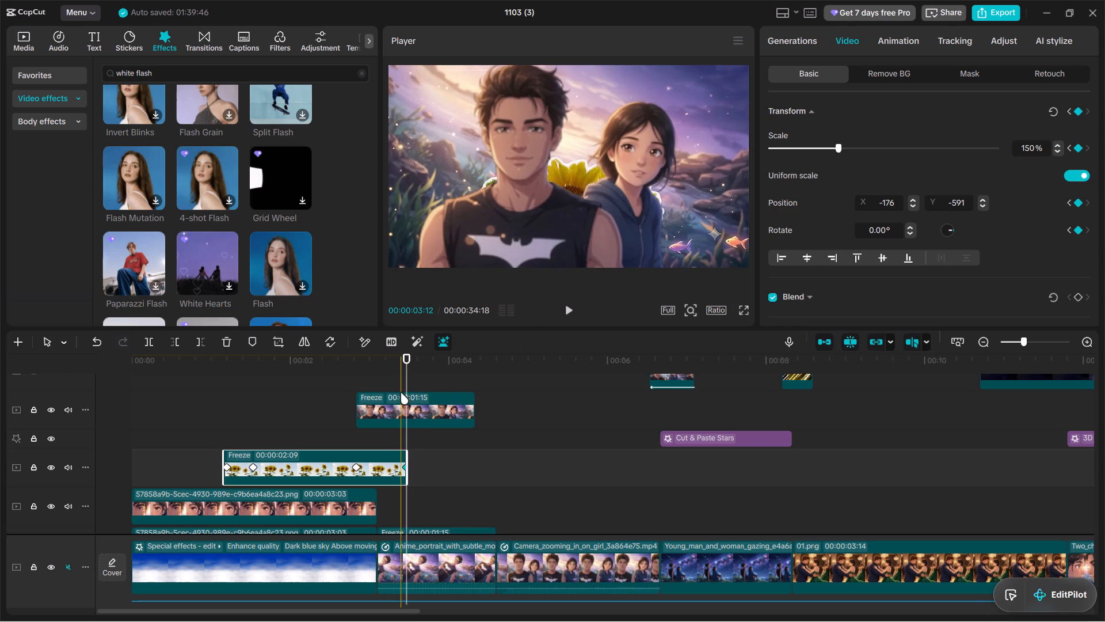
# Move the sunflower overlay's last keyframe to 3:11, aligned with the couple overlay's second keyframe.
pyautogui.click(562, 223)
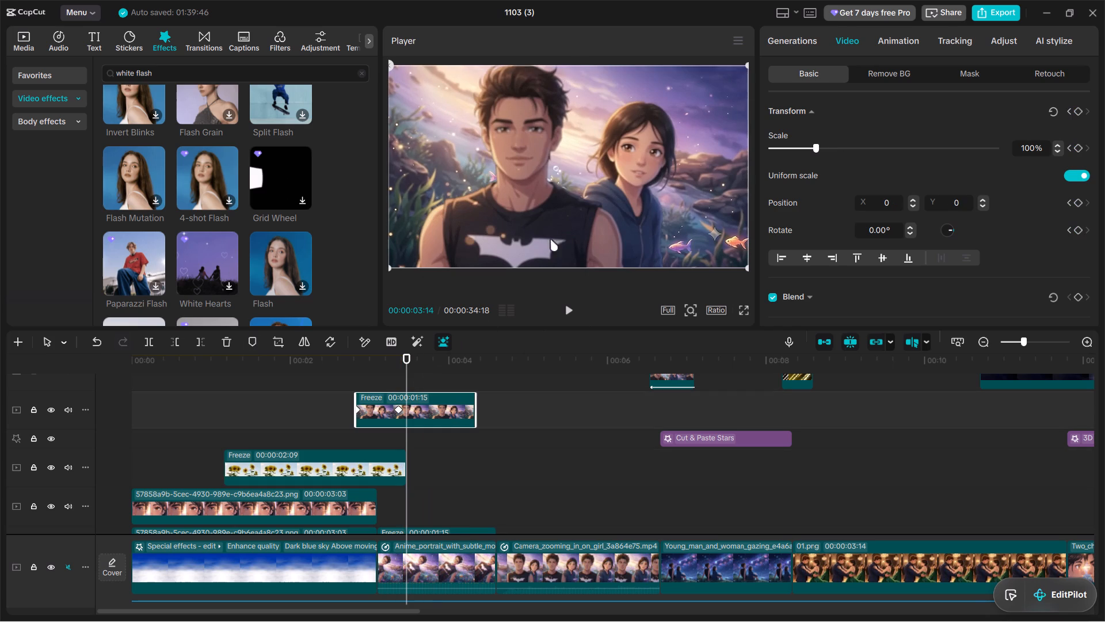
pyautogui.click(398, 408)
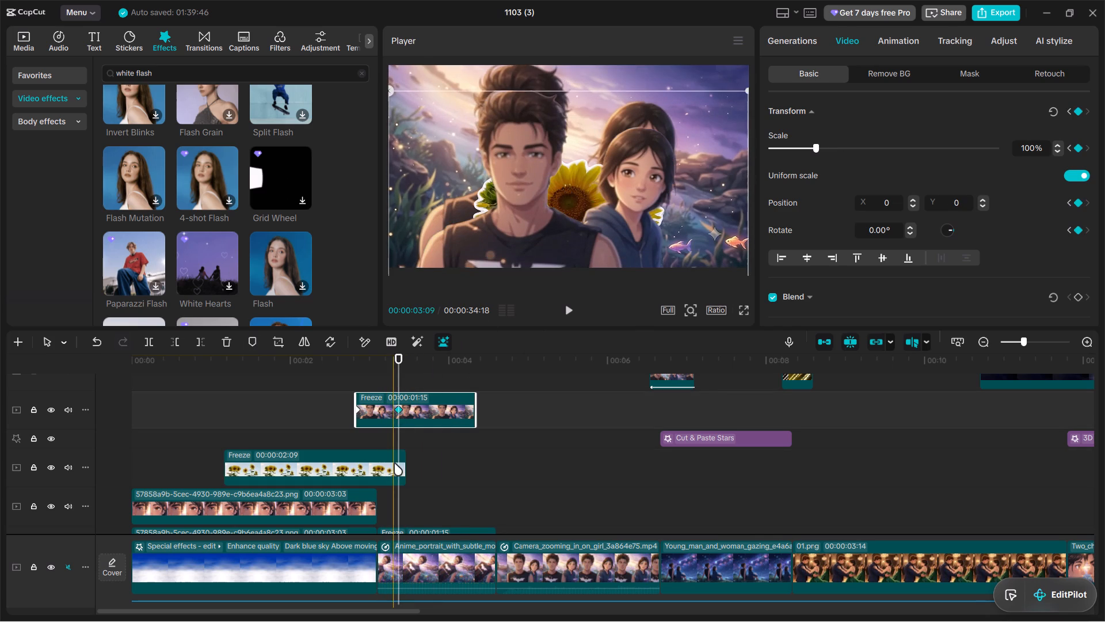
pyautogui.click(394, 463)
pyautogui.click(405, 468)
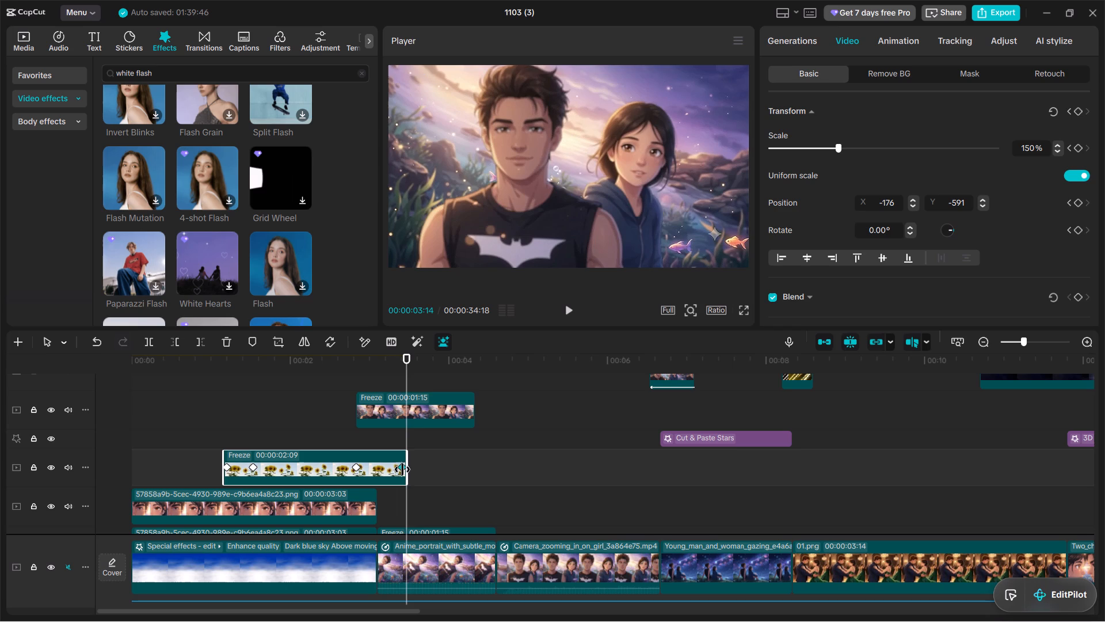
pyautogui.click(409, 411)
pyautogui.click(398, 411)
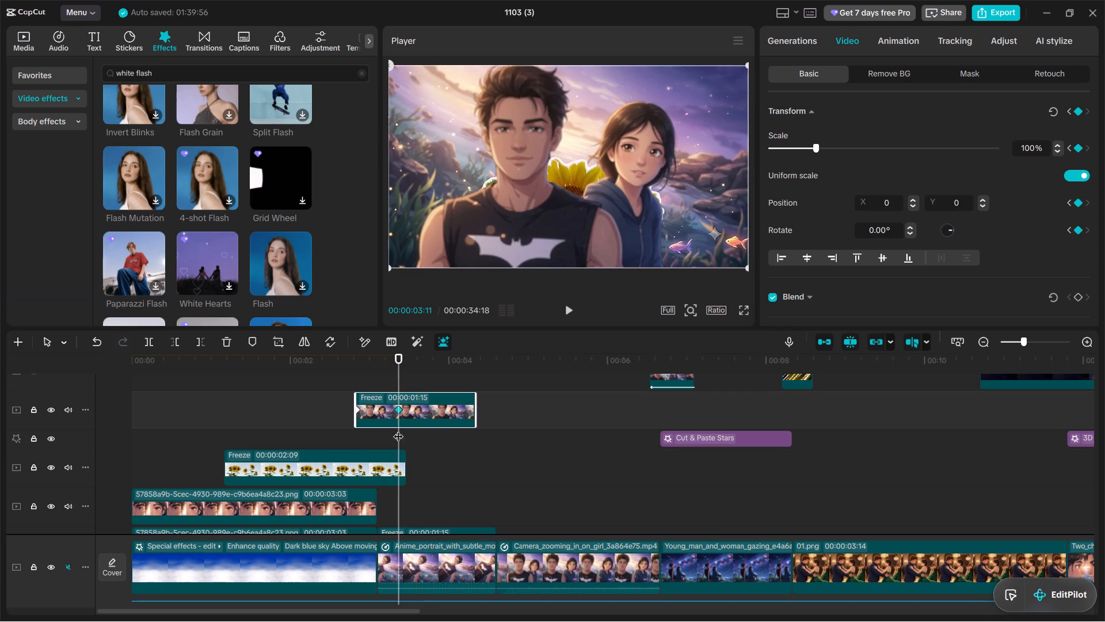
pyautogui.click(399, 468)
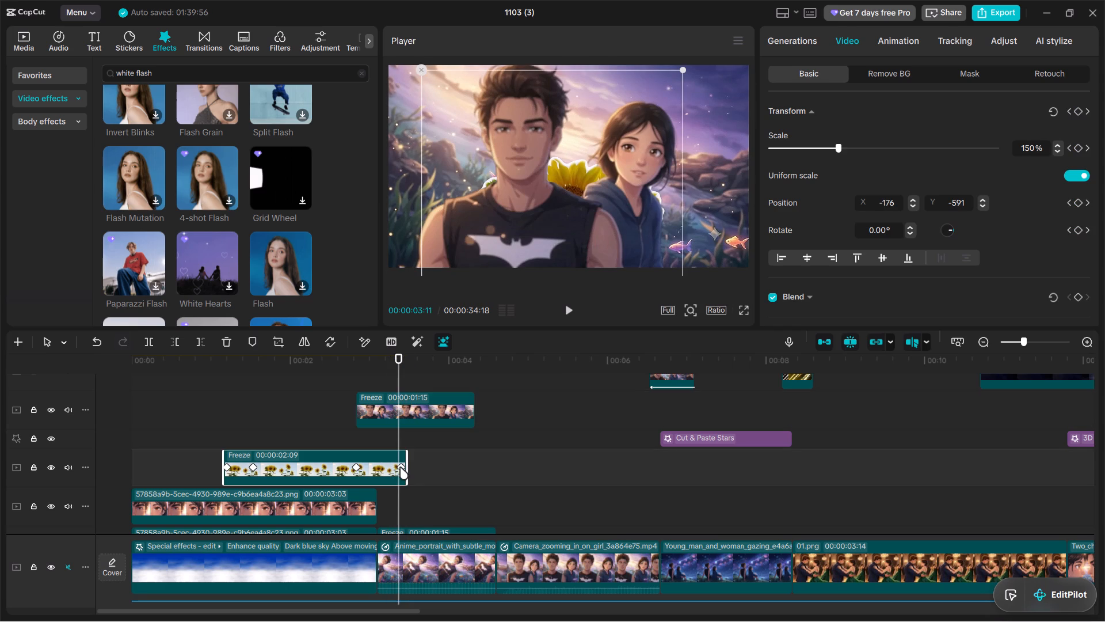
pyautogui.click(401, 467)
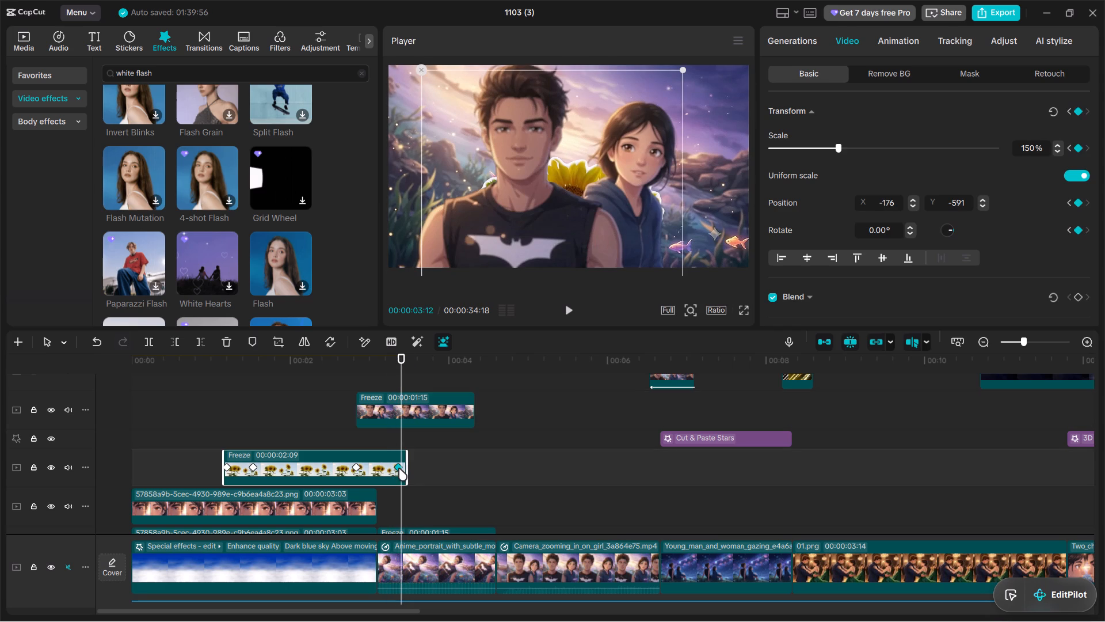
pyautogui.click(396, 439)
pyautogui.click(401, 411)
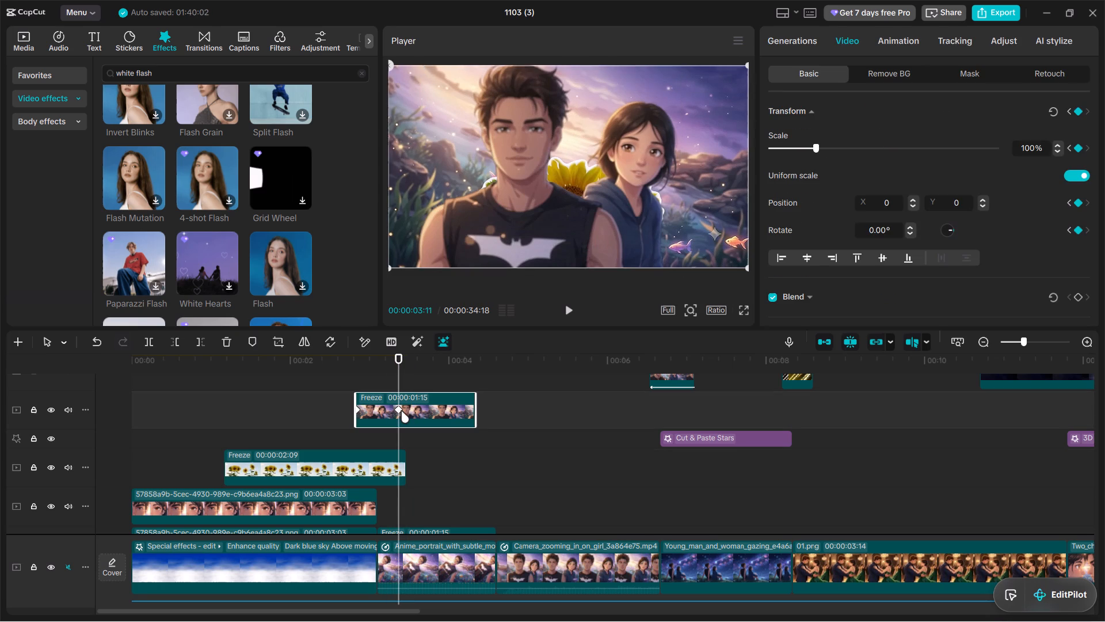
pyautogui.click(399, 411)
pyautogui.click(400, 471)
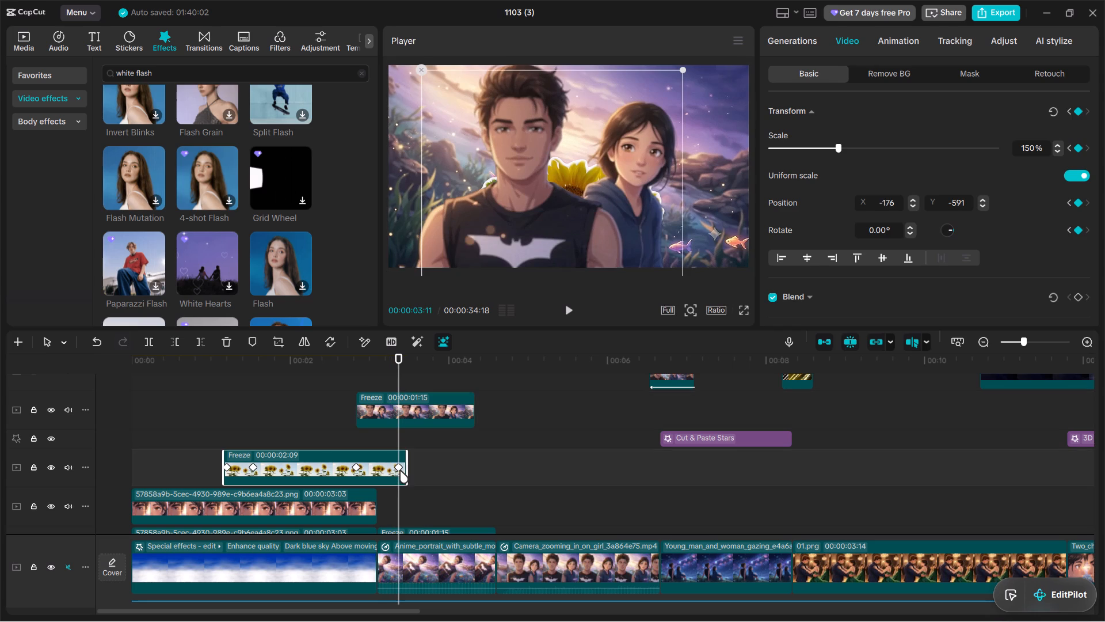
pyautogui.click(399, 468)
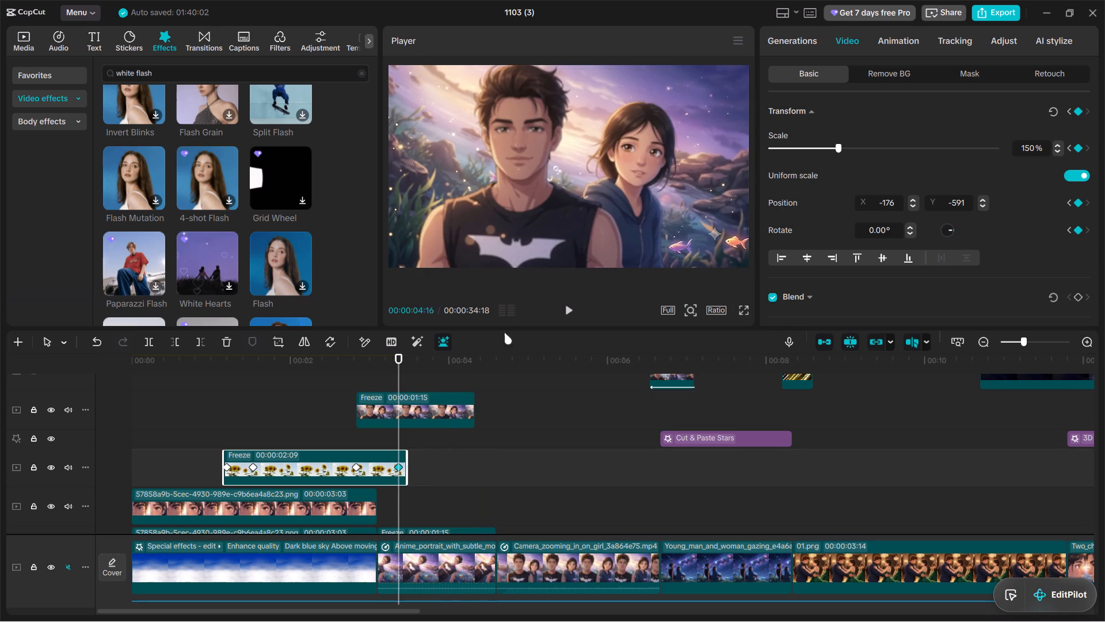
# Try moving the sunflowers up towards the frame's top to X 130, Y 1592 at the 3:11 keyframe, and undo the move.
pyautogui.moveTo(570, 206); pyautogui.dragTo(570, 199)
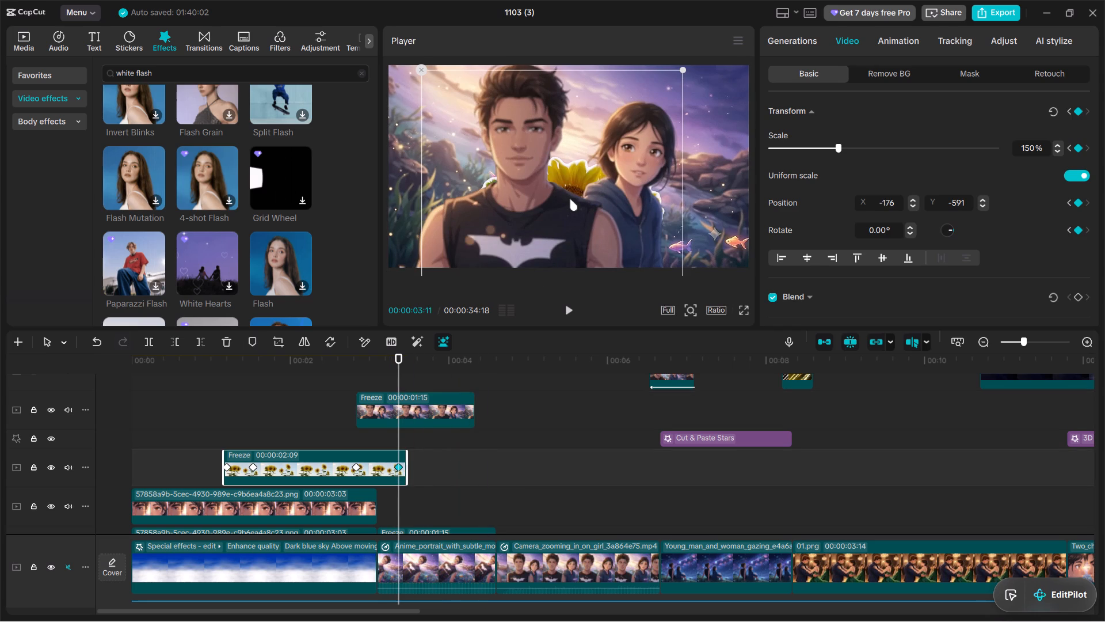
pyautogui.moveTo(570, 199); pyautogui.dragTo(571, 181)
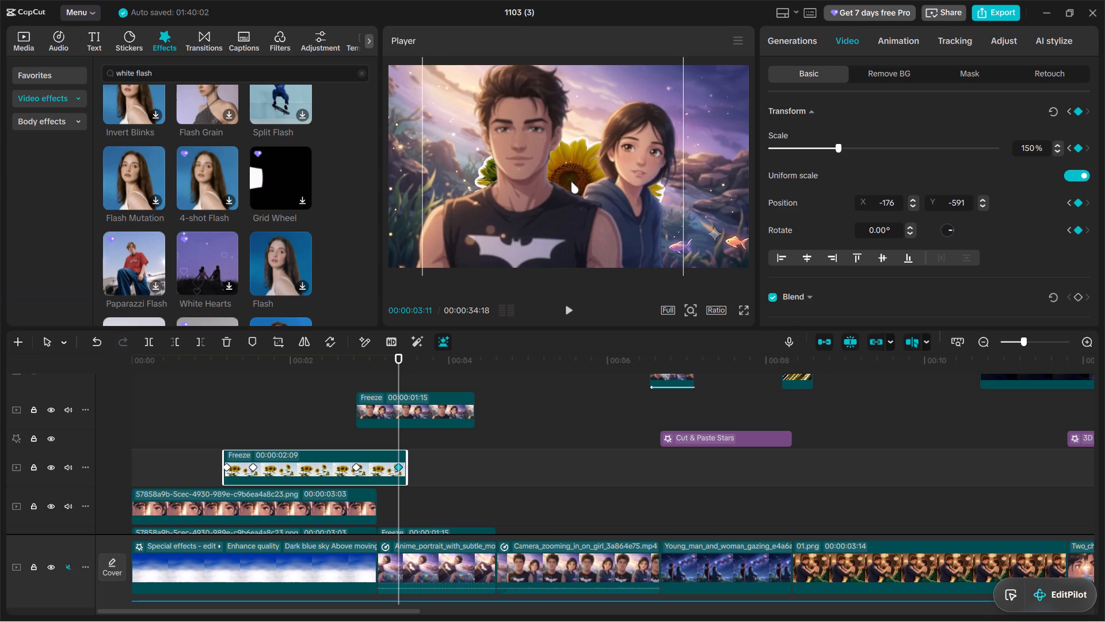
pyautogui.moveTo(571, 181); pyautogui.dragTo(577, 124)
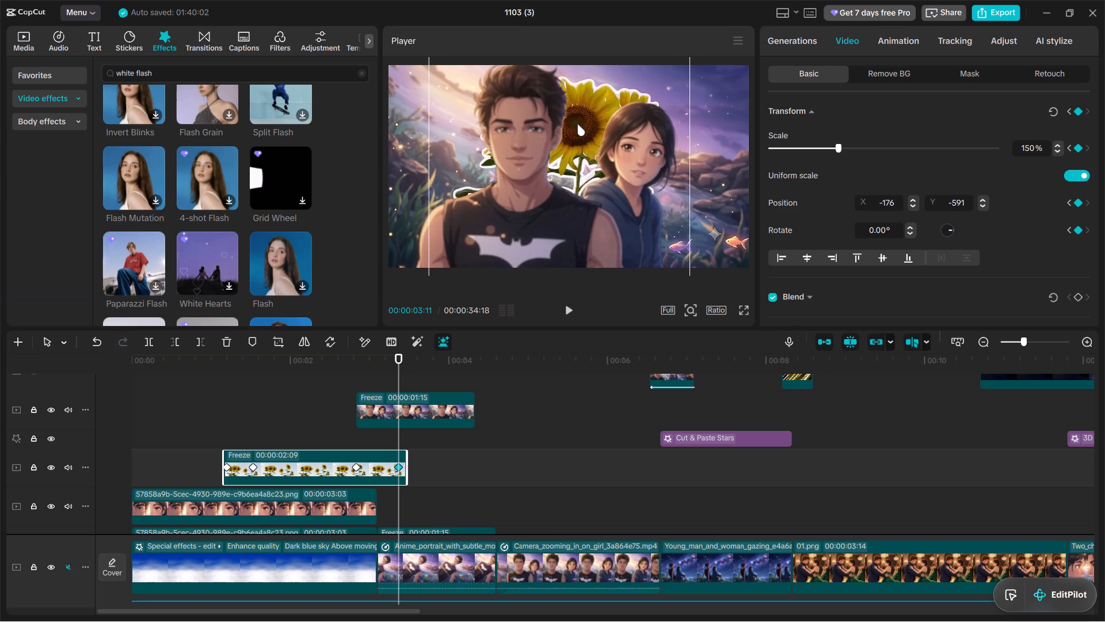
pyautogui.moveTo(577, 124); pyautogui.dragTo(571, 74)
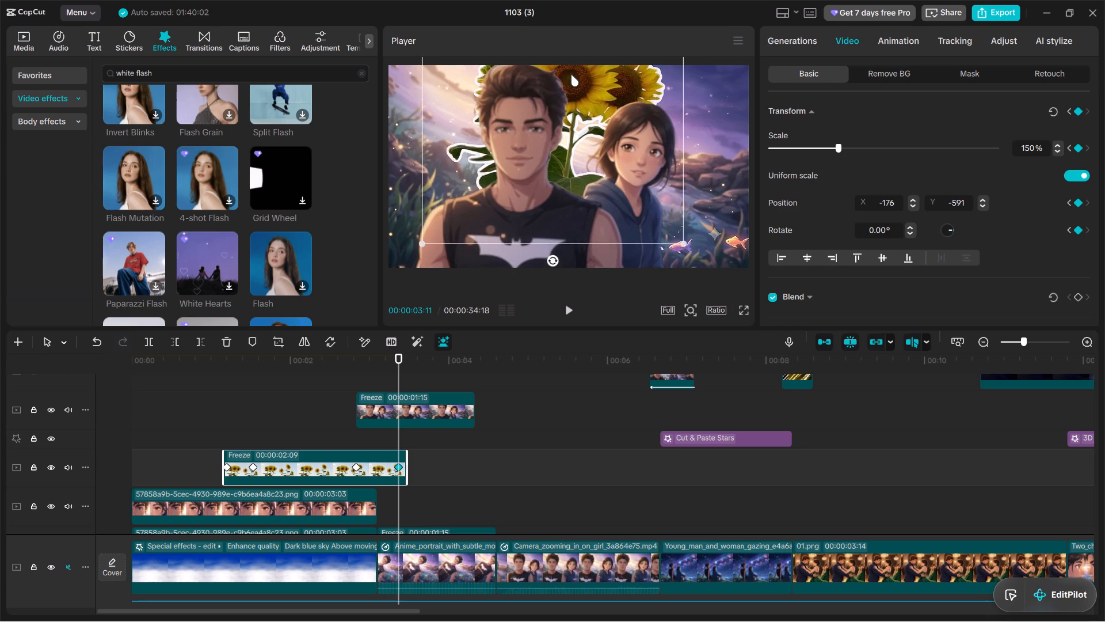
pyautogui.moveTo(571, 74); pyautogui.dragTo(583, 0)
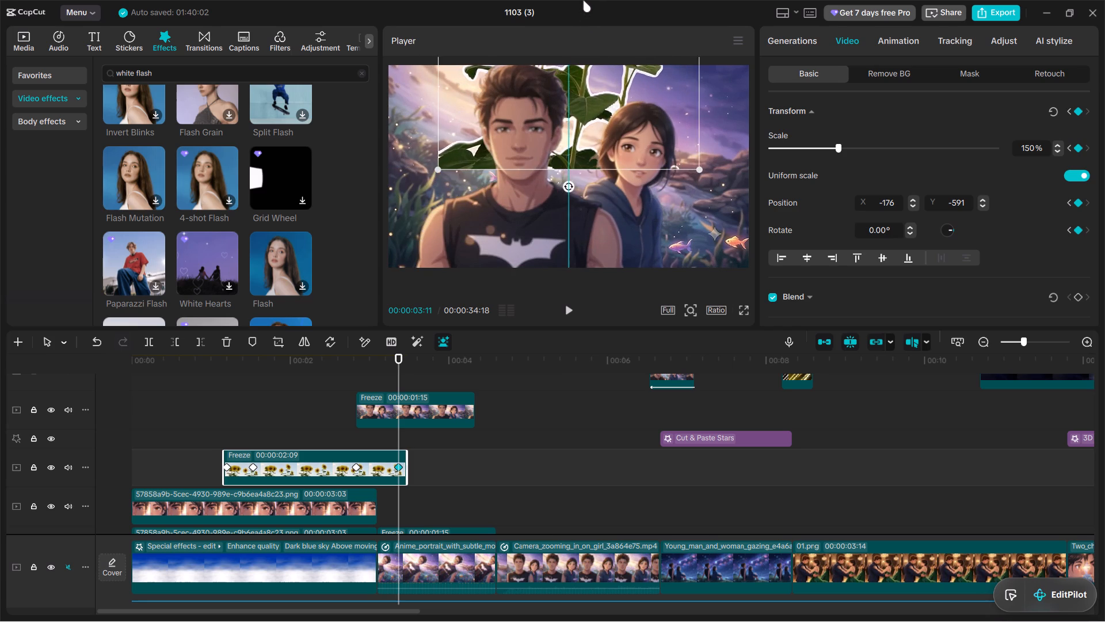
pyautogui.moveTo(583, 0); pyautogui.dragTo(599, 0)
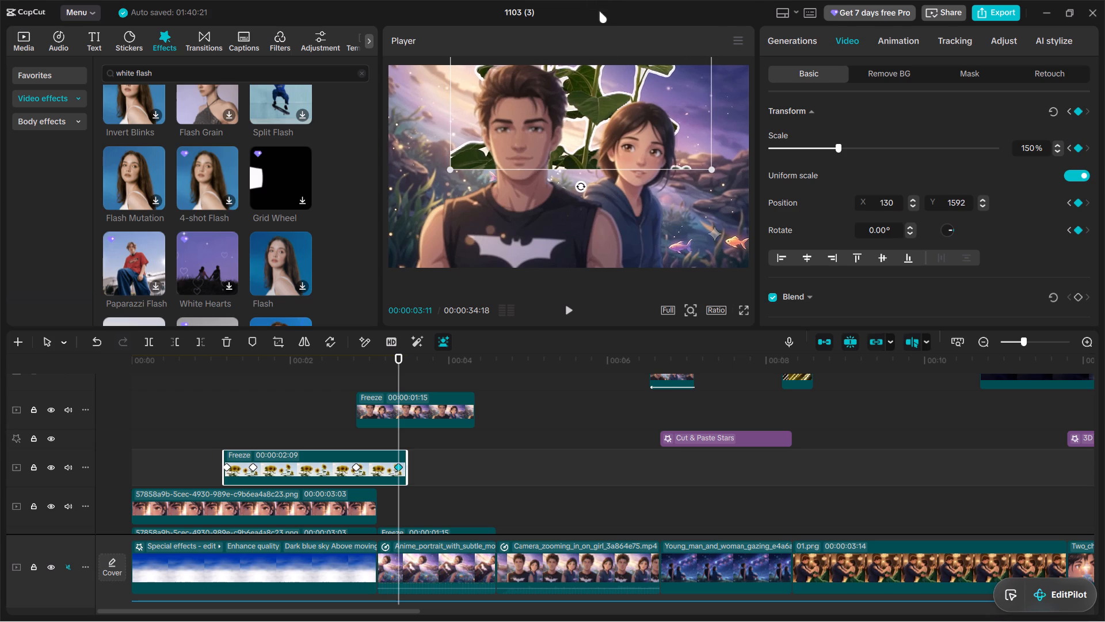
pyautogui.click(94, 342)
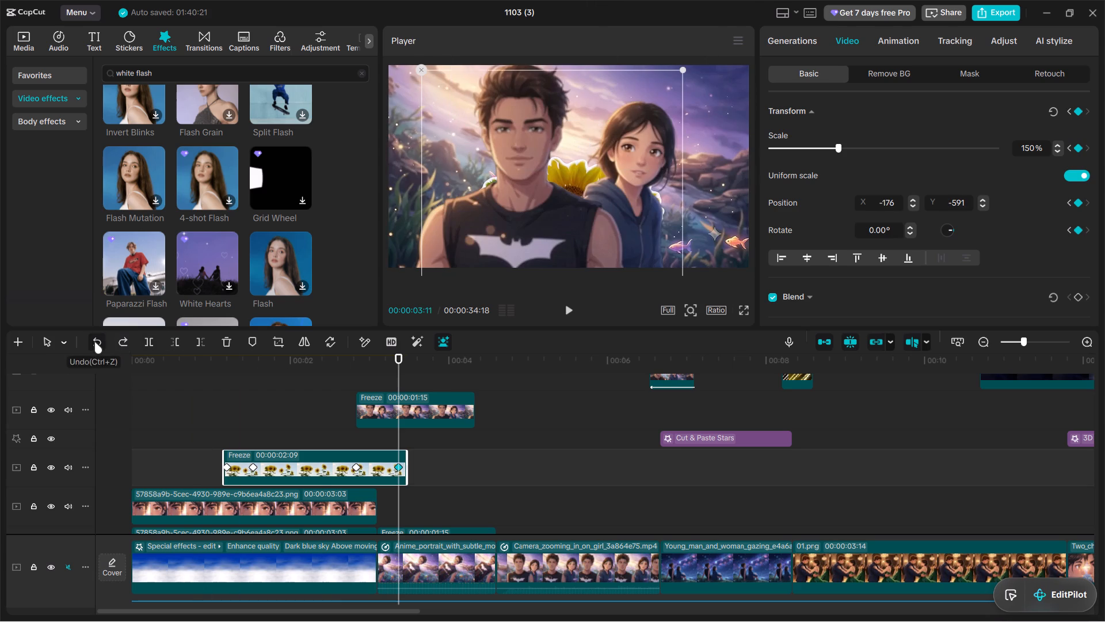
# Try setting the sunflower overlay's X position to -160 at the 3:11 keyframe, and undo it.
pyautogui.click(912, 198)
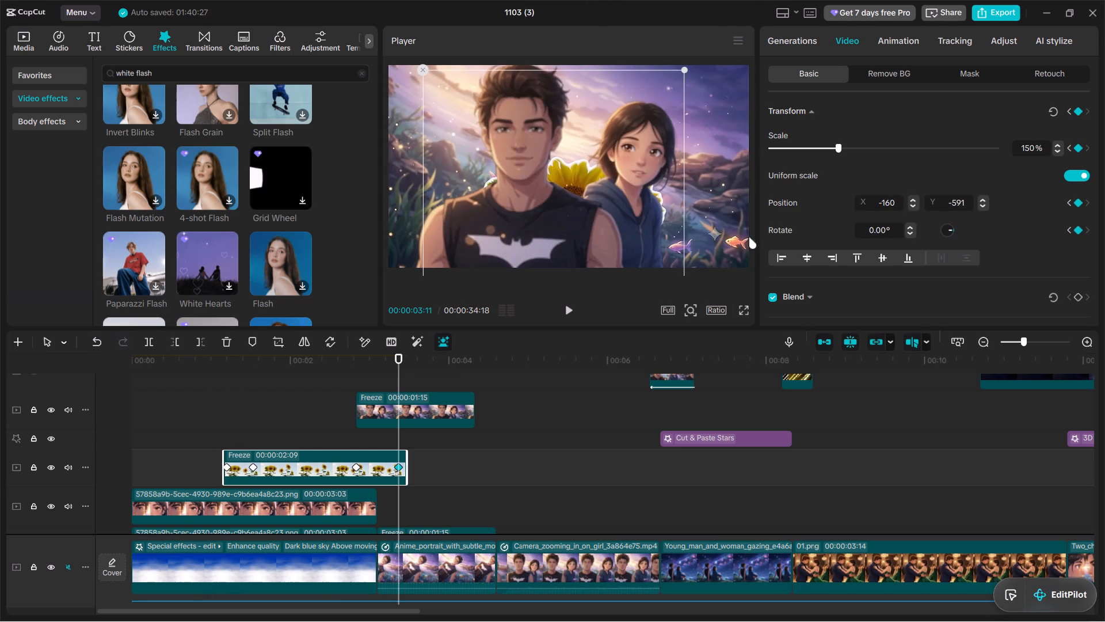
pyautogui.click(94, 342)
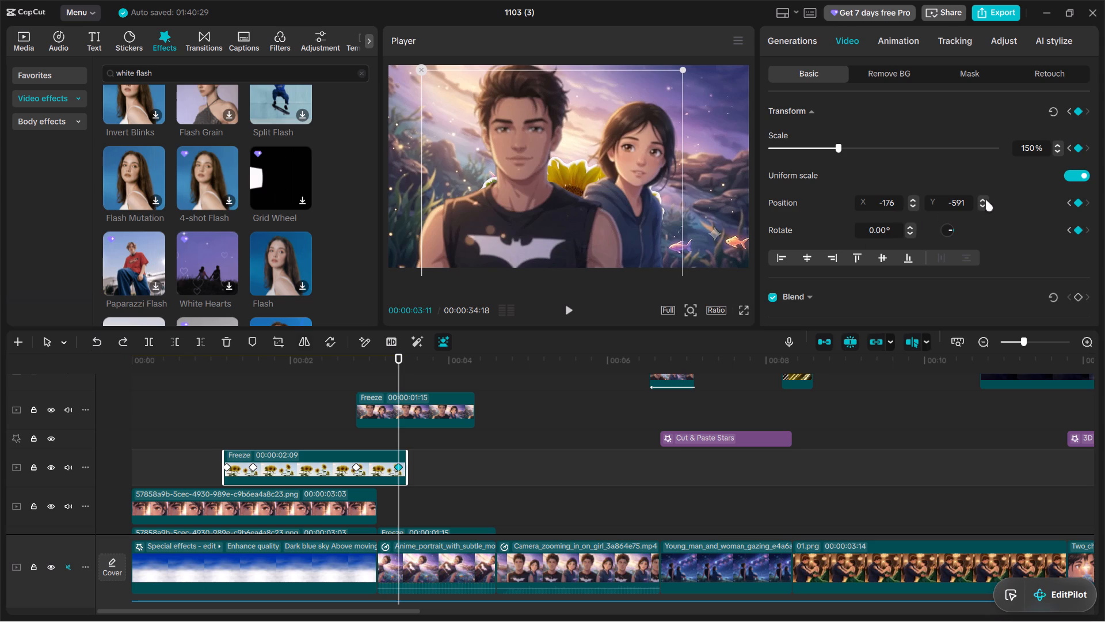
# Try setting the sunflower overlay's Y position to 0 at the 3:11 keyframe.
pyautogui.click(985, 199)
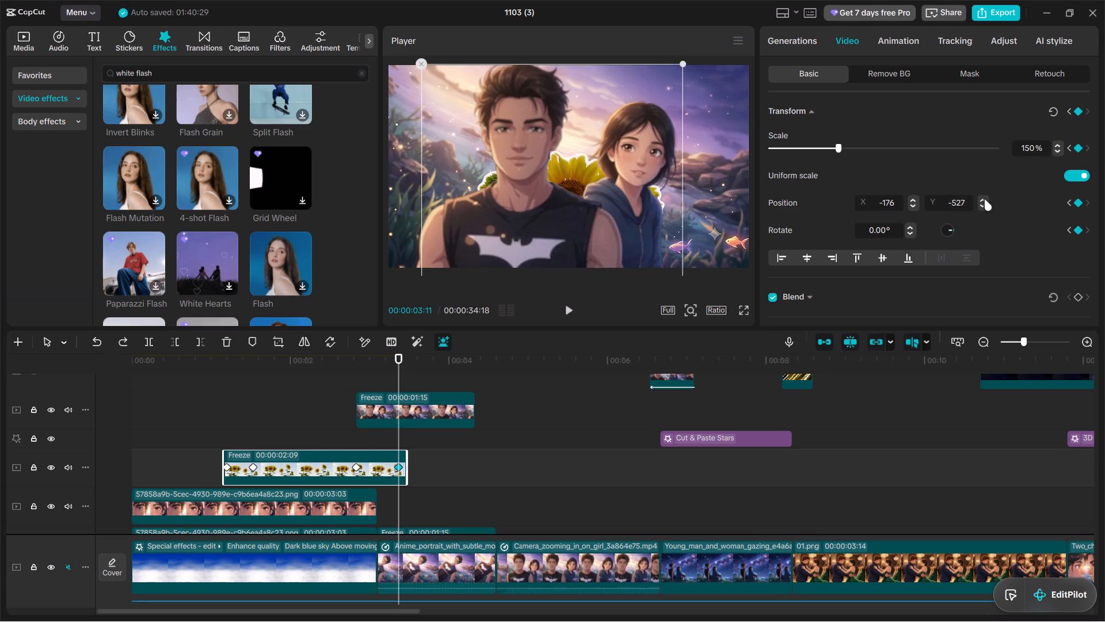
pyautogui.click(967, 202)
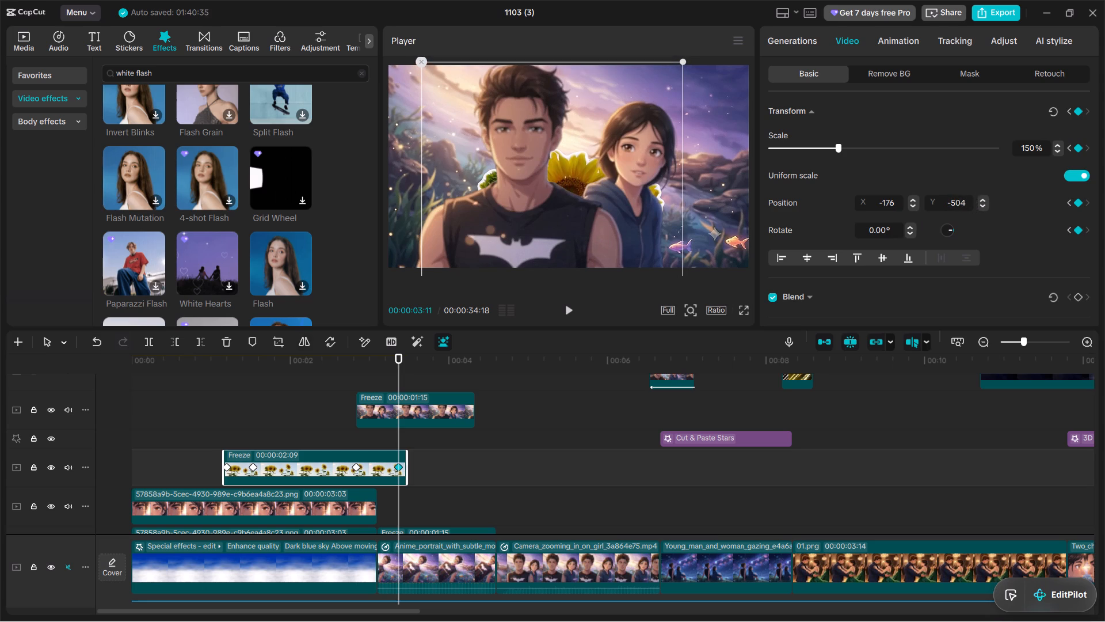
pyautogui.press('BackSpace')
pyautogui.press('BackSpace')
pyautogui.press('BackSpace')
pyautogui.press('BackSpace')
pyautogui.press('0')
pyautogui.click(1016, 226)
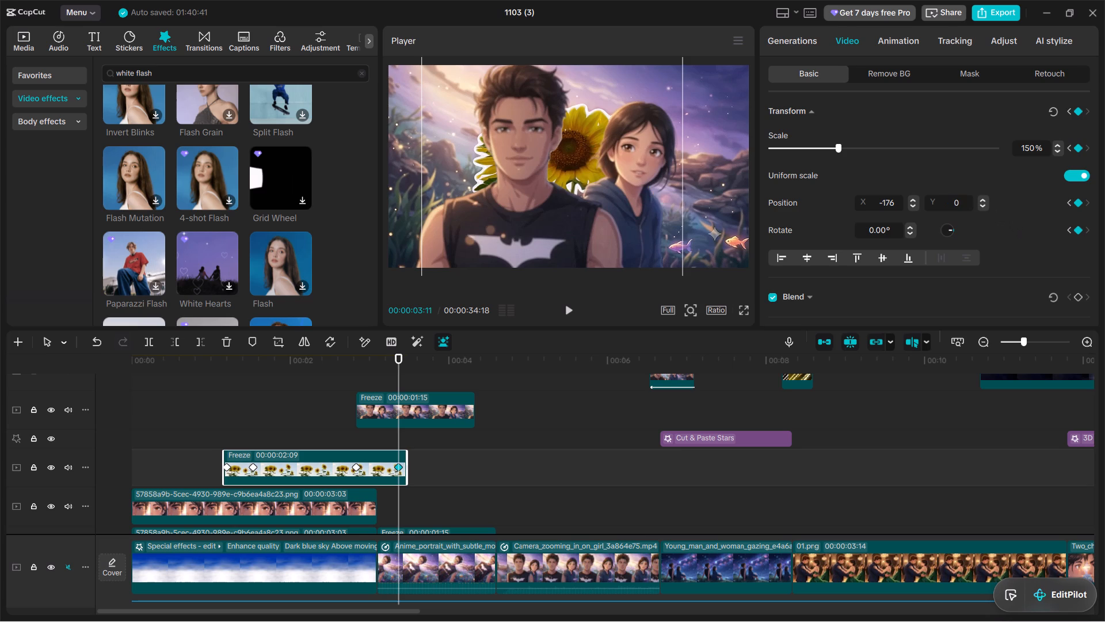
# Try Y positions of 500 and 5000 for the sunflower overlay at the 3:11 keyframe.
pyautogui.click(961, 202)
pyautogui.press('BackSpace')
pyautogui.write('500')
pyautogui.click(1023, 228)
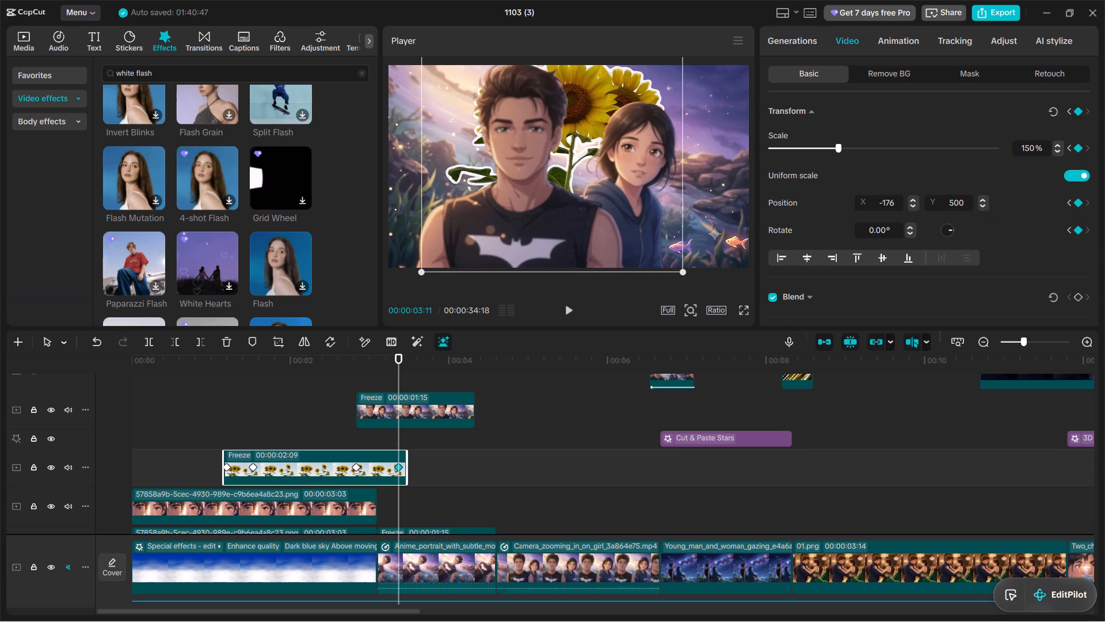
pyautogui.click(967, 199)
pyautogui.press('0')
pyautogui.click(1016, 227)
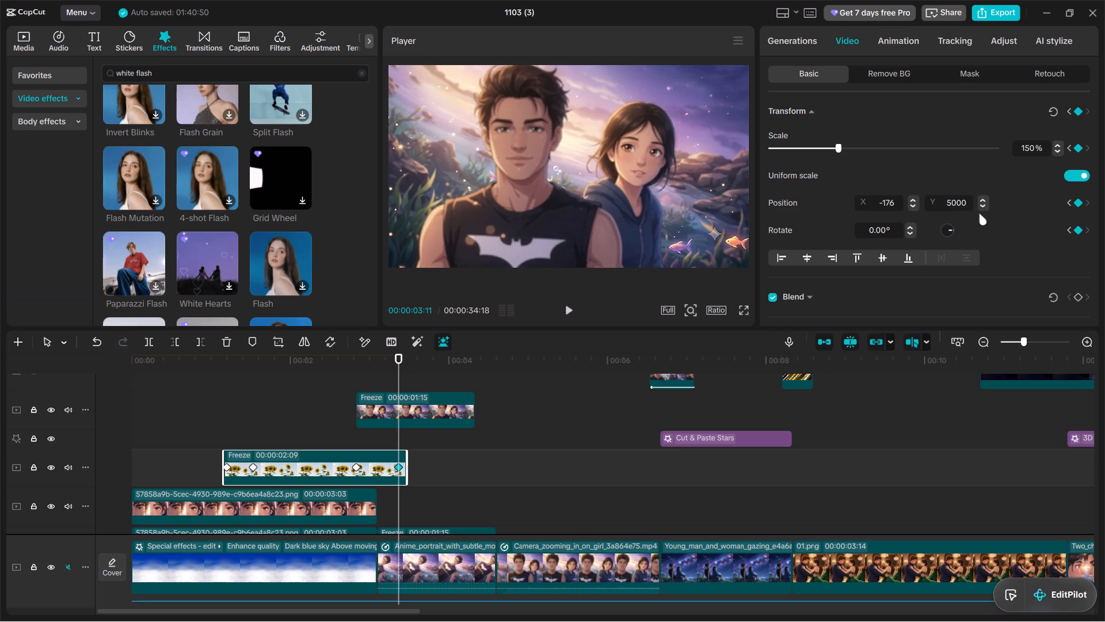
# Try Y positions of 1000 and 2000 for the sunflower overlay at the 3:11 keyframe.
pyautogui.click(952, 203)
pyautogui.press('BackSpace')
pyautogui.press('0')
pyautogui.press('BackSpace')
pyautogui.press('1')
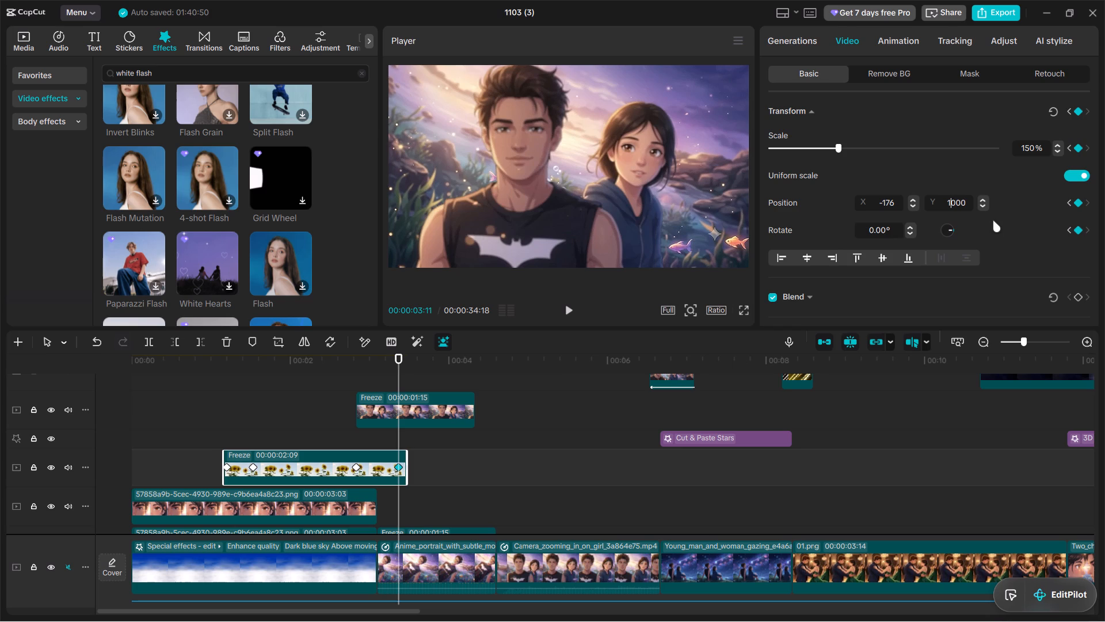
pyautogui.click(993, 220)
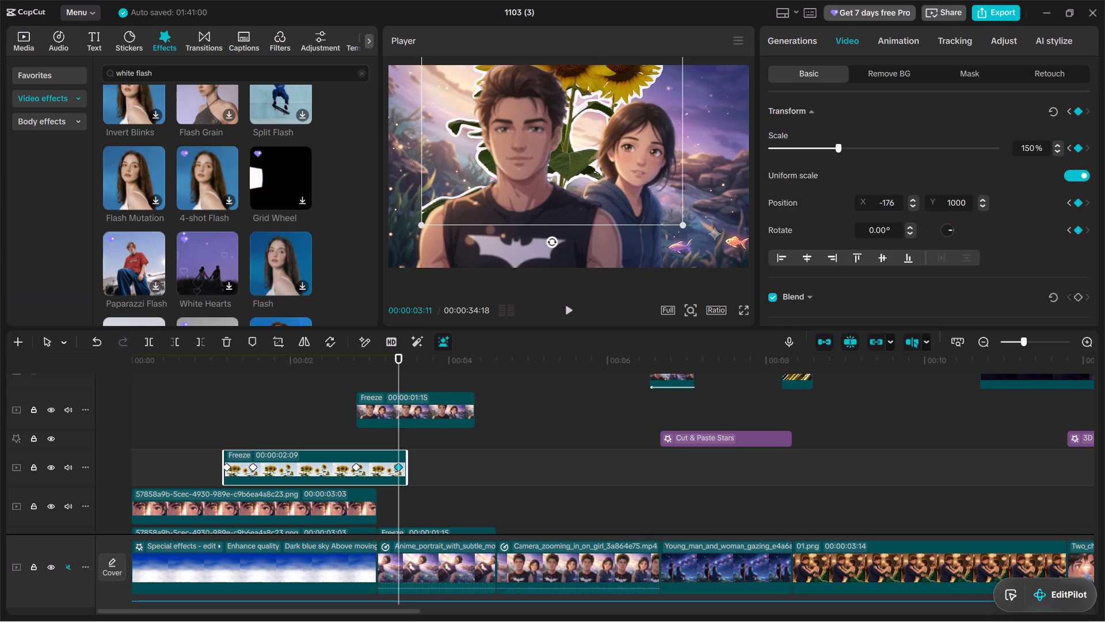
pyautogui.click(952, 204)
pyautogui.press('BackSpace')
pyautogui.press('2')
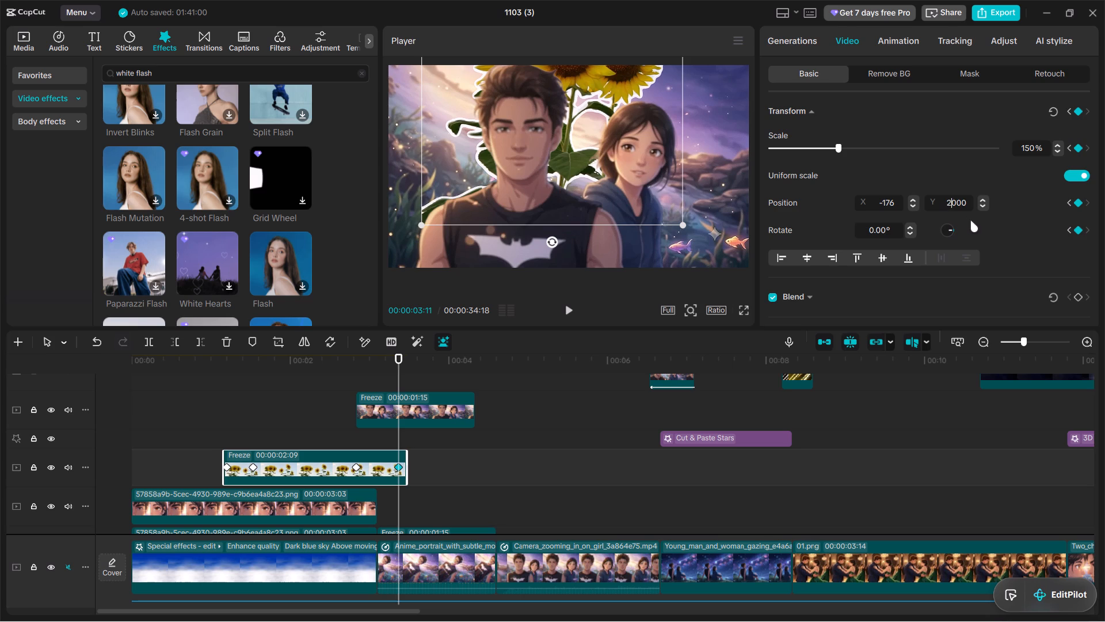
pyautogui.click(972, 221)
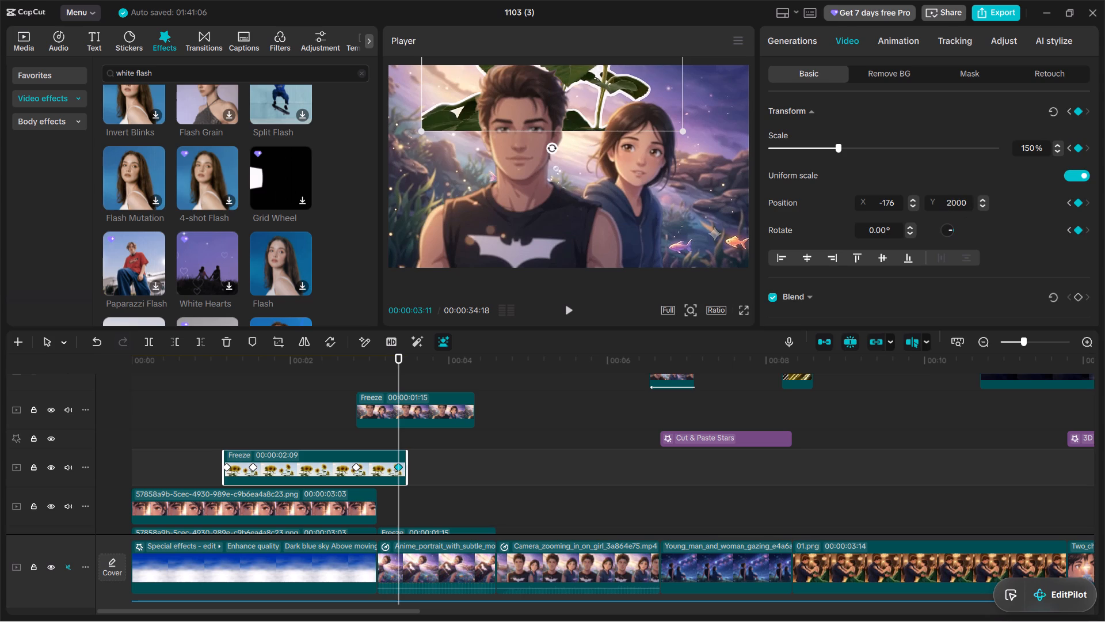
# Set the sunflower overlay's Y position to 3000 at the 3:11 keyframe.
pyautogui.click(952, 204)
pyautogui.press('BackSpace')
pyautogui.press('3')
pyautogui.click(991, 240)
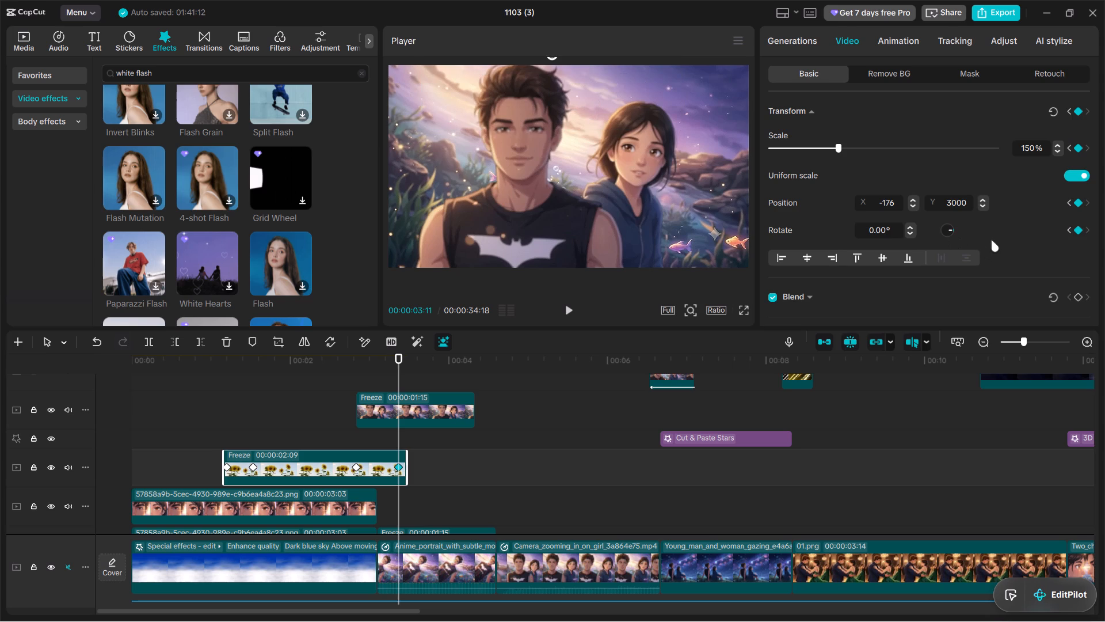
# Play the sunflower exit and couple rise from 2:13, and recheck the frames between about 3:07 and 3:14.
pyautogui.click(325, 409)
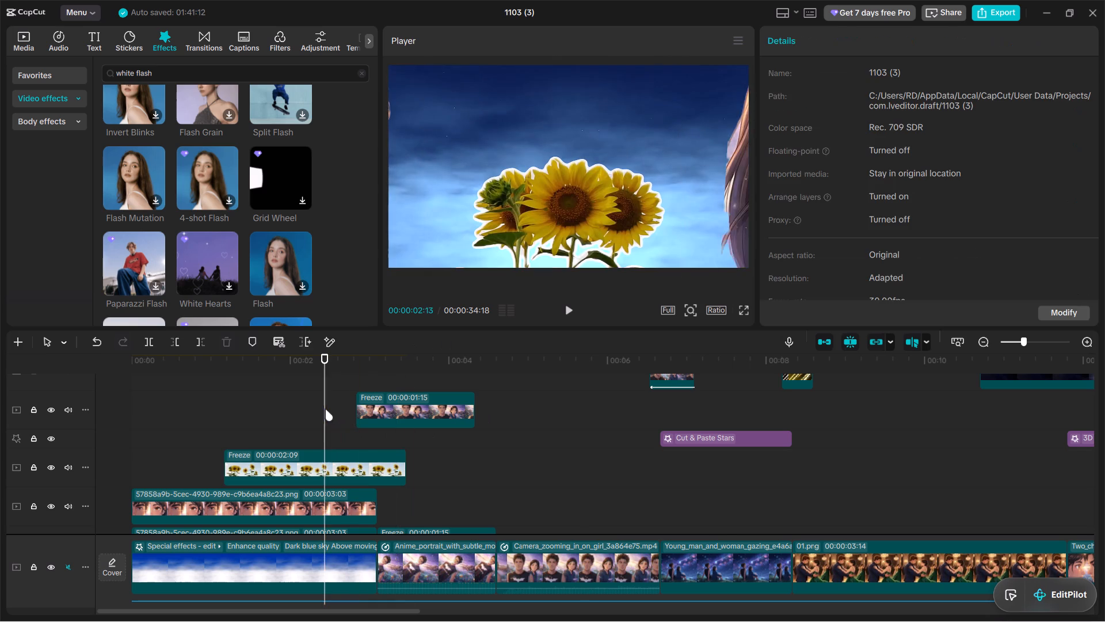
pyautogui.click(569, 315)
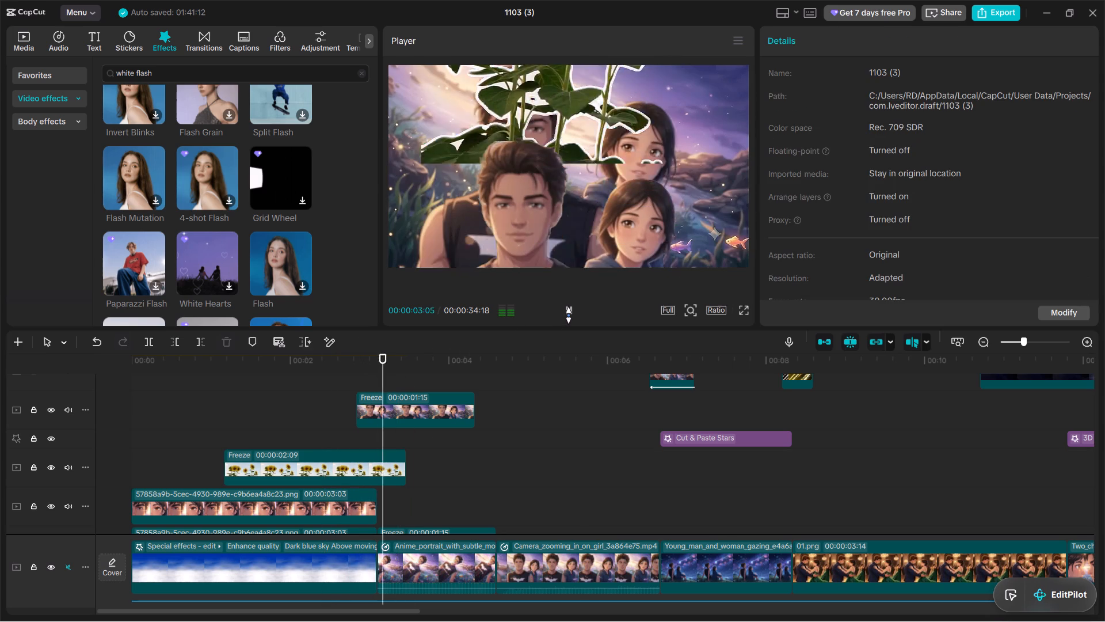
pyautogui.click(569, 315)
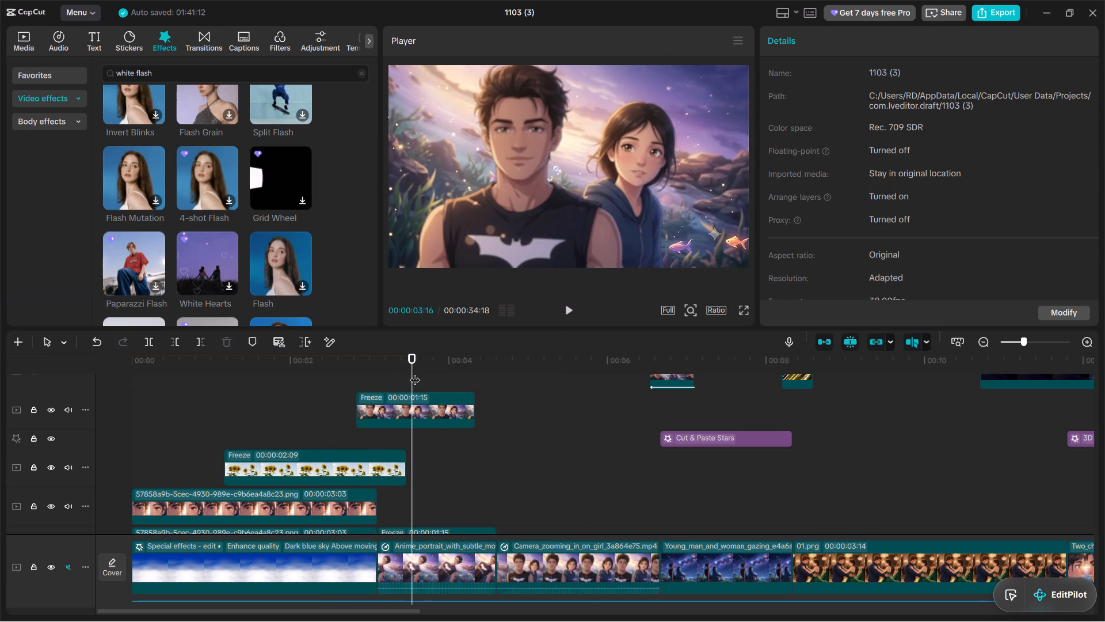
pyautogui.moveTo(414, 373); pyautogui.dragTo(390, 373)
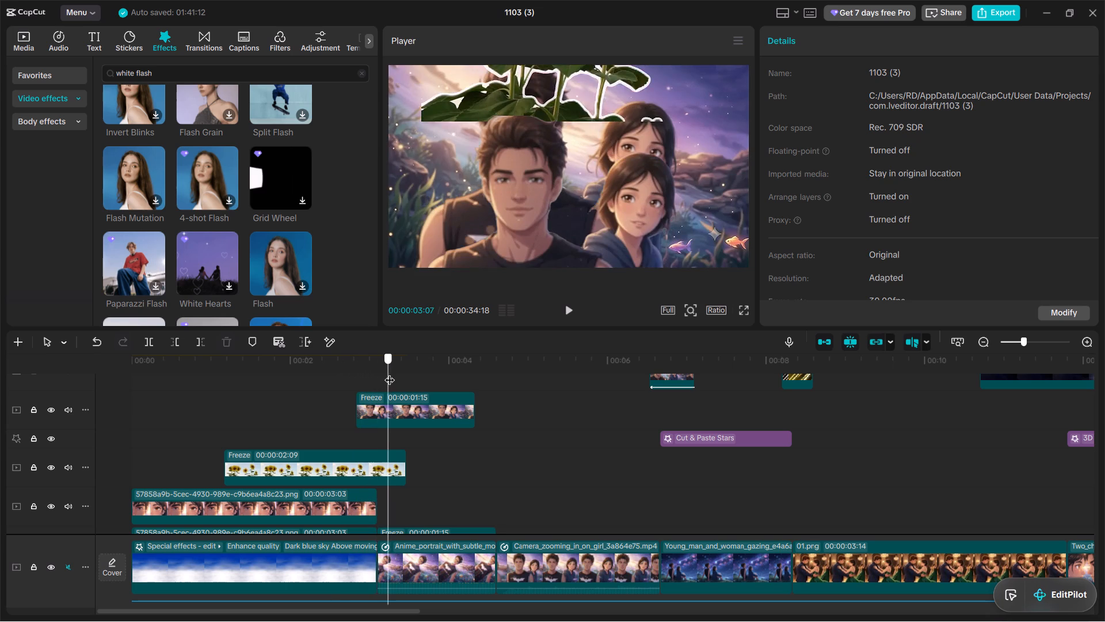
pyautogui.moveTo(390, 373); pyautogui.dragTo(405, 374)
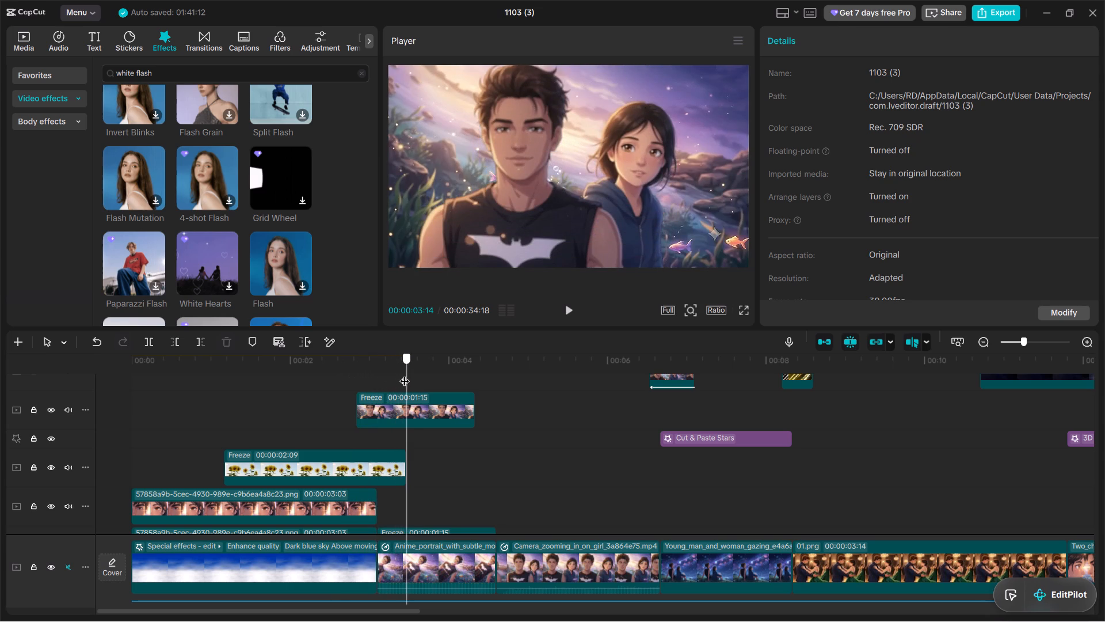
pyautogui.moveTo(405, 374); pyautogui.dragTo(358, 366)
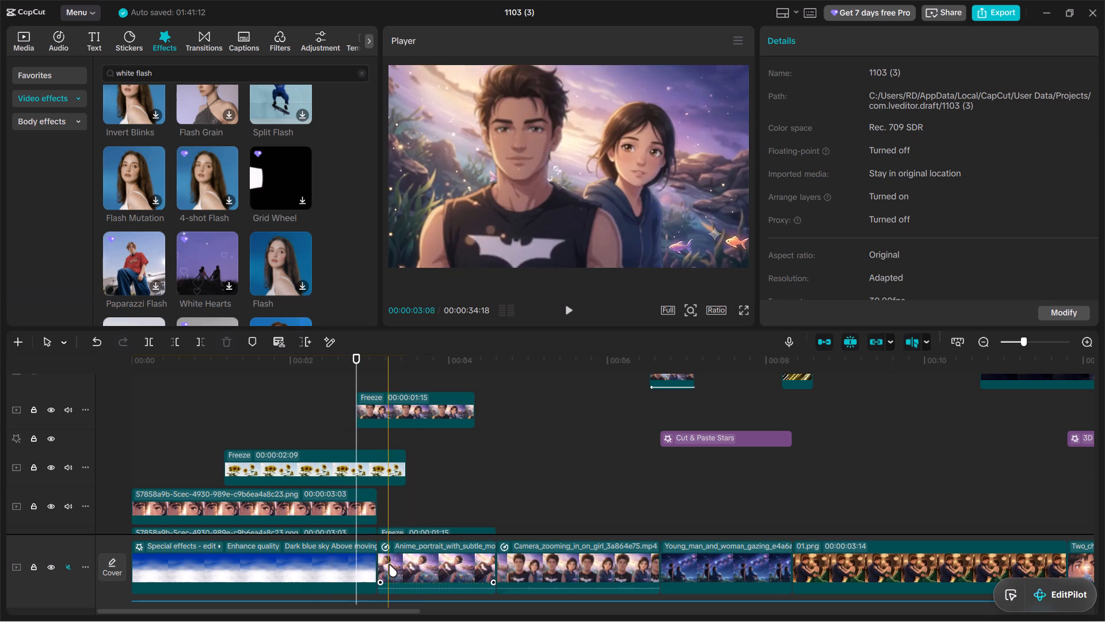
# Extend the start of the Anime_portrait main-track clip by four frames and move its opening rotation keyframe to a later point.
pyautogui.click(389, 564)
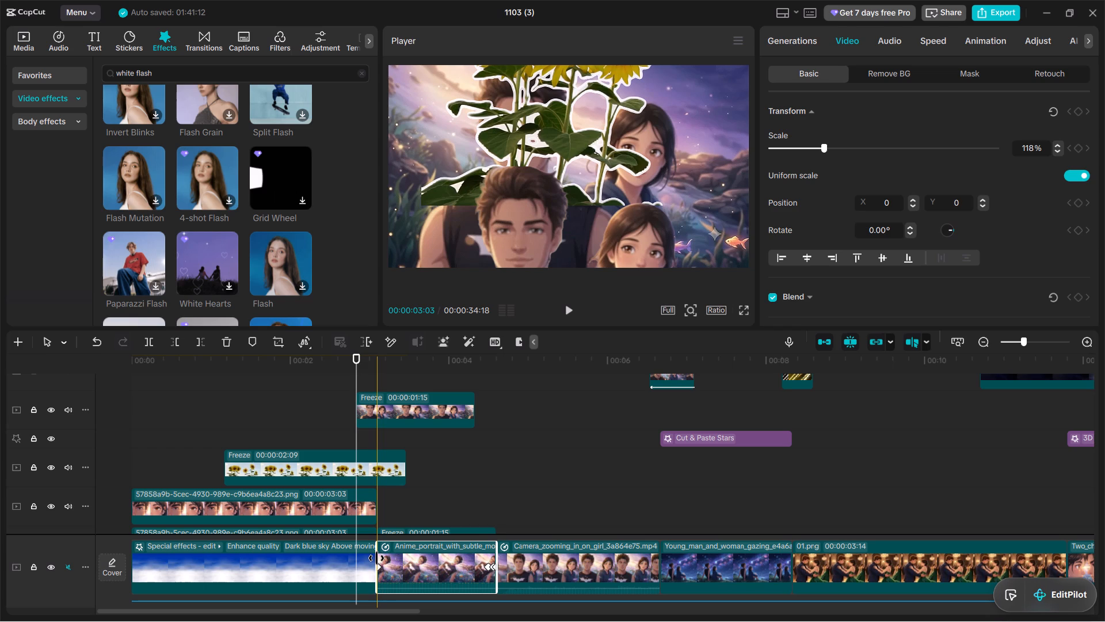
pyautogui.moveTo(376, 558); pyautogui.dragTo(379, 557)
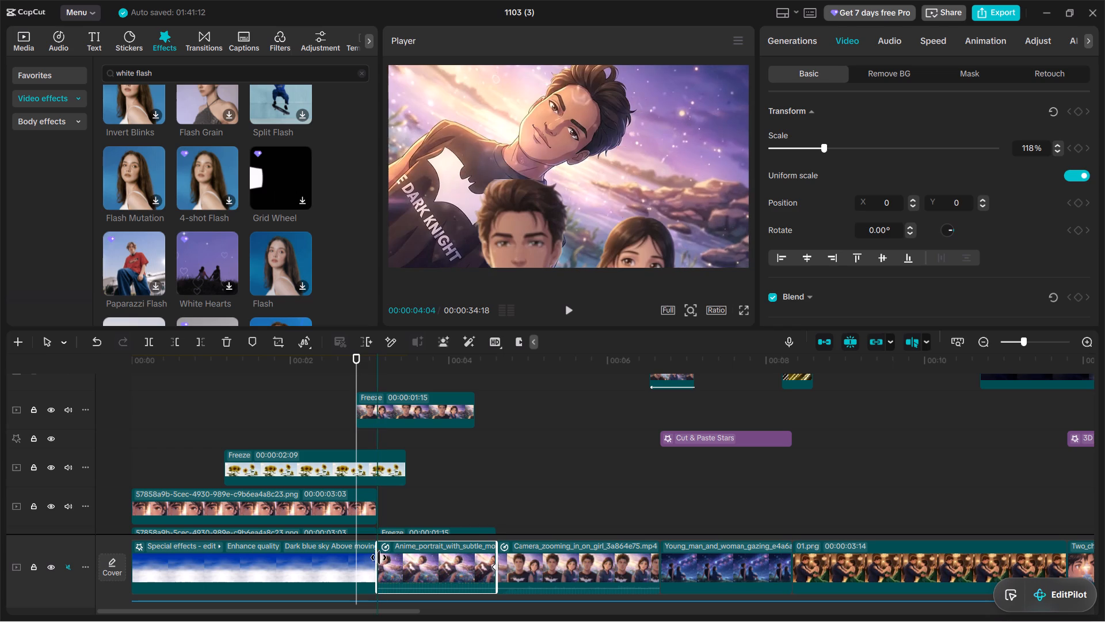
pyautogui.moveTo(379, 557); pyautogui.dragTo(382, 556)
pyautogui.click(383, 569)
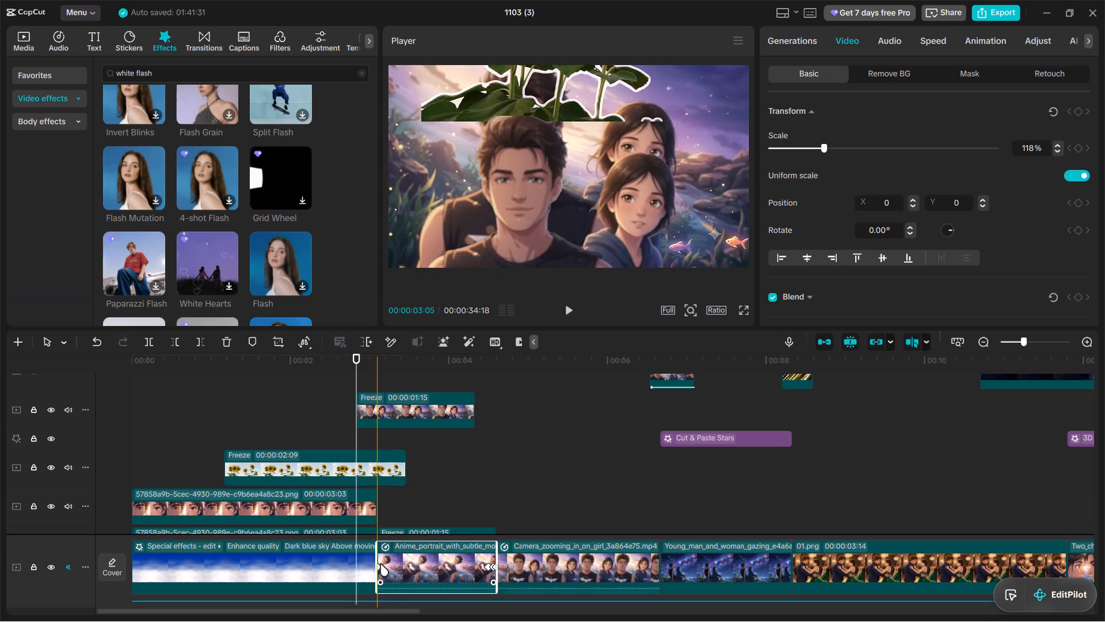
pyautogui.click(379, 566)
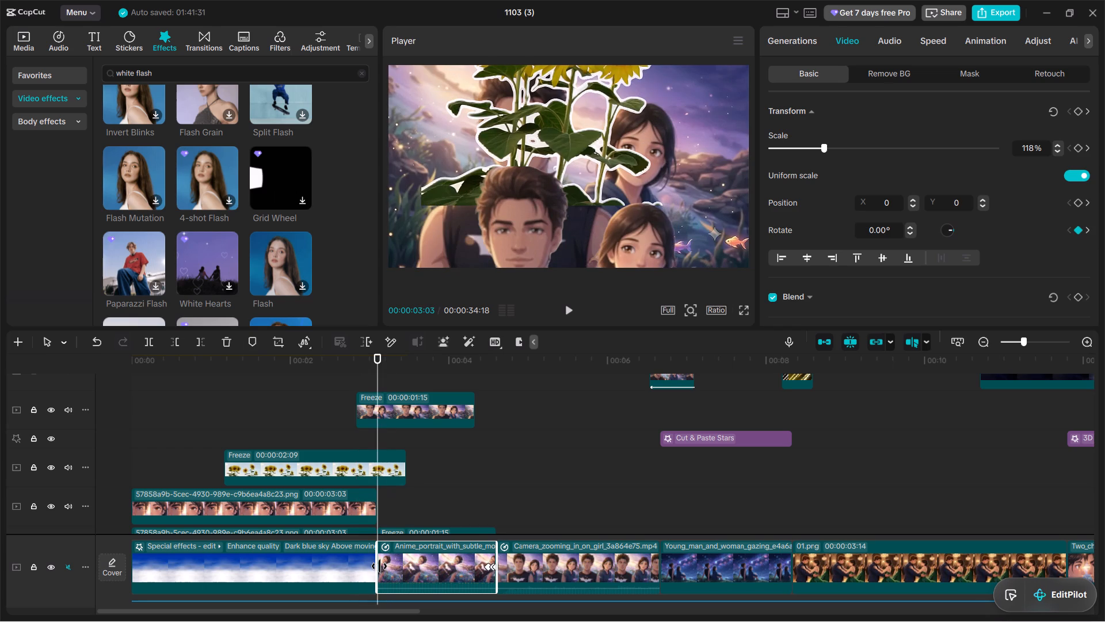
pyautogui.click(1025, 345)
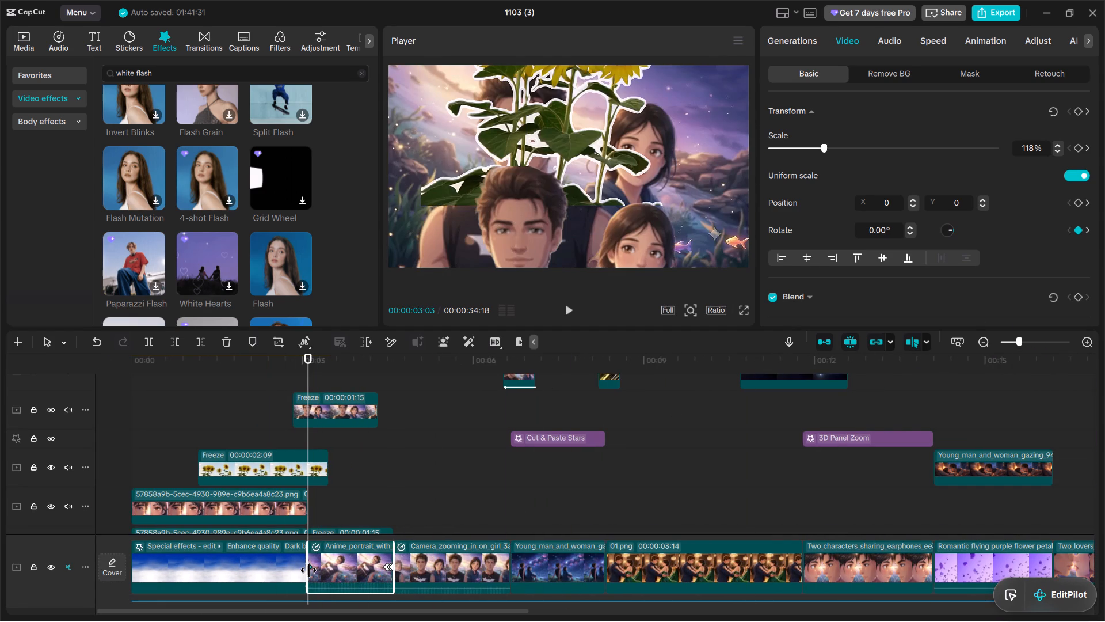
pyautogui.moveTo(306, 570); pyautogui.dragTo(301, 570)
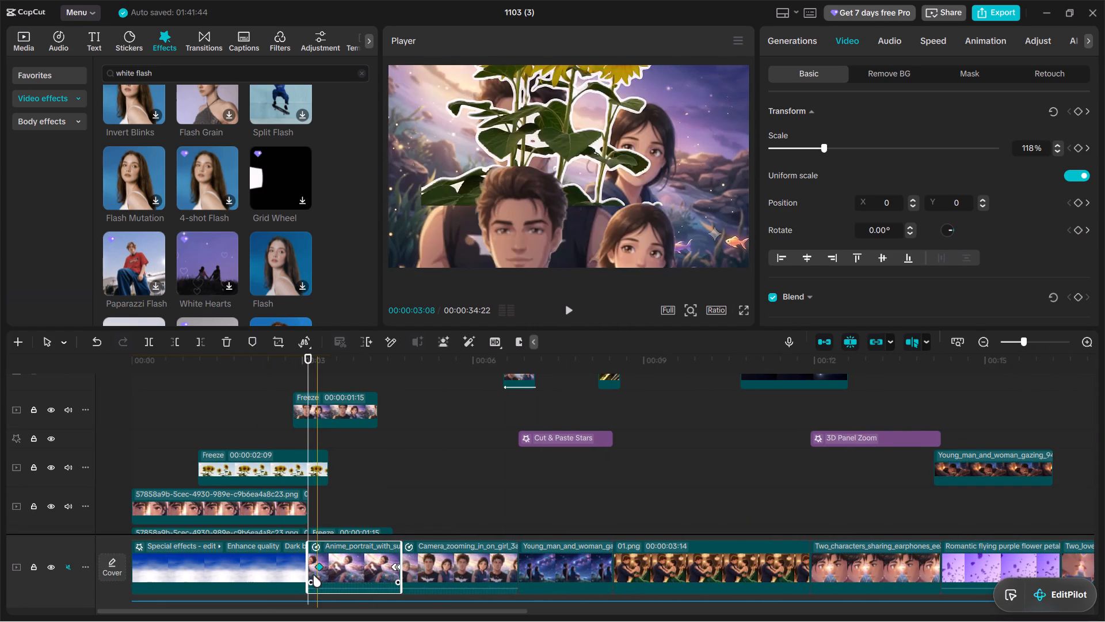
pyautogui.moveTo(318, 568); pyautogui.dragTo(338, 568)
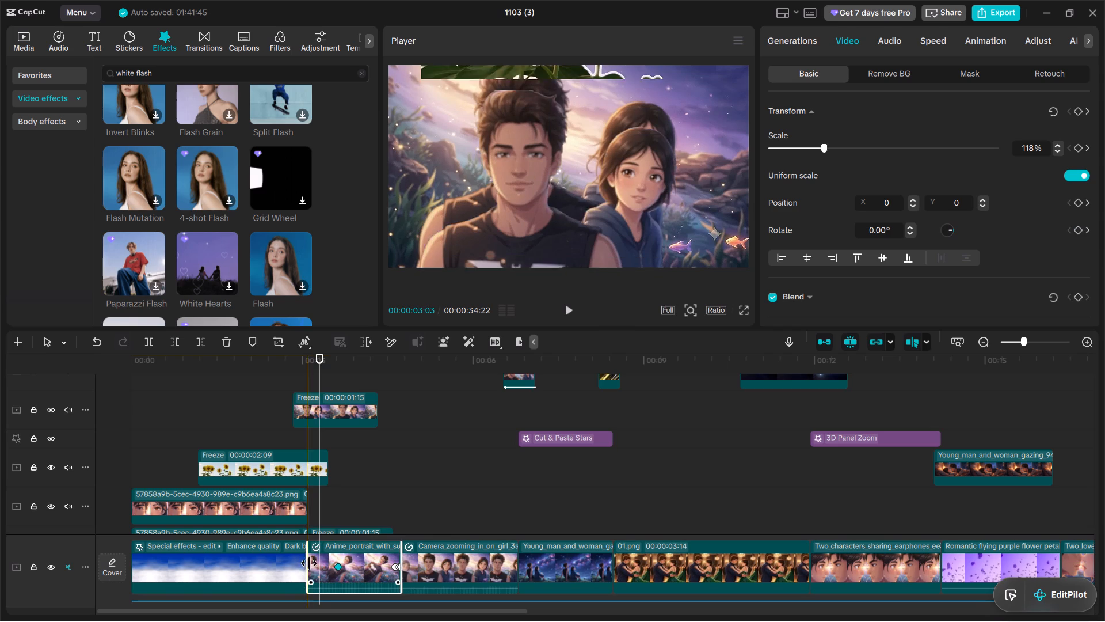
# Trim six frames off the start of the Anime_portrait clip, bringing its start closer to the rotation keyframe.
pyautogui.moveTo(307, 563); pyautogui.dragTo(322, 566)
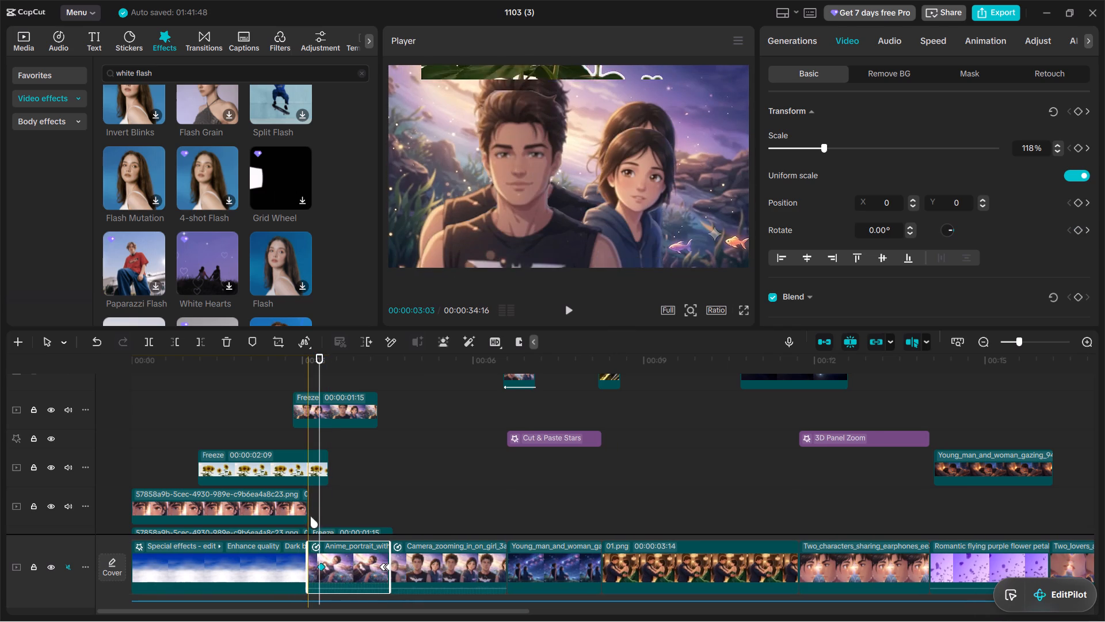
# Replay the opening transition and extend the end of the main-track sky clip by eight frames, to about 3:11.
pyautogui.click(264, 400)
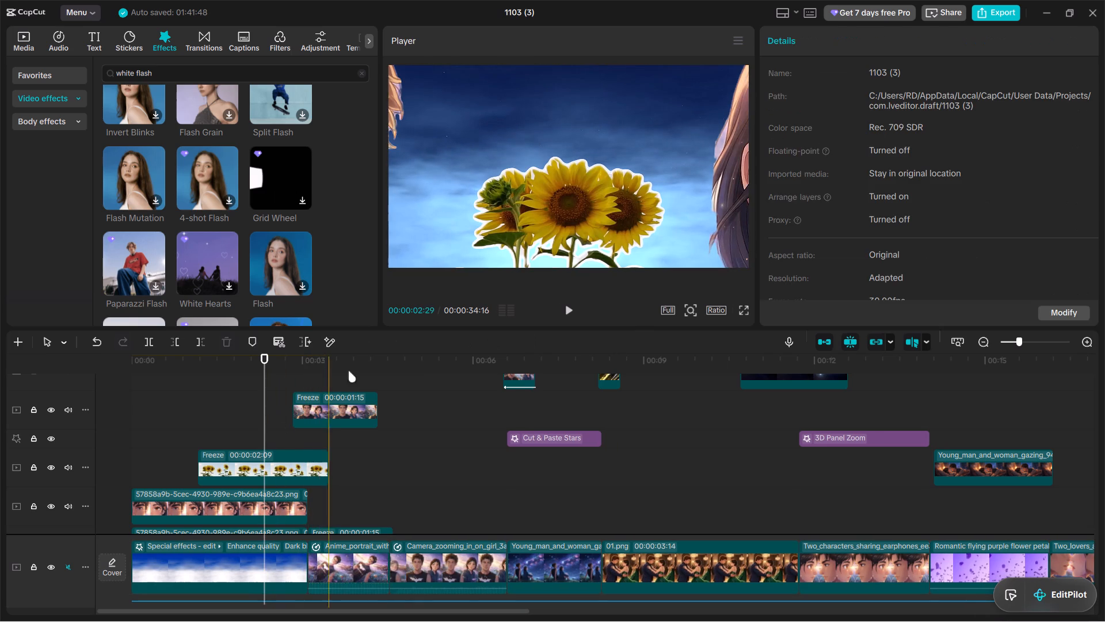
pyautogui.click(570, 317)
pyautogui.click(570, 317)
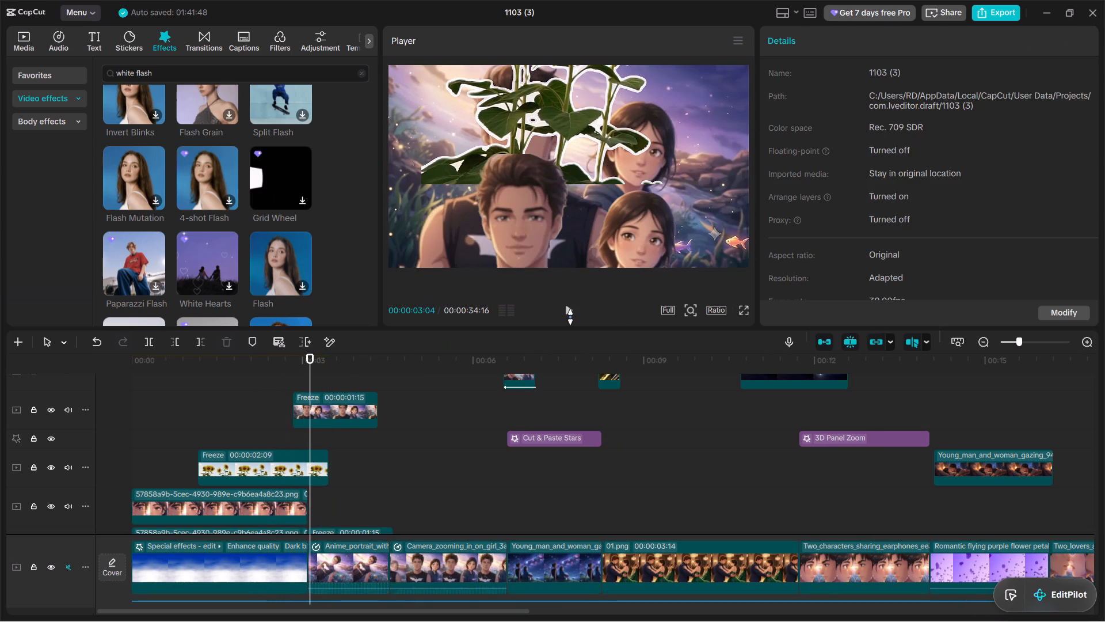
pyautogui.scroll(-2, 573, 395)
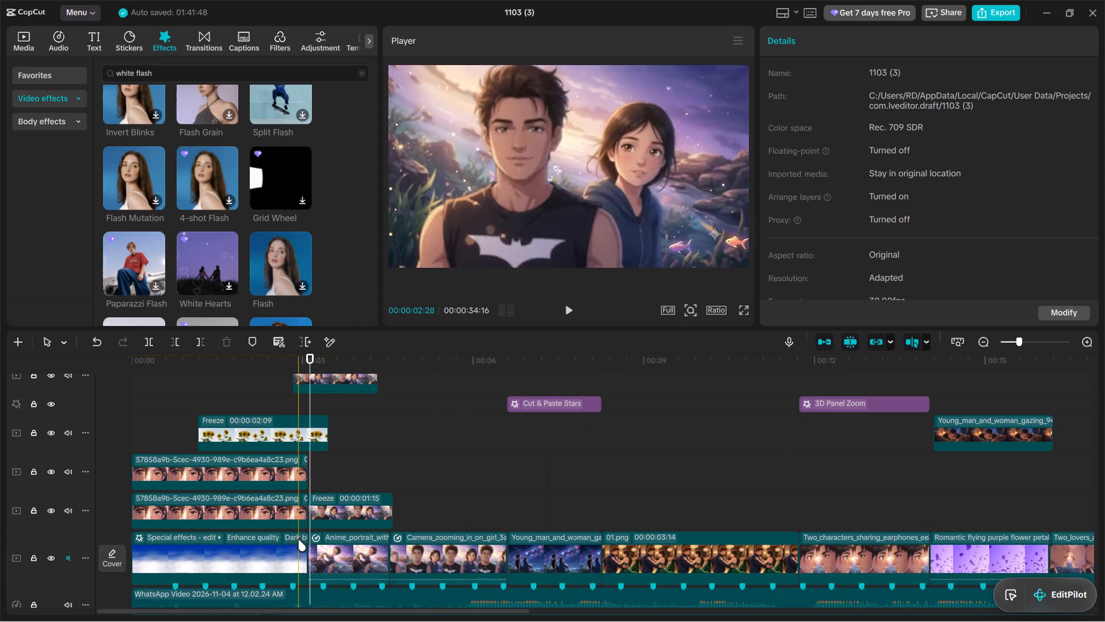
pyautogui.click(298, 539)
pyautogui.moveTo(308, 552); pyautogui.dragTo(314, 552)
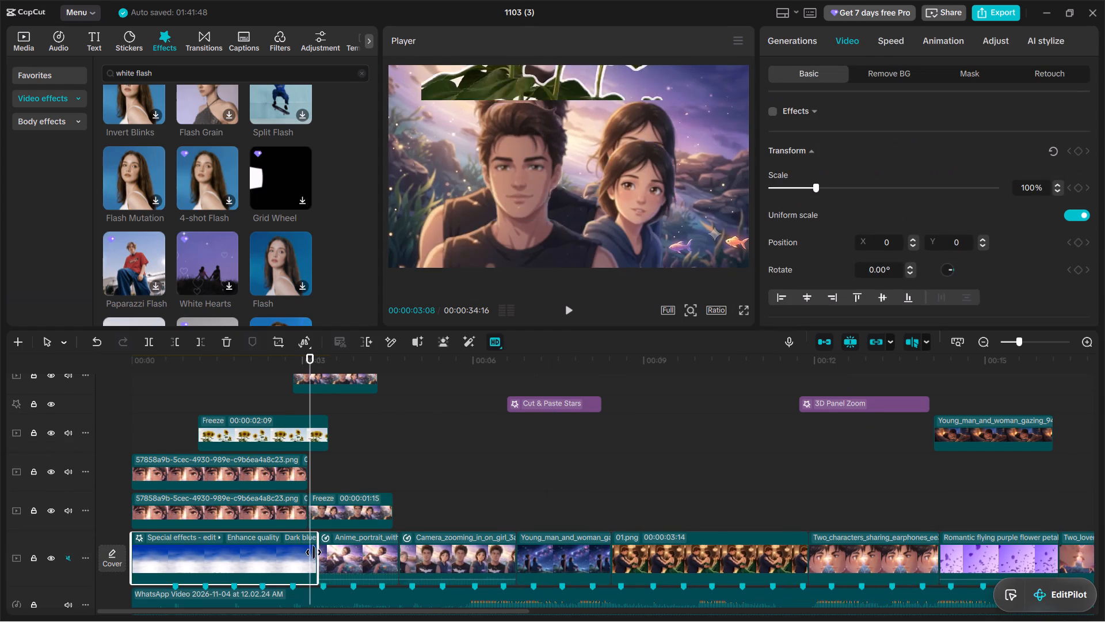
pyautogui.moveTo(314, 552); pyautogui.dragTo(320, 552)
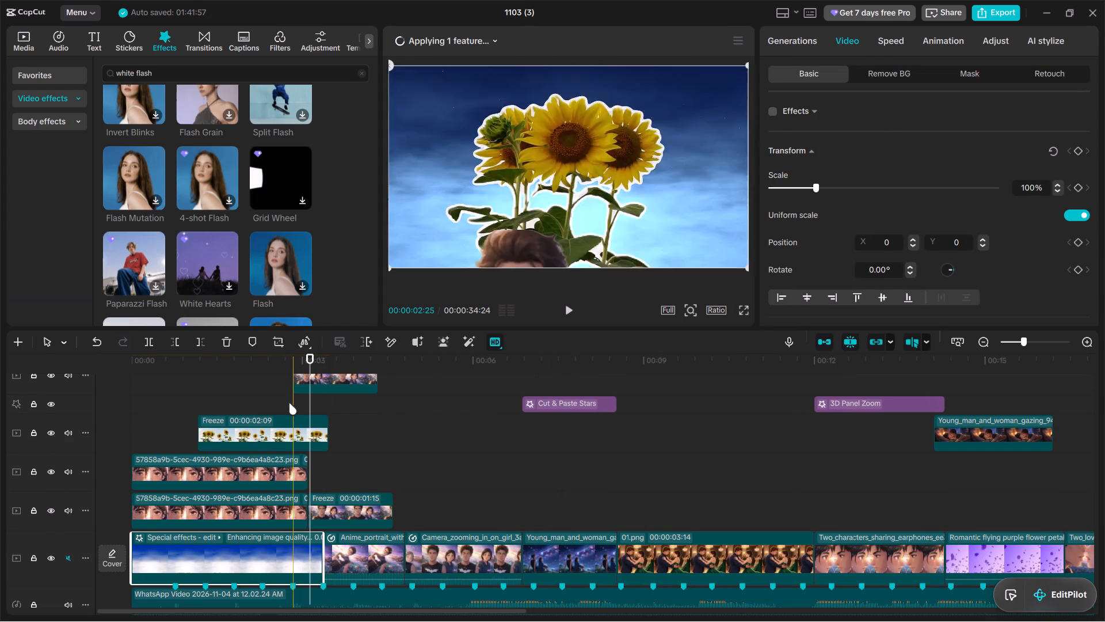
# Recheck the couple's rise and extend the sky clip by three more frames, ending it level with the sunflower overlay.
pyautogui.click(289, 403)
pyautogui.click(571, 315)
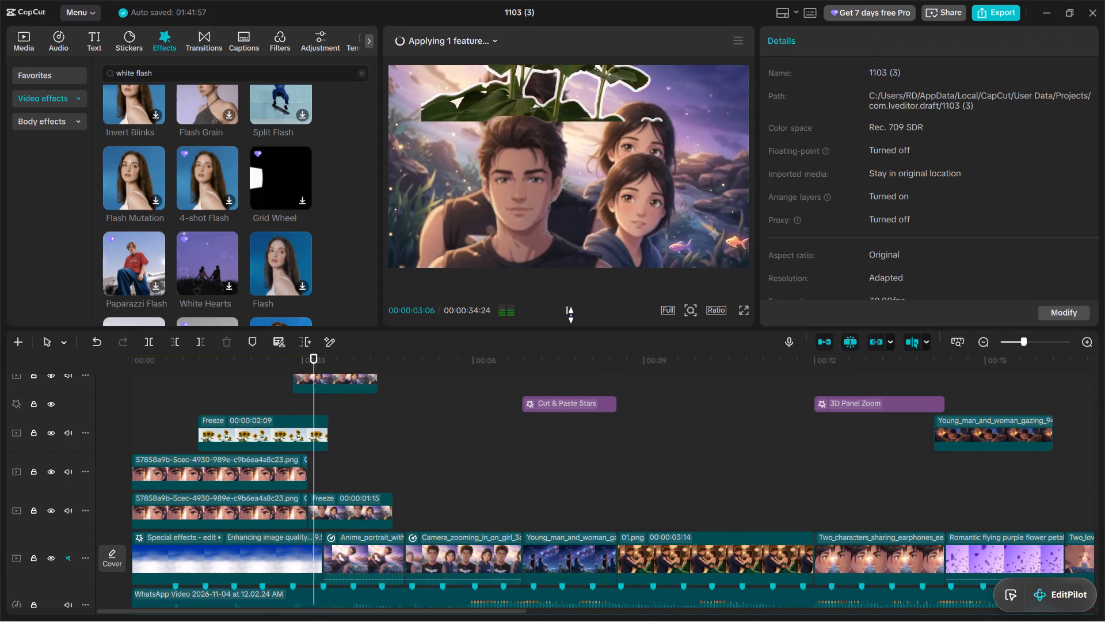
pyautogui.click(571, 315)
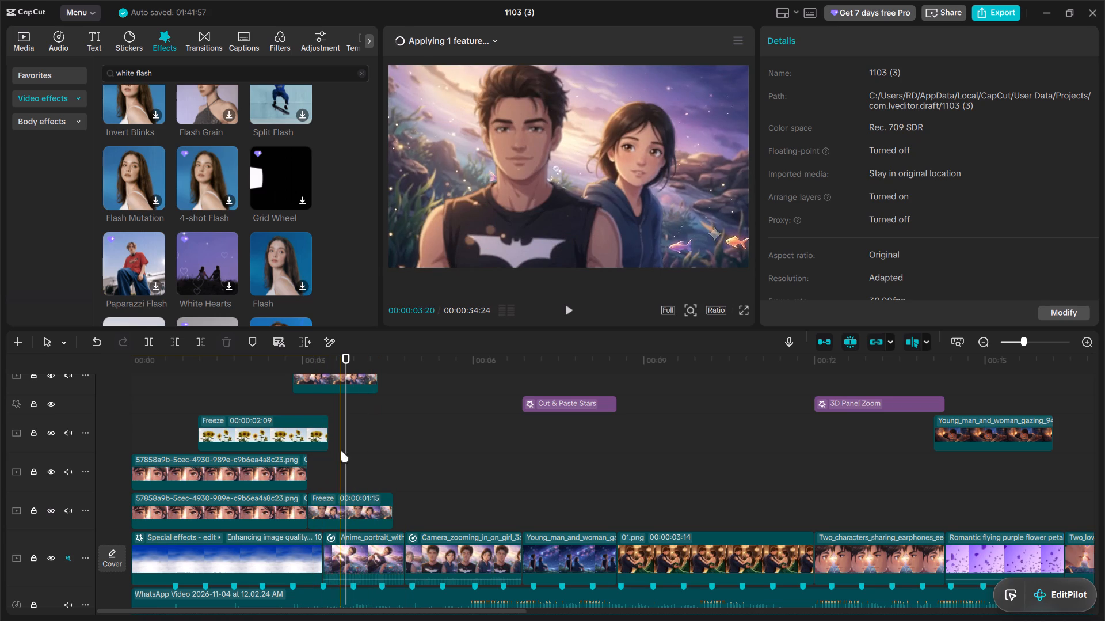
pyautogui.click(334, 451)
pyautogui.moveTo(334, 451); pyautogui.dragTo(292, 457)
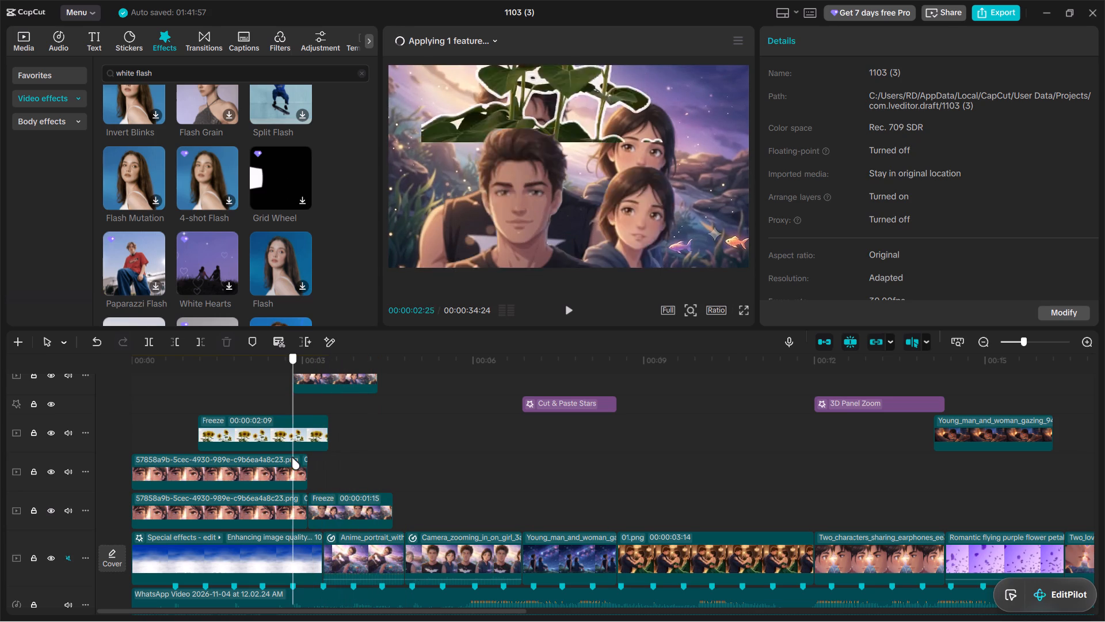
pyautogui.moveTo(292, 457); pyautogui.dragTo(322, 456)
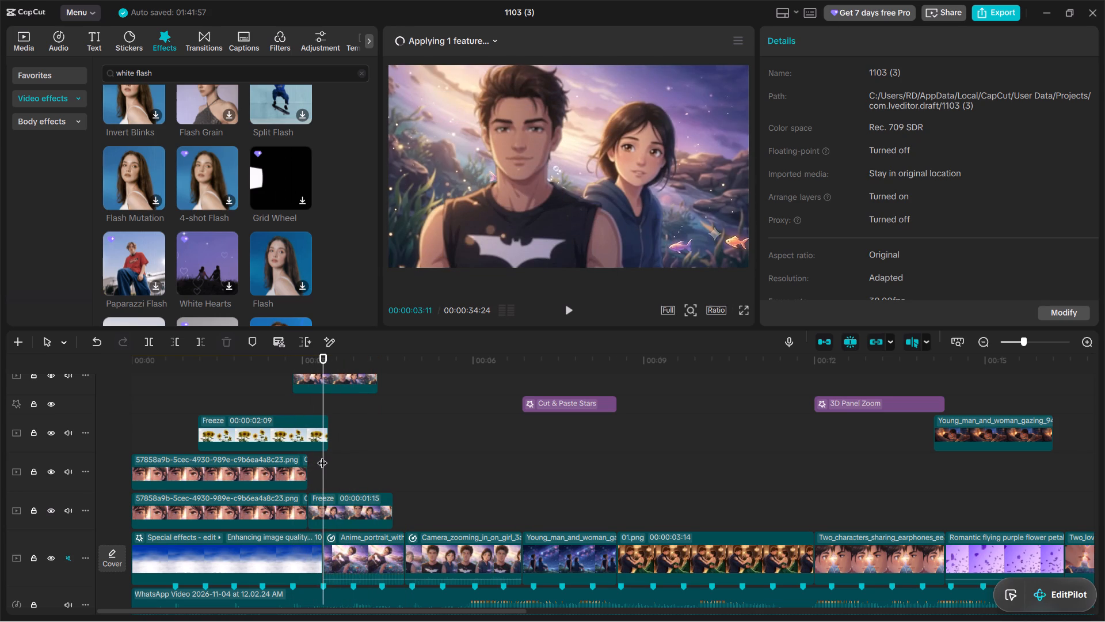
pyautogui.click(322, 456)
pyautogui.click(311, 555)
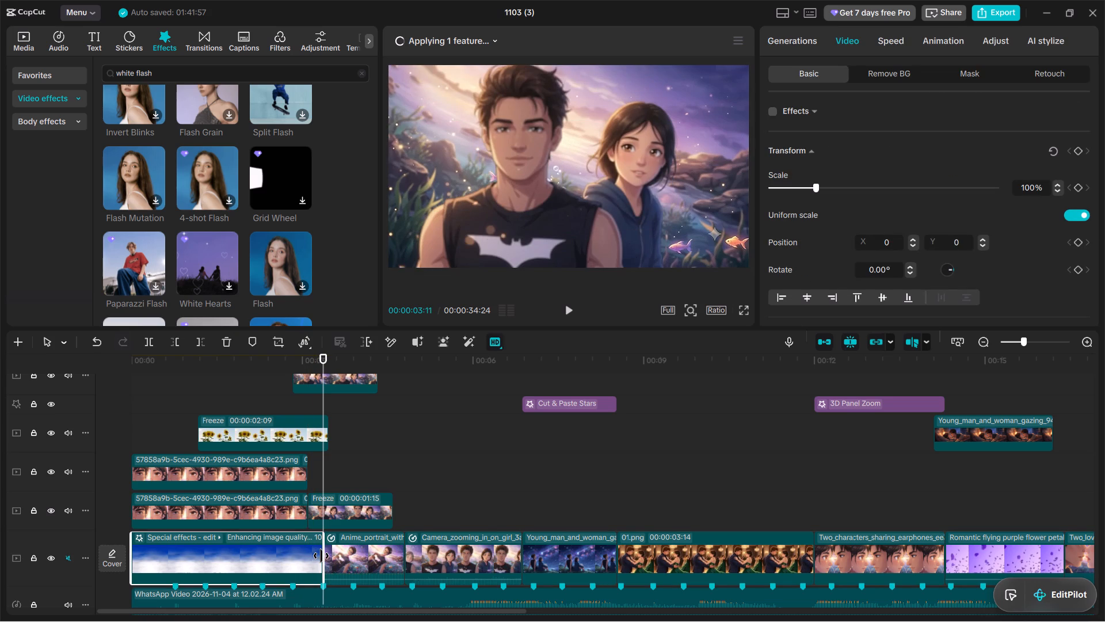
pyautogui.click(325, 556)
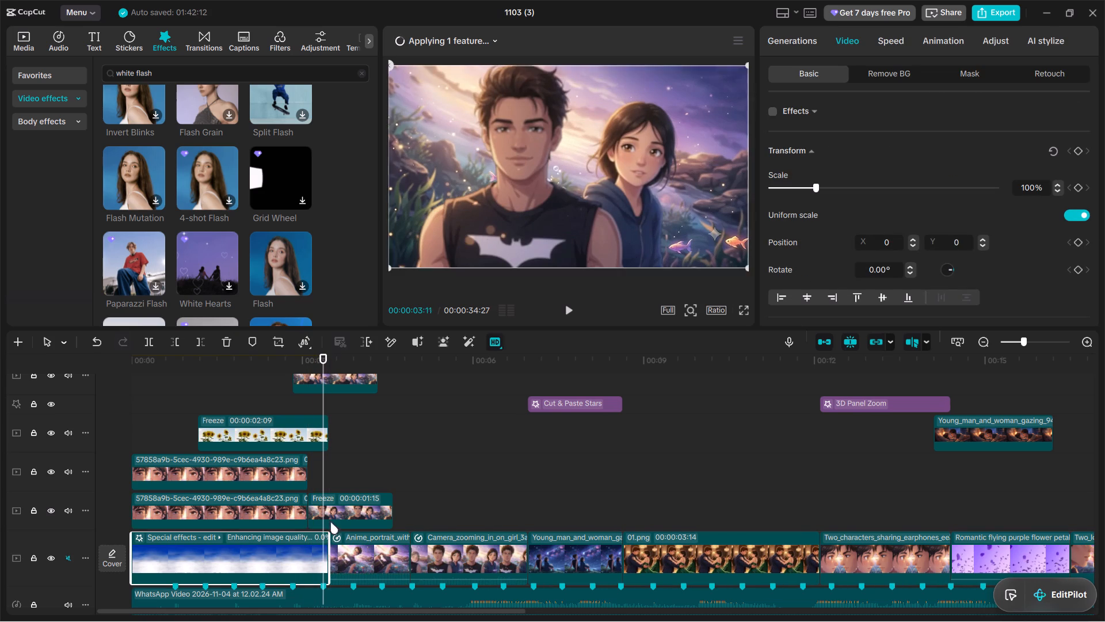
# Move the 1:15 Freeze overlay just above the main track so it starts together with the Anime_portrait clip.
pyautogui.click(347, 507)
pyautogui.moveTo(347, 507); pyautogui.dragTo(371, 506)
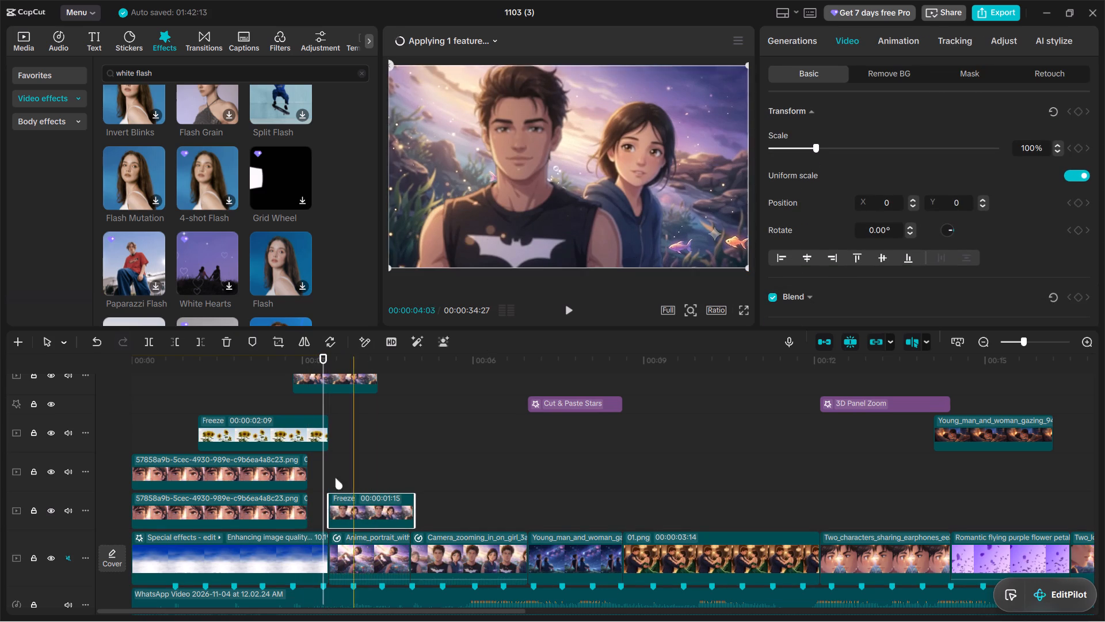
# Play the opening from 2:05, and examine the sunflower exit and couple rise from 2:12 up to the sunflower overlay's 3:11 keyframe.
pyautogui.click(256, 395)
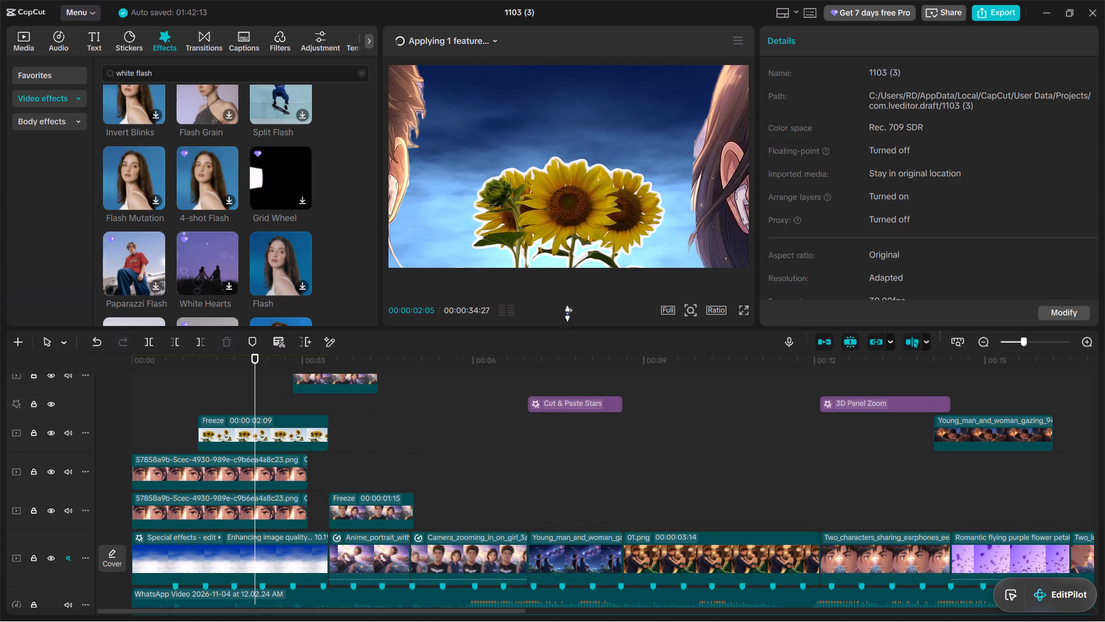
pyautogui.click(567, 313)
pyautogui.click(567, 313)
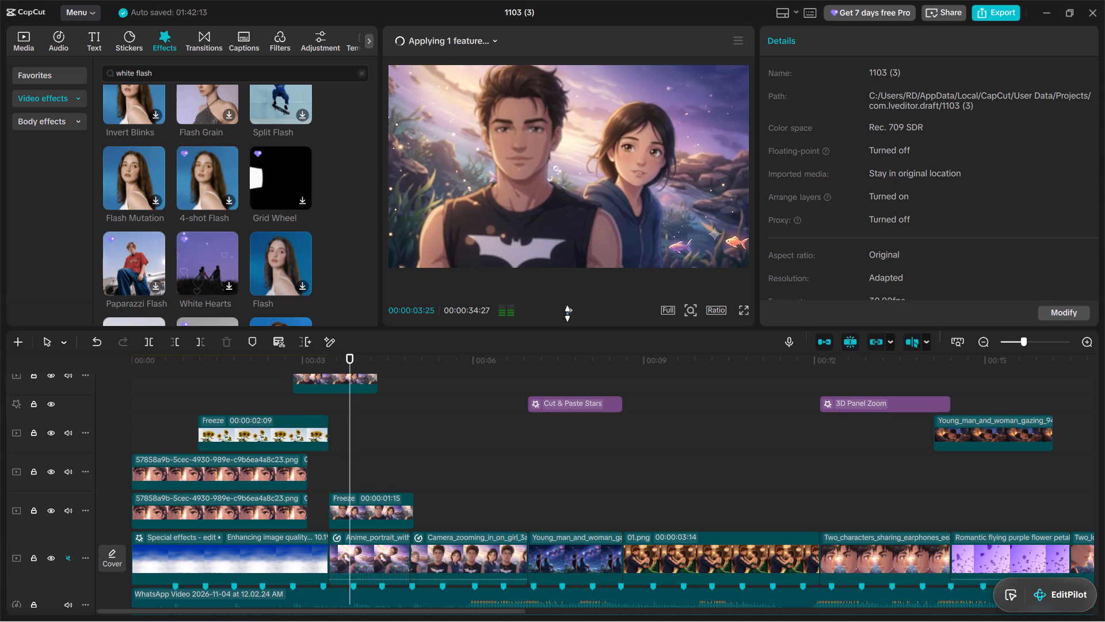
pyautogui.moveTo(346, 452); pyautogui.dragTo(268, 454)
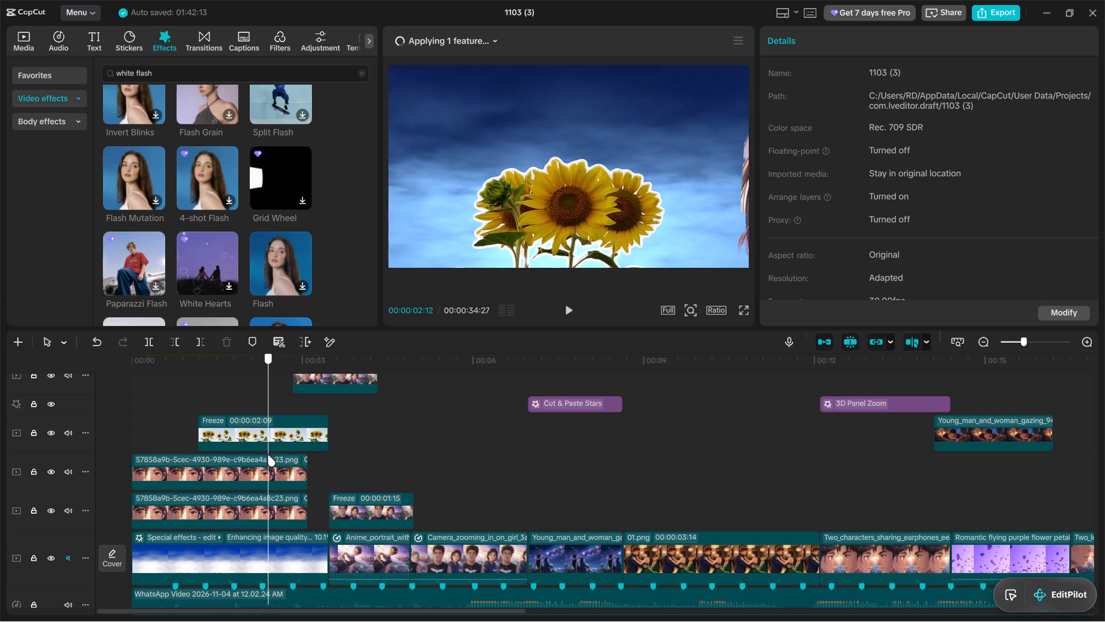
pyautogui.moveTo(268, 454); pyautogui.dragTo(291, 453)
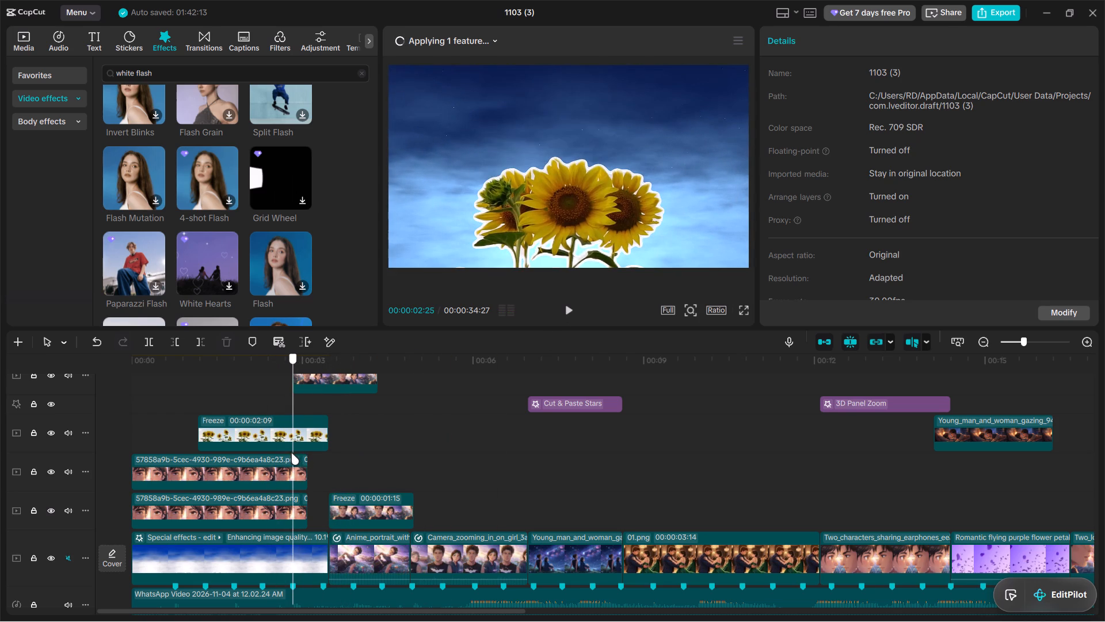
pyautogui.moveTo(291, 453); pyautogui.dragTo(296, 454)
pyautogui.moveTo(296, 454); pyautogui.dragTo(316, 453)
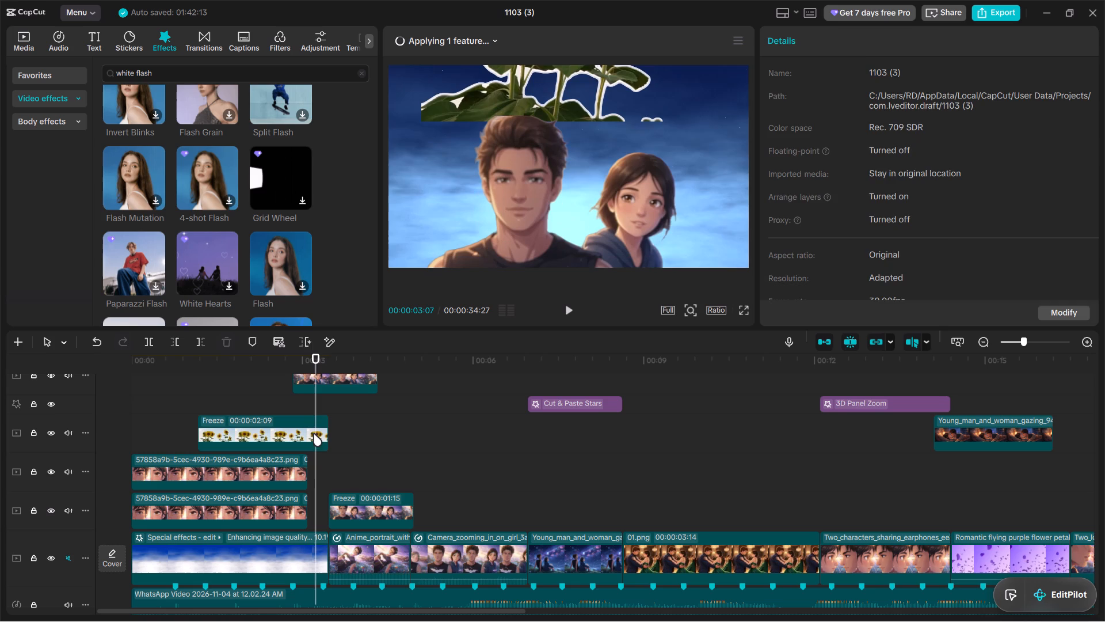
pyautogui.click(314, 434)
pyautogui.click(322, 434)
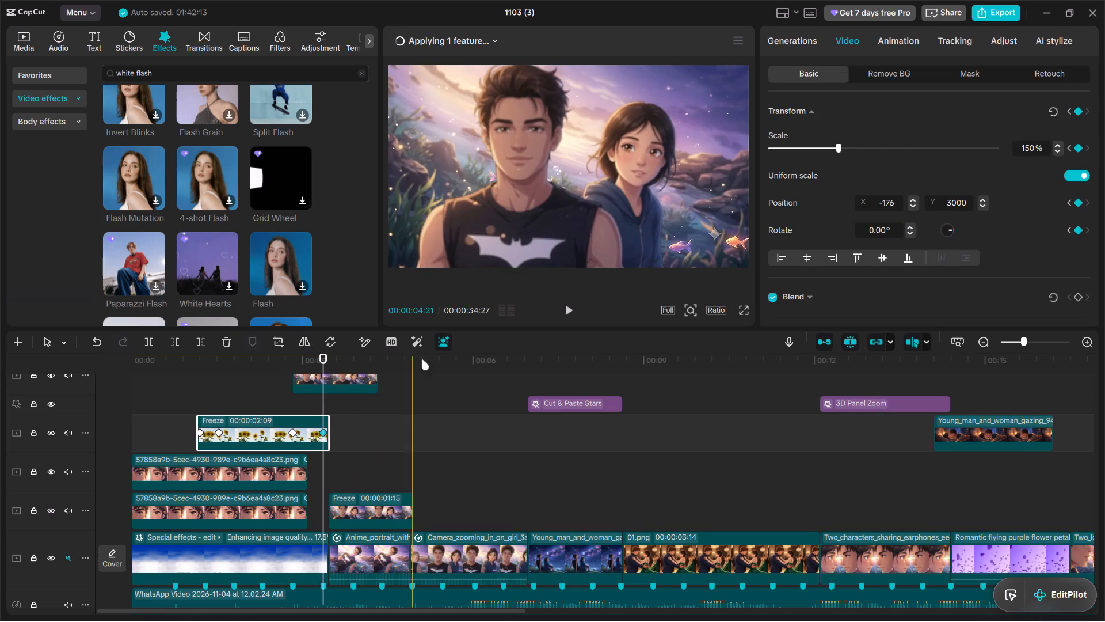
pyautogui.scroll(1, 557, 142)
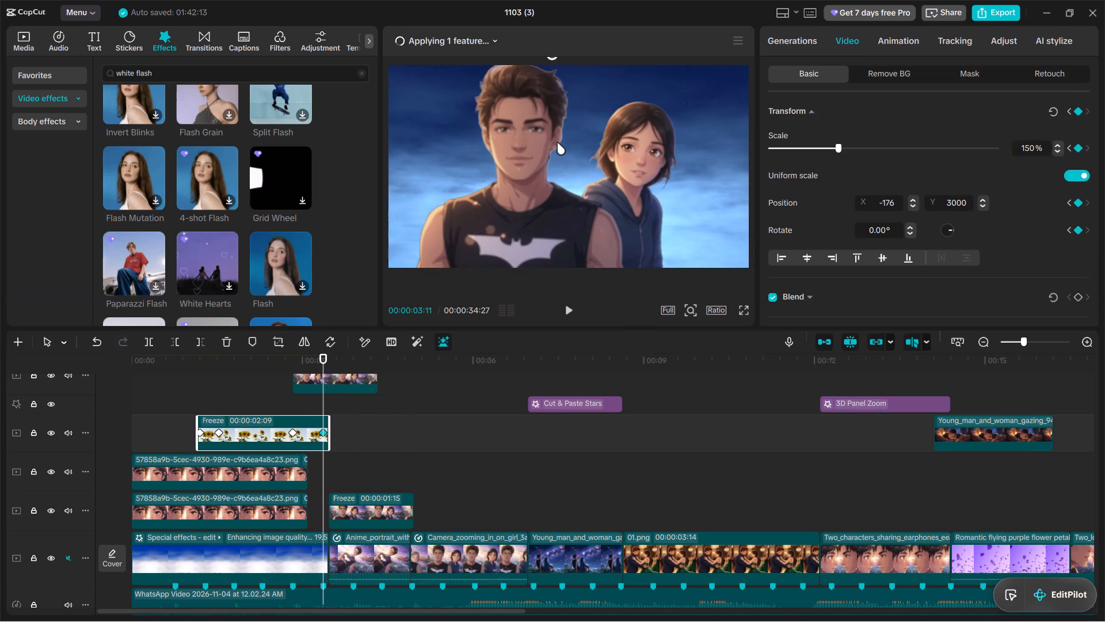
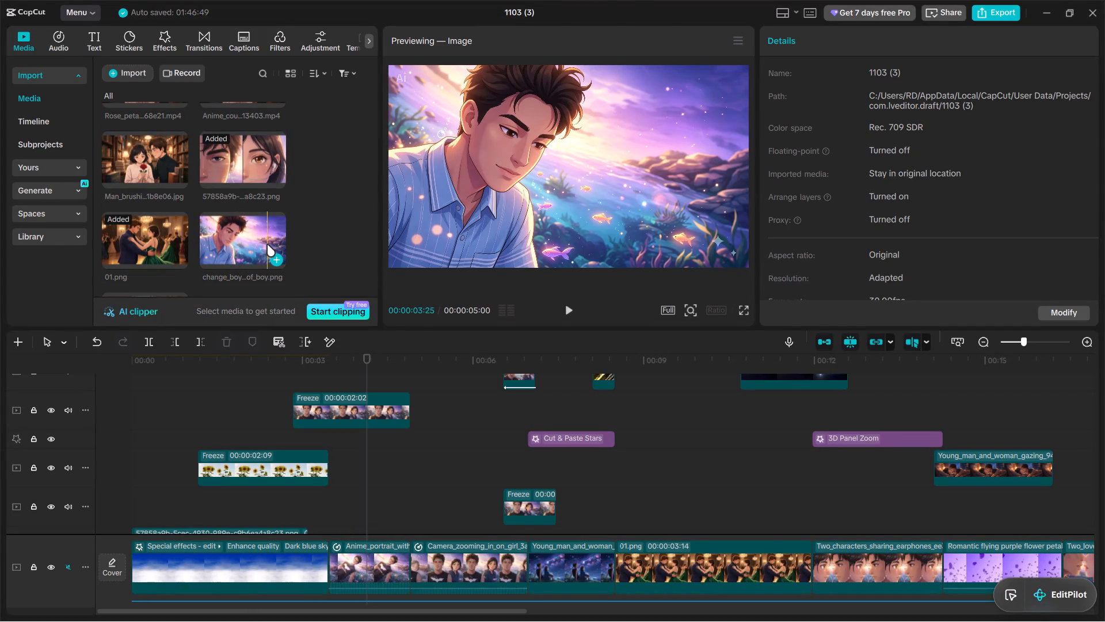
# Open the AI video generator and choose the Dreamina Seedance 1.0 Fast model.
pyautogui.click(252, 246)
pyautogui.click(67, 191)
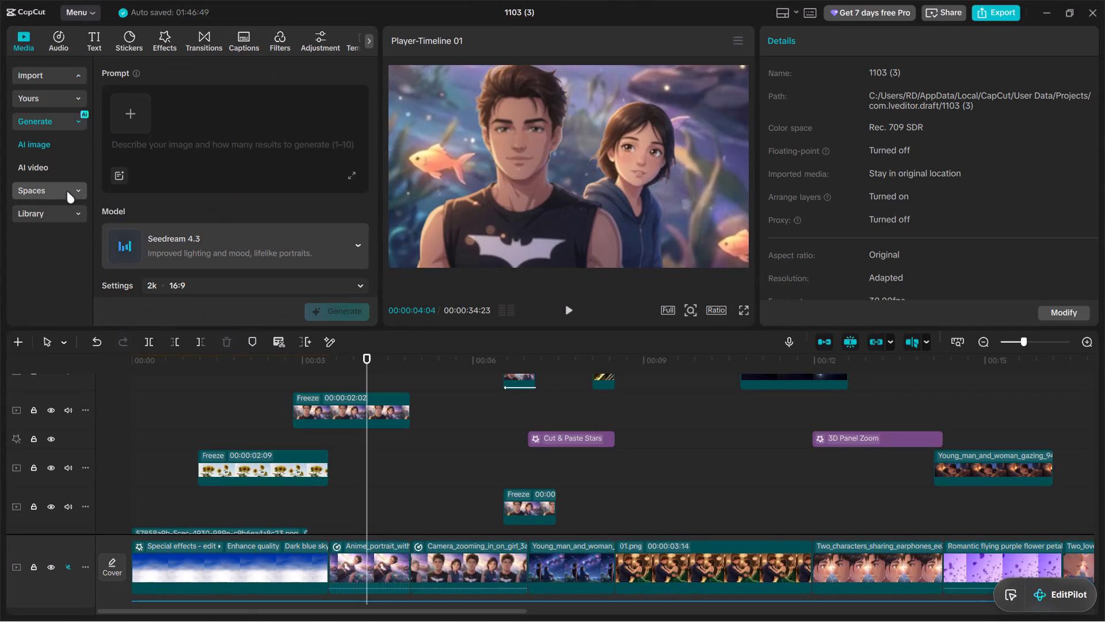
pyautogui.click(56, 158)
pyautogui.click(56, 164)
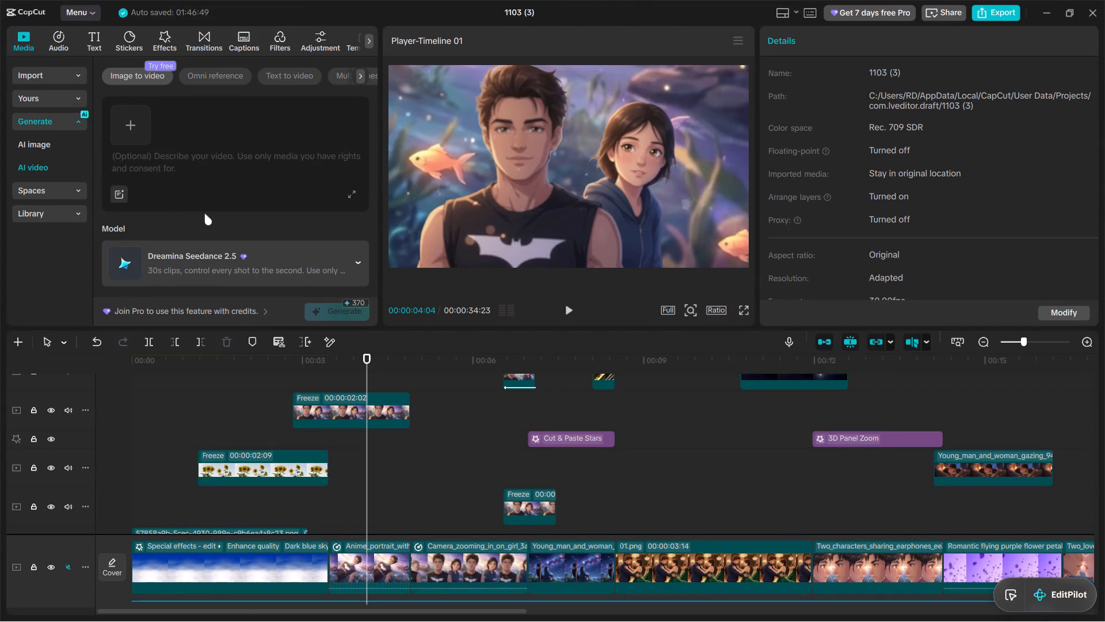
pyautogui.scroll(-3, 217, 209)
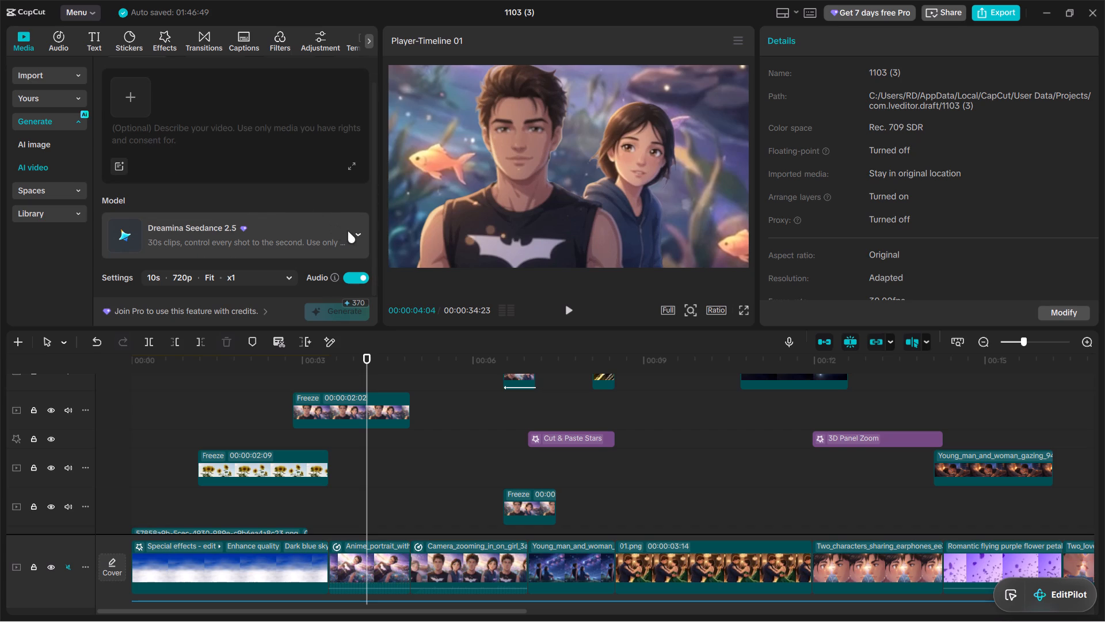
pyautogui.click(348, 231)
pyautogui.scroll(-6, 226, 431)
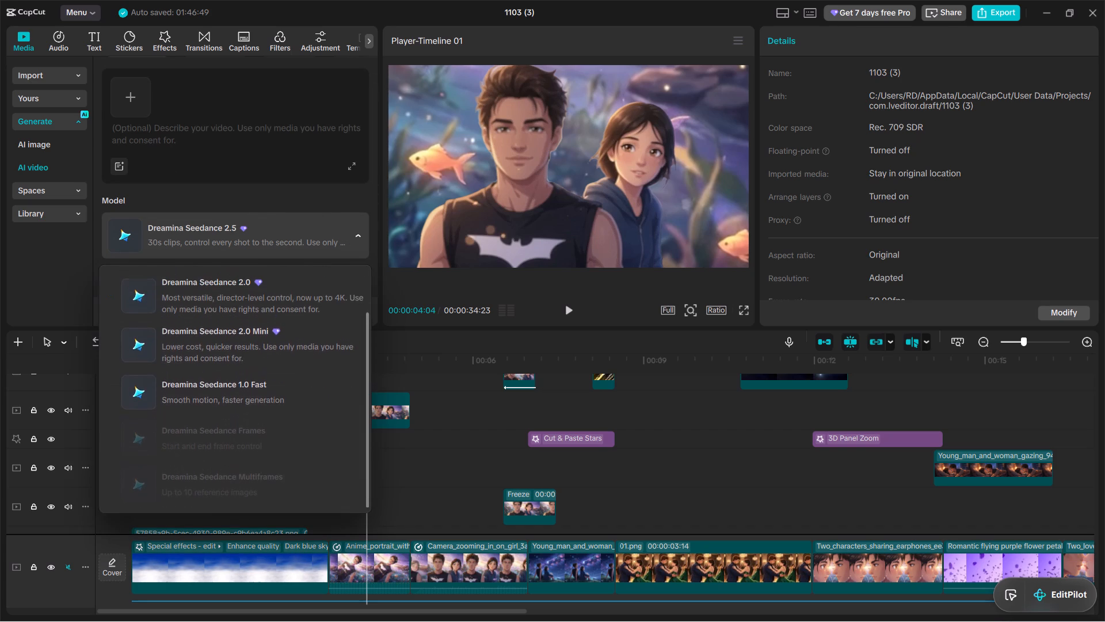
pyautogui.click(262, 390)
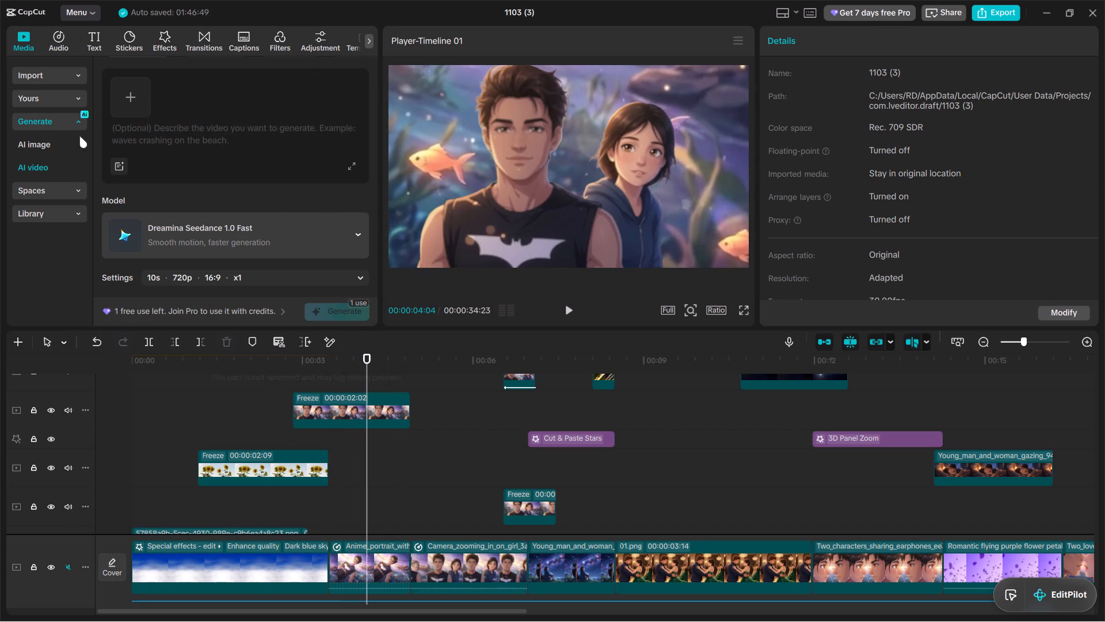
# Add the dancing couple image 01 from the Ma_am folder on the device as the AI video's reference image.
pyautogui.click(139, 98)
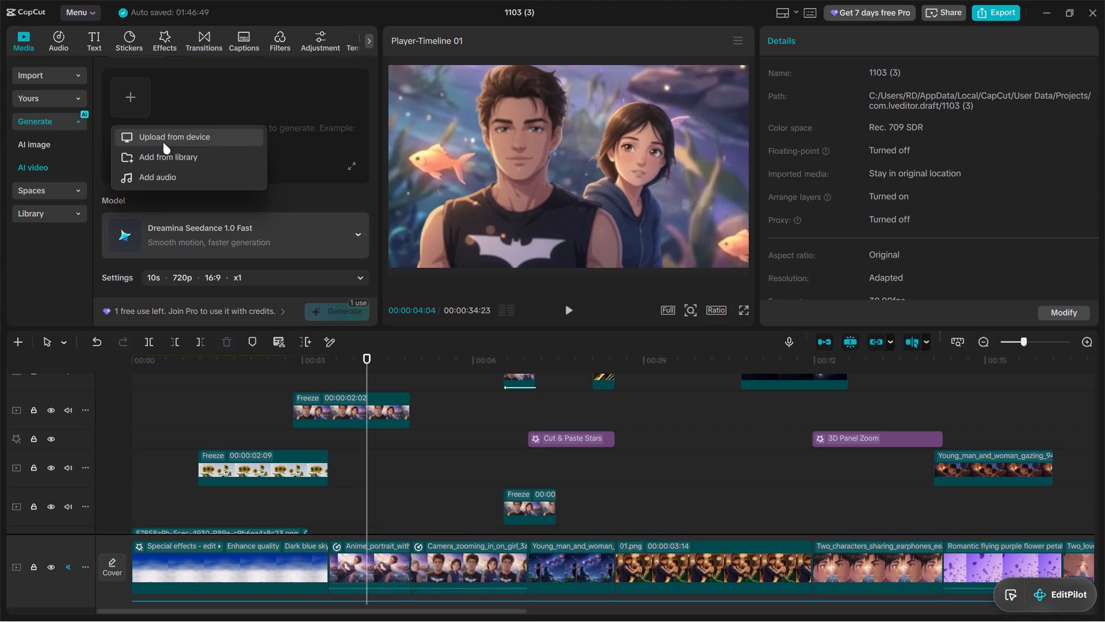
pyautogui.click(163, 142)
pyautogui.click(315, 134)
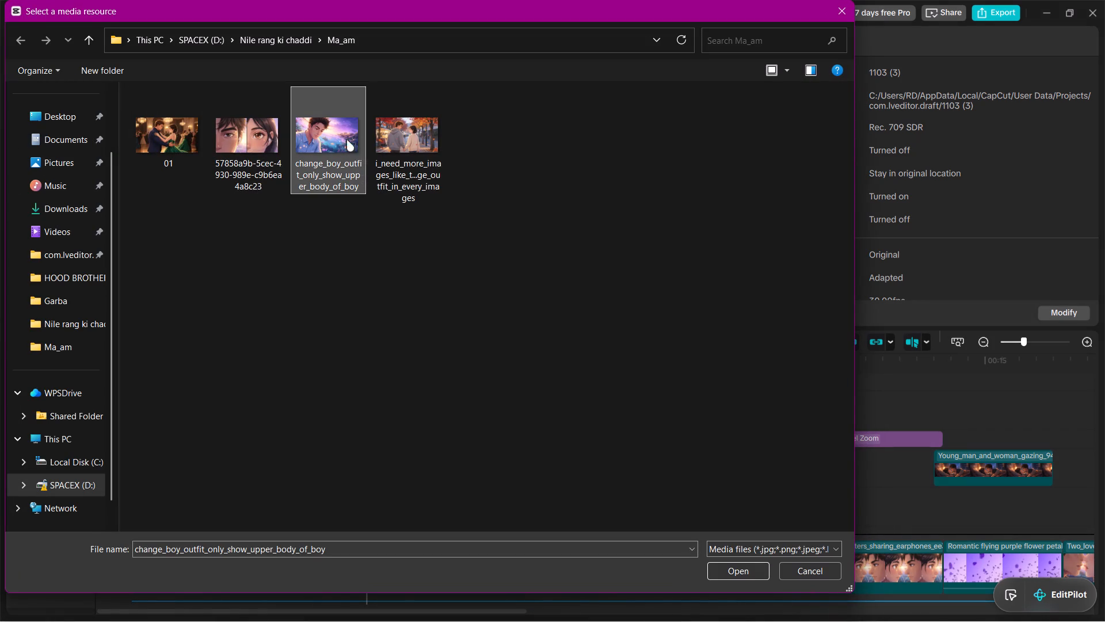
pyautogui.click(318, 131)
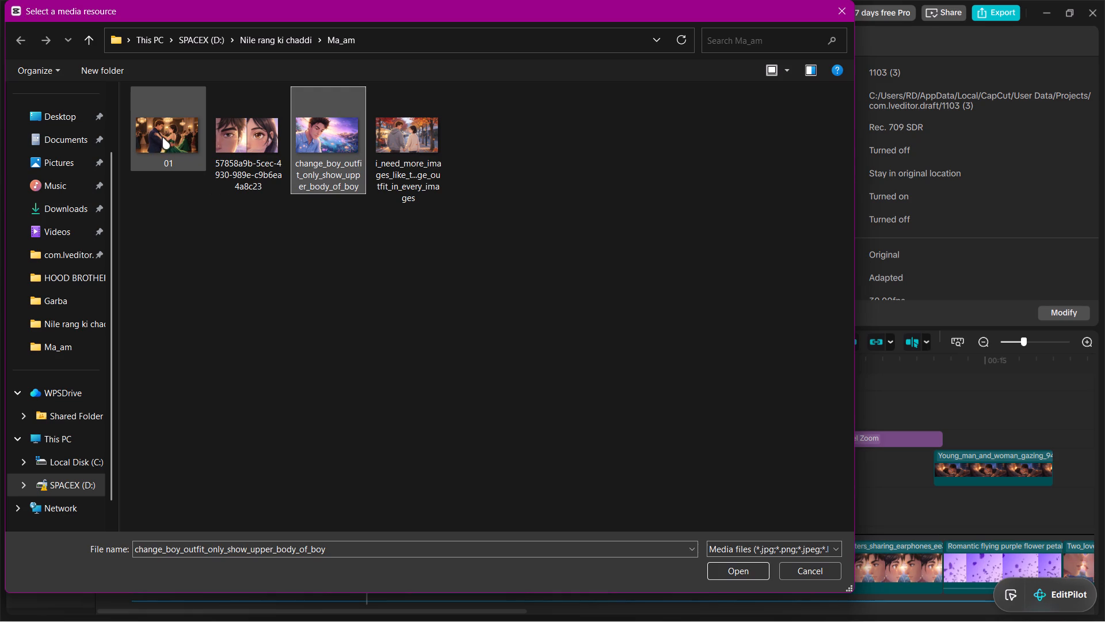
pyautogui.click(185, 135)
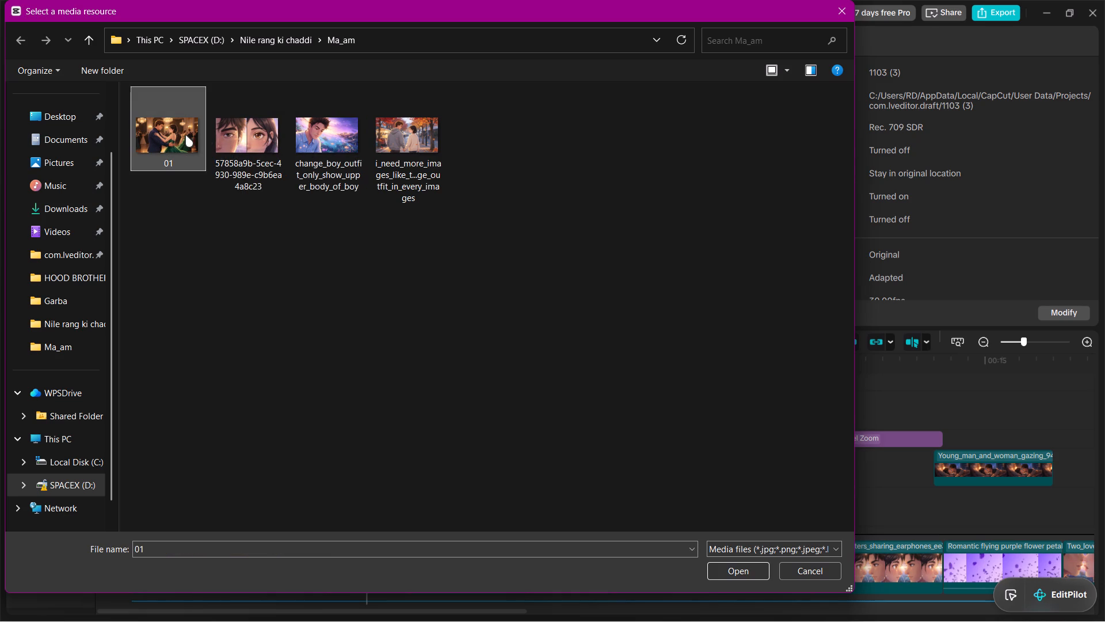
pyautogui.click(730, 574)
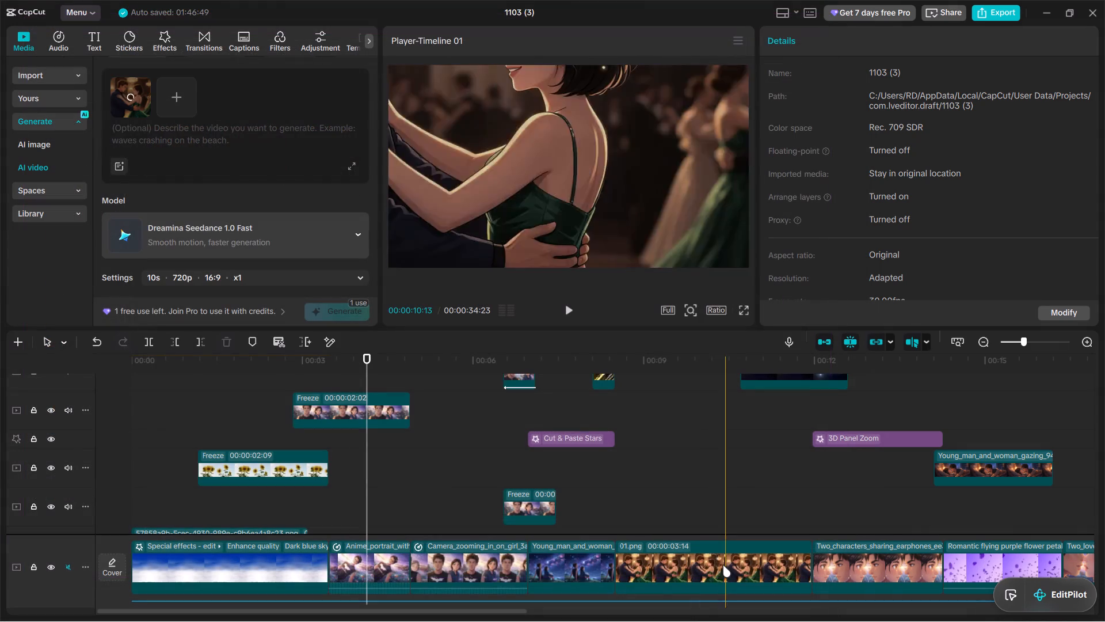
# Write the AI video prompt "cinematic close up shot with".
pyautogui.click(241, 139)
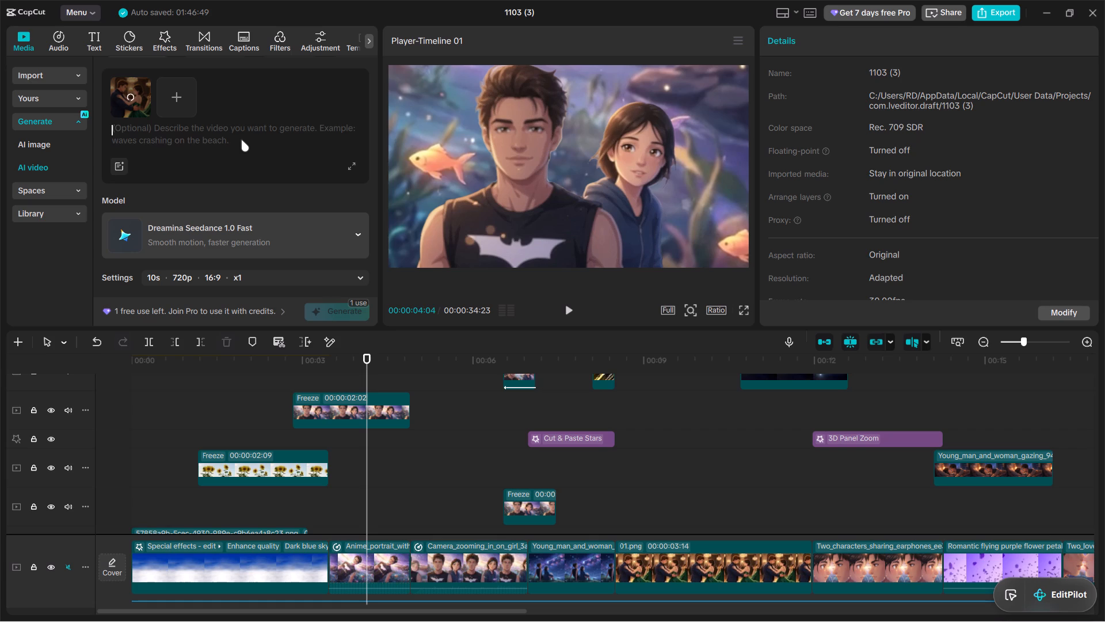
pyautogui.write('ci')
pyautogui.write('nema')
pyautogui.press('t')
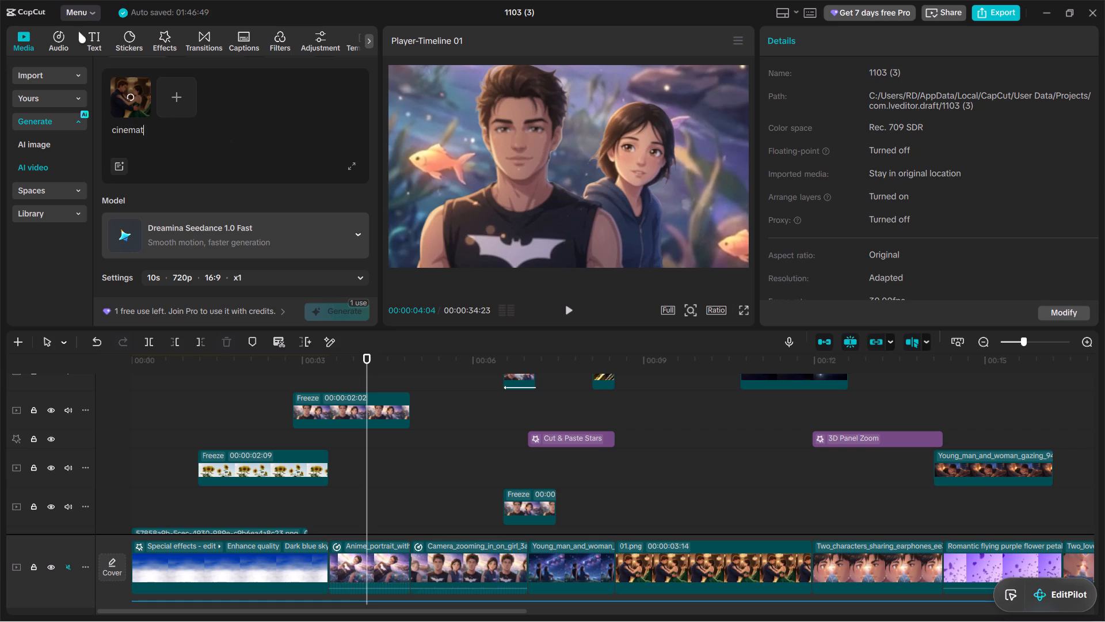
pyautogui.press('i')
pyautogui.press('c')
pyautogui.press('space')
pyautogui.write('close up sho')
pyautogui.press('t')
pyautogui.press('space')
pyautogui.write('with a')
pyautogui.press('space')
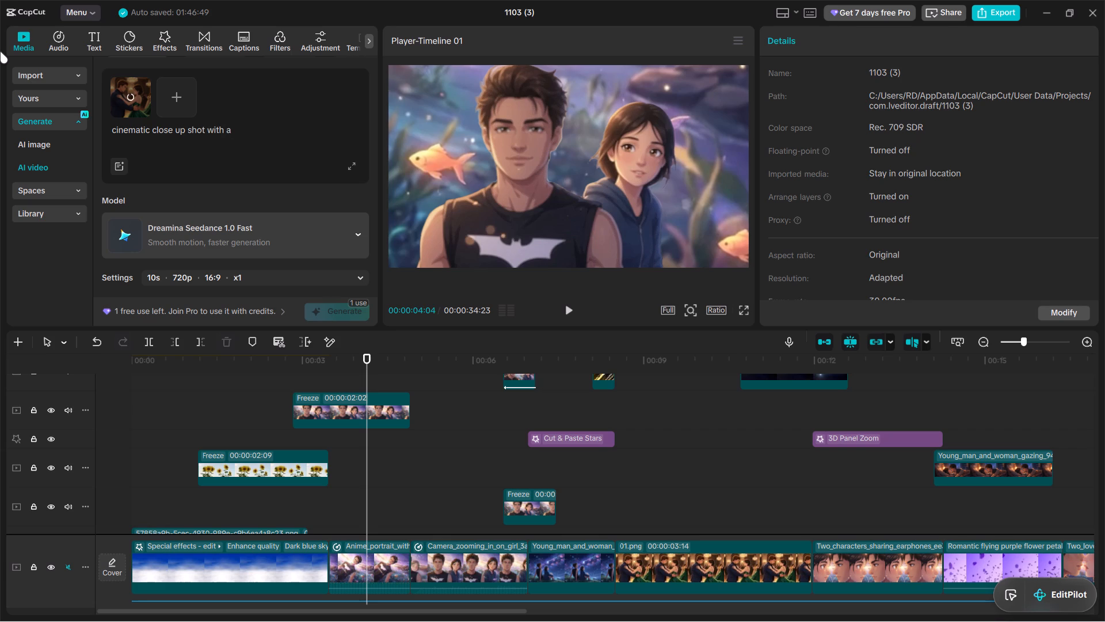
pyautogui.press('a')
pyautogui.press('BackSpace')
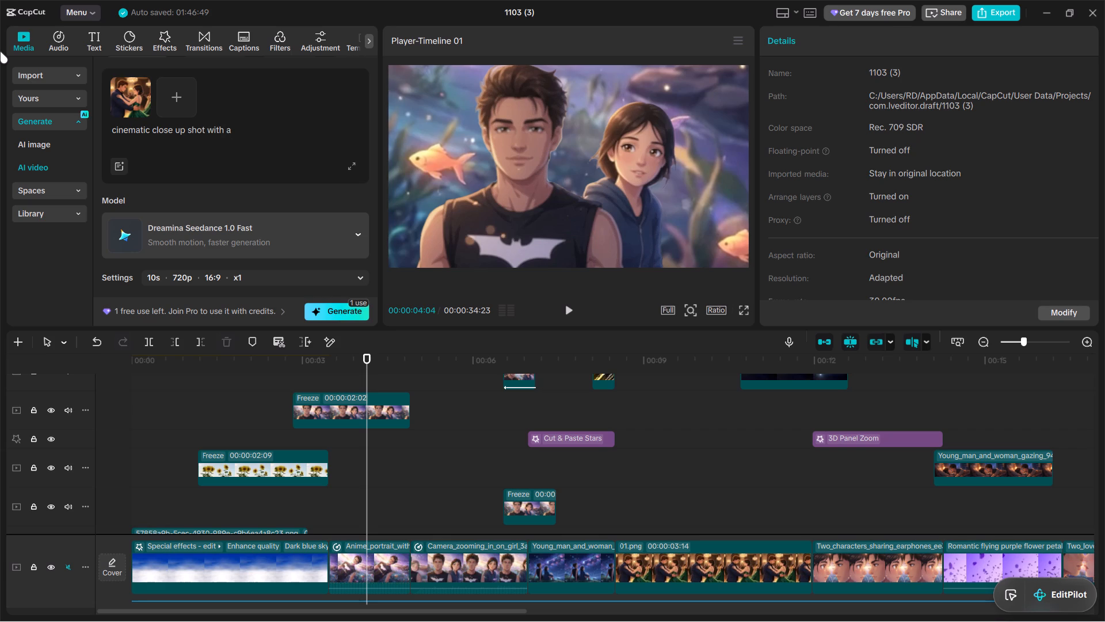
pyautogui.press('BackSpace')
pyautogui.press('BackSpace')
# Insert the word "smooth" after "cinematic" in the AI video prompt.
pyautogui.click(150, 130)
pyautogui.press('space')
pyautogui.write('smoo')
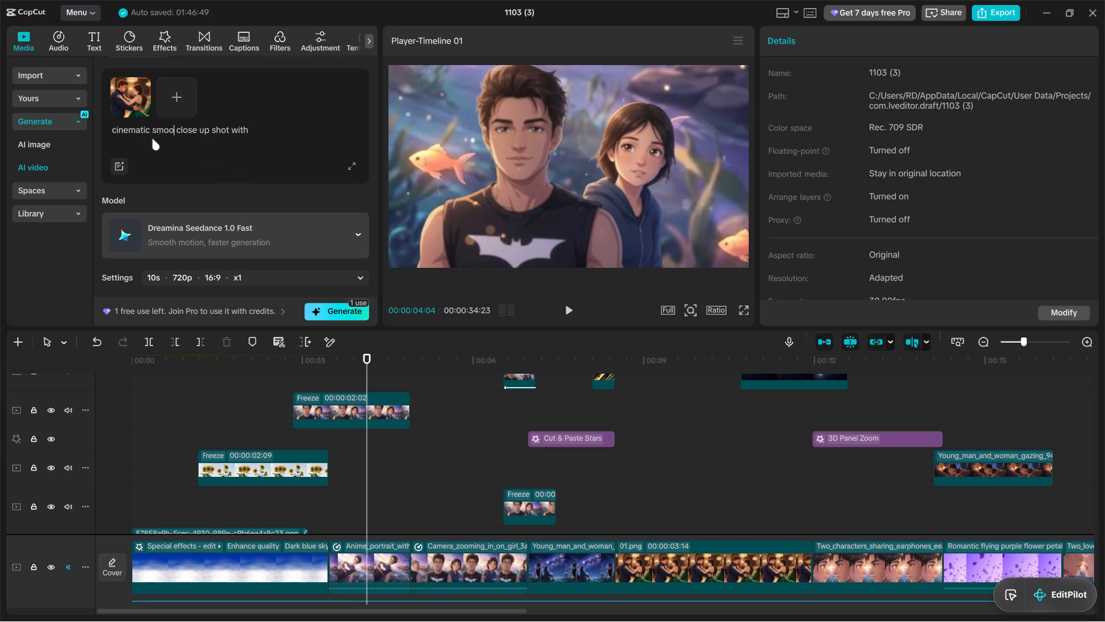
pyautogui.press('t')
pyautogui.write('h')
pyautogui.press('space')
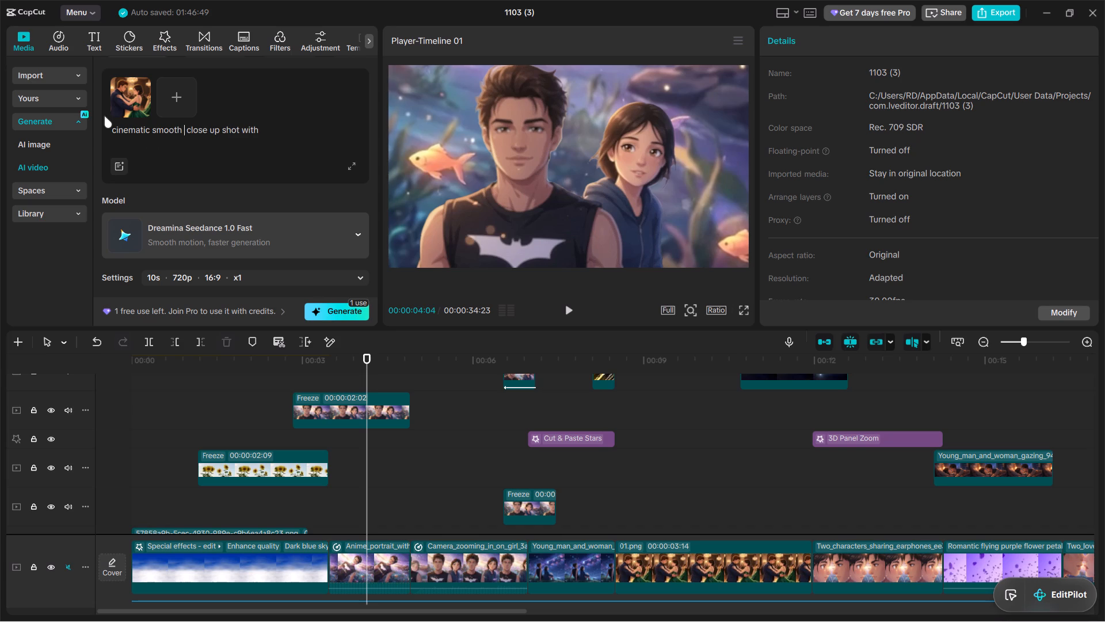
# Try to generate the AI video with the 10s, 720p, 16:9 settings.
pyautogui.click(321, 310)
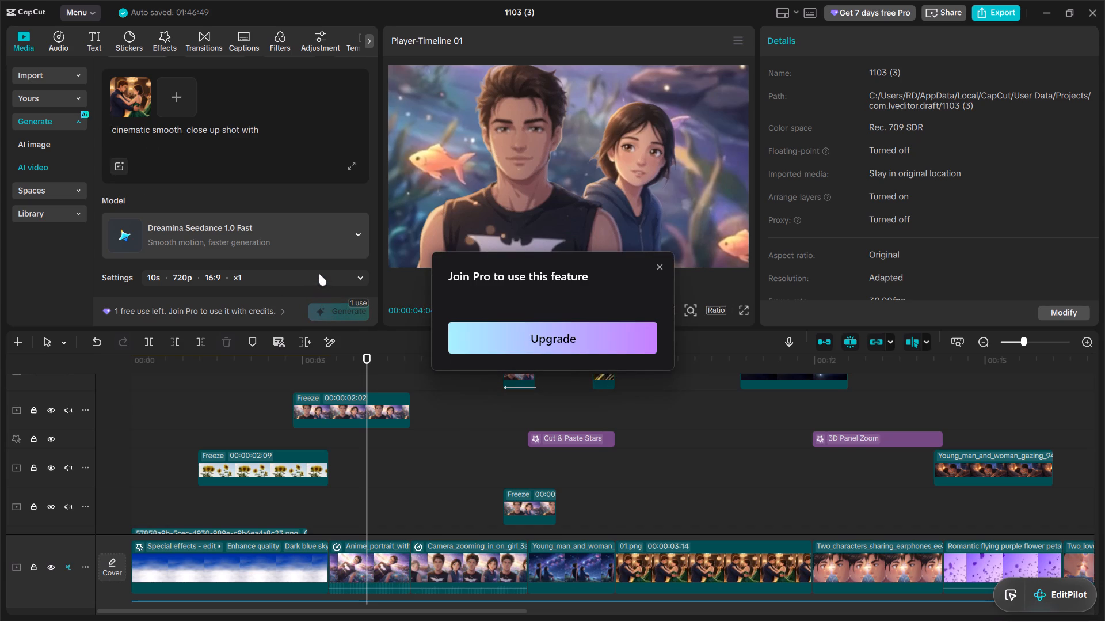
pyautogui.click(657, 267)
# Set the AI video resolution to 480p and try generating the video again.
pyautogui.click(322, 279)
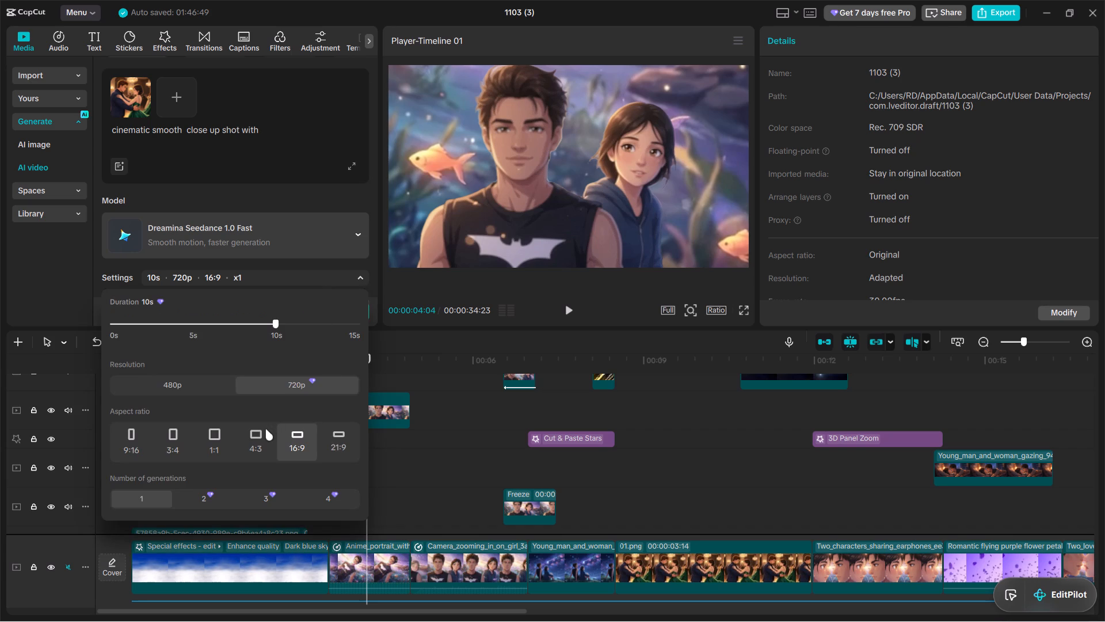
pyautogui.click(199, 381)
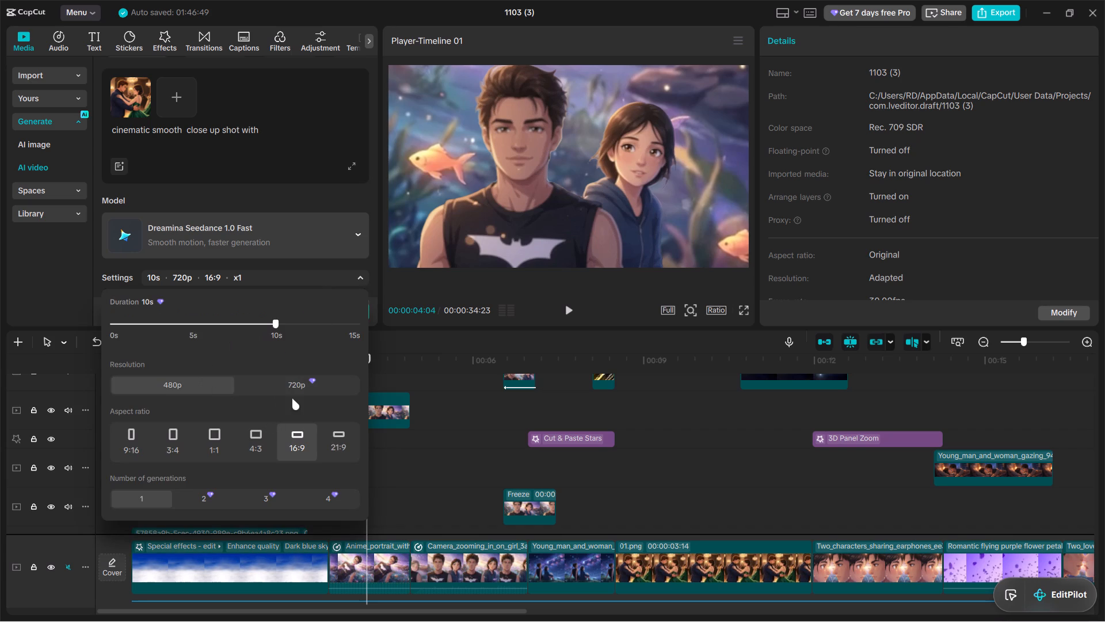
pyautogui.click(295, 393)
pyautogui.click(173, 385)
pyautogui.click(400, 437)
pyautogui.click(350, 313)
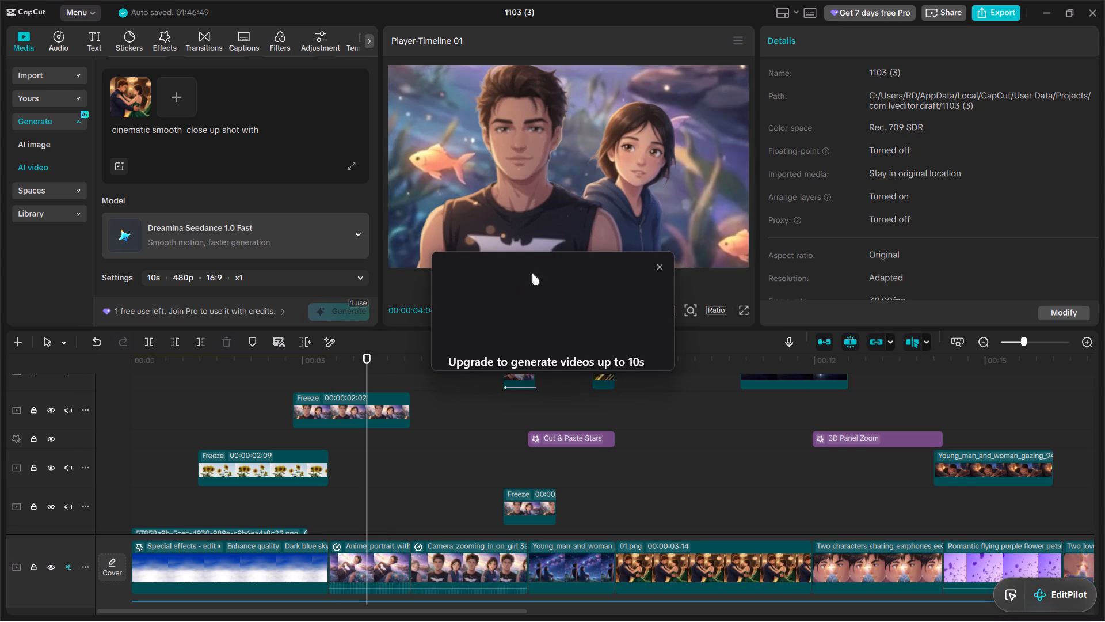
pyautogui.click(658, 265)
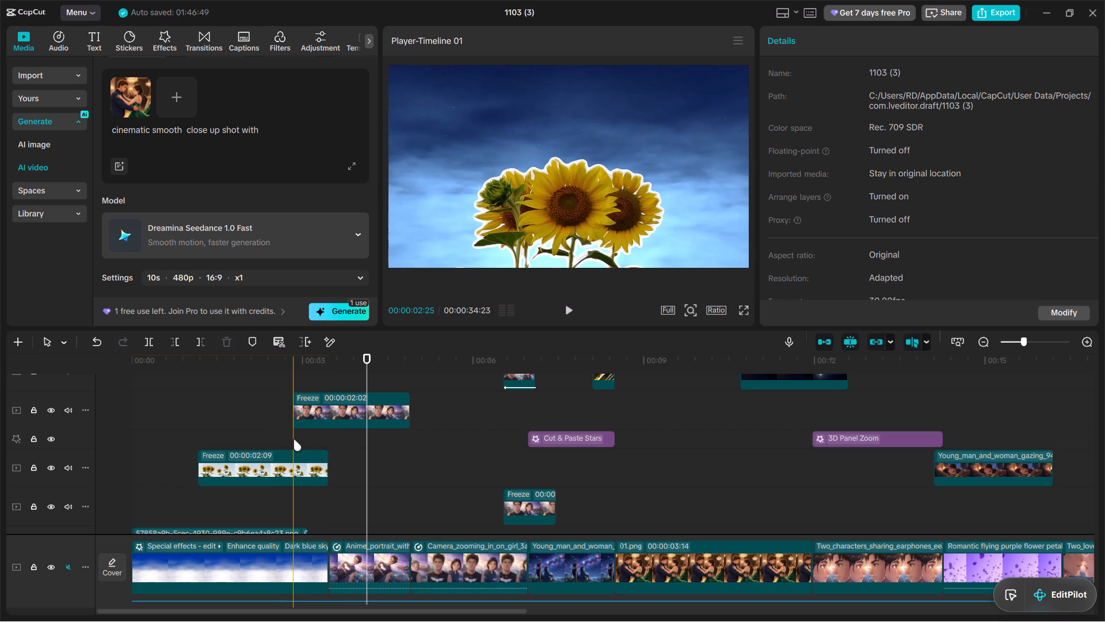
# Place the playhead at the start of the couple's Freeze overlay, about 2:25, and select the sunflower Freeze overlay.
pyautogui.click(294, 439)
pyautogui.click(307, 471)
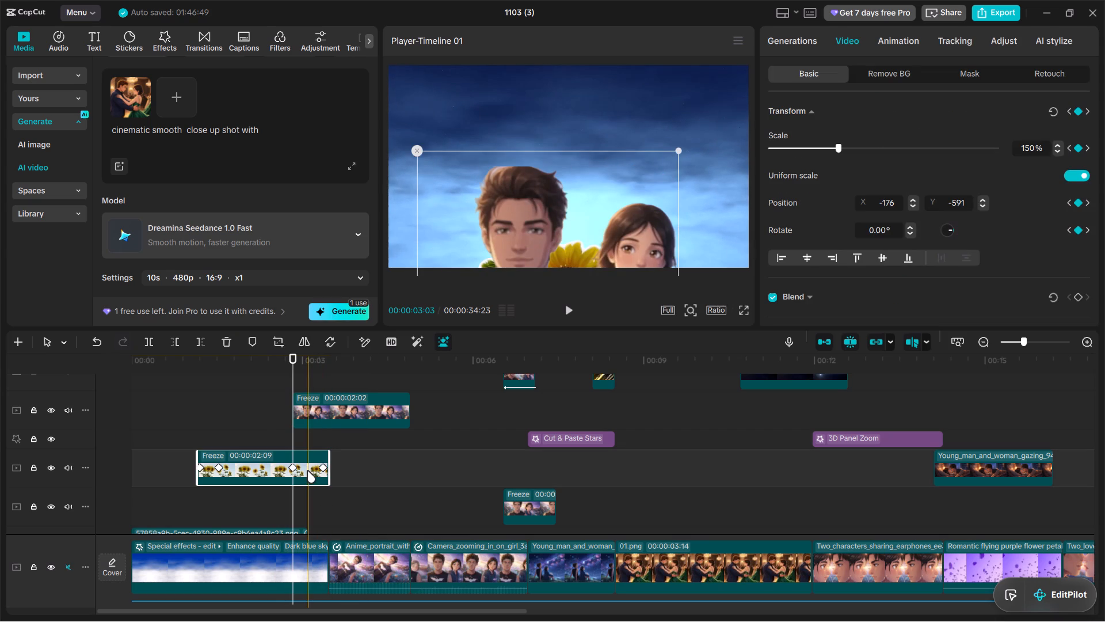
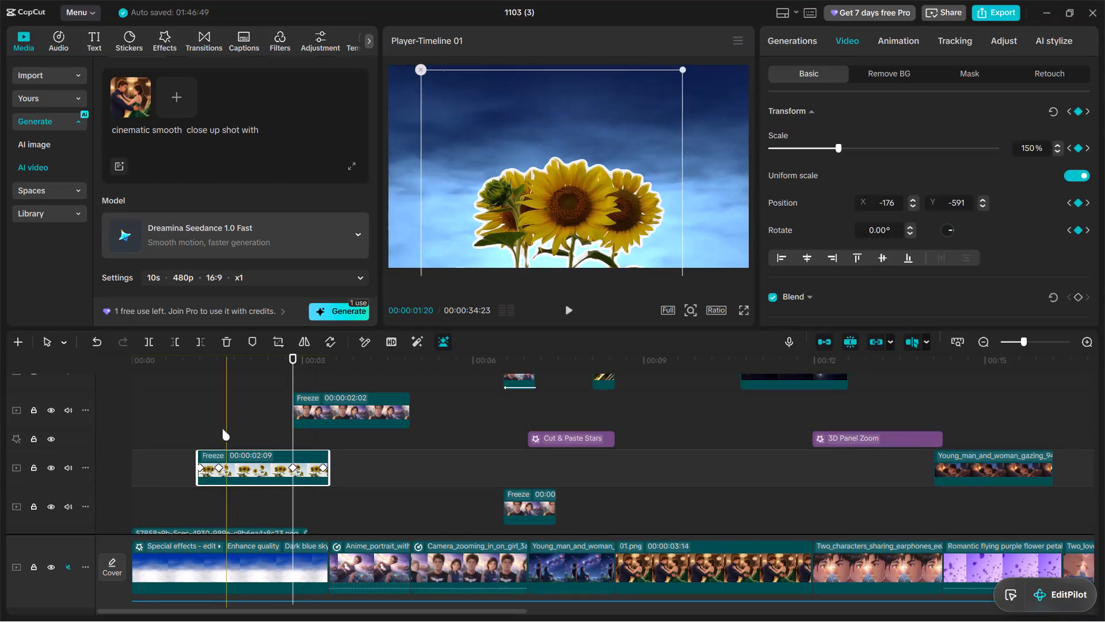
# Play back the opening from the start of the timeline through the star-effect night scene to review the animated overlays.
pyautogui.click(199, 416)
pyautogui.moveTo(192, 418); pyautogui.dragTo(0, 458)
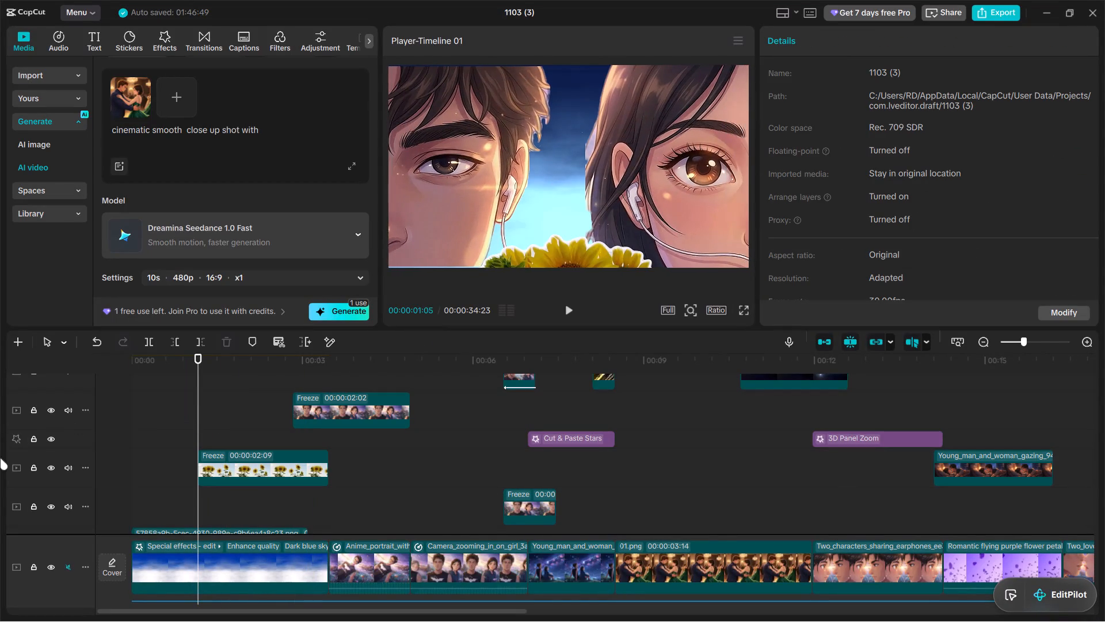
pyautogui.click(151, 427)
pyautogui.moveTo(151, 427); pyautogui.dragTo(77, 420)
pyautogui.scroll(1, 771, 502)
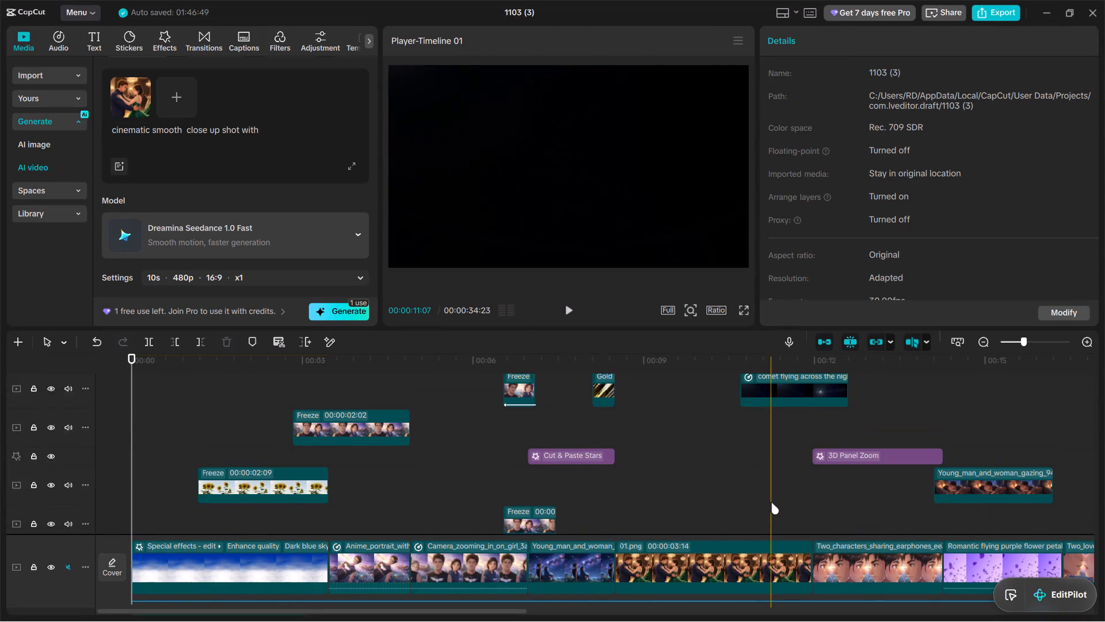
pyautogui.scroll(2, 771, 502)
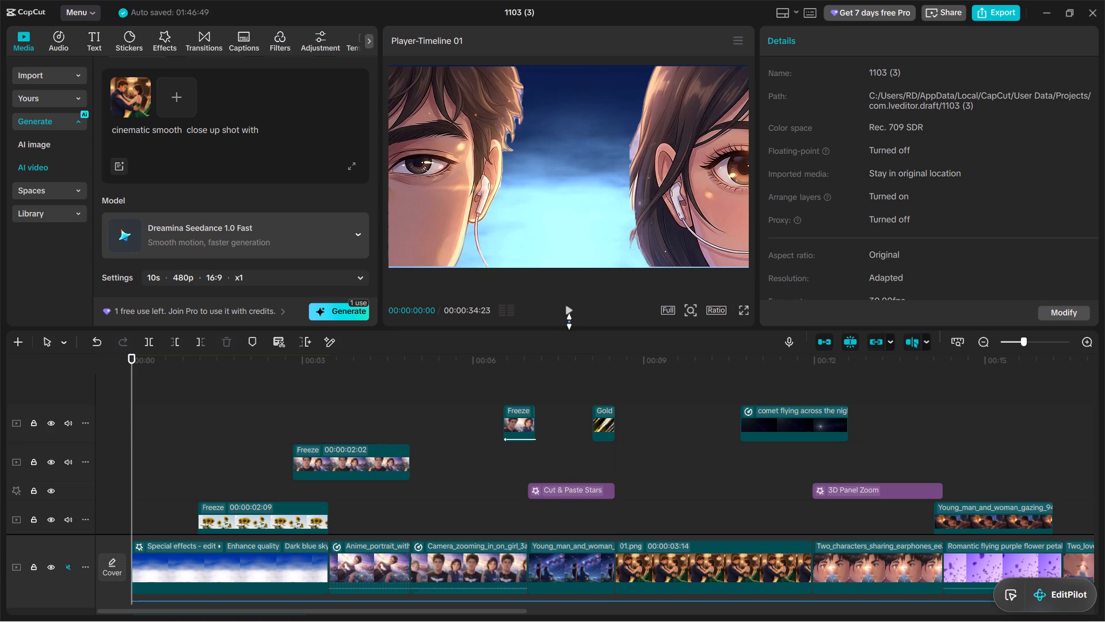
pyautogui.click(569, 309)
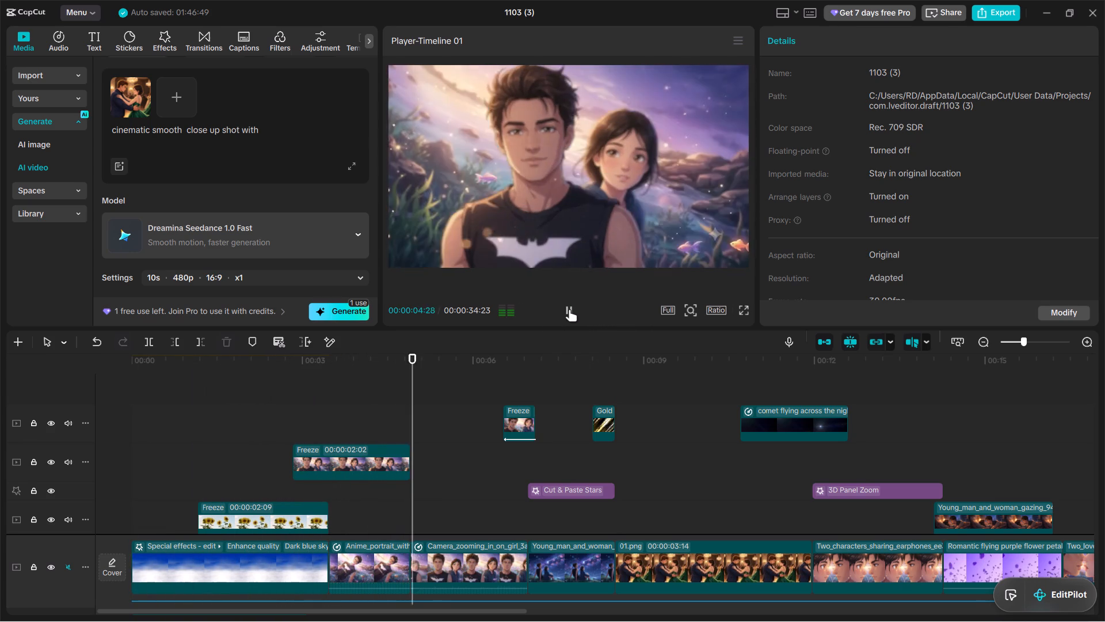
pyautogui.click(569, 309)
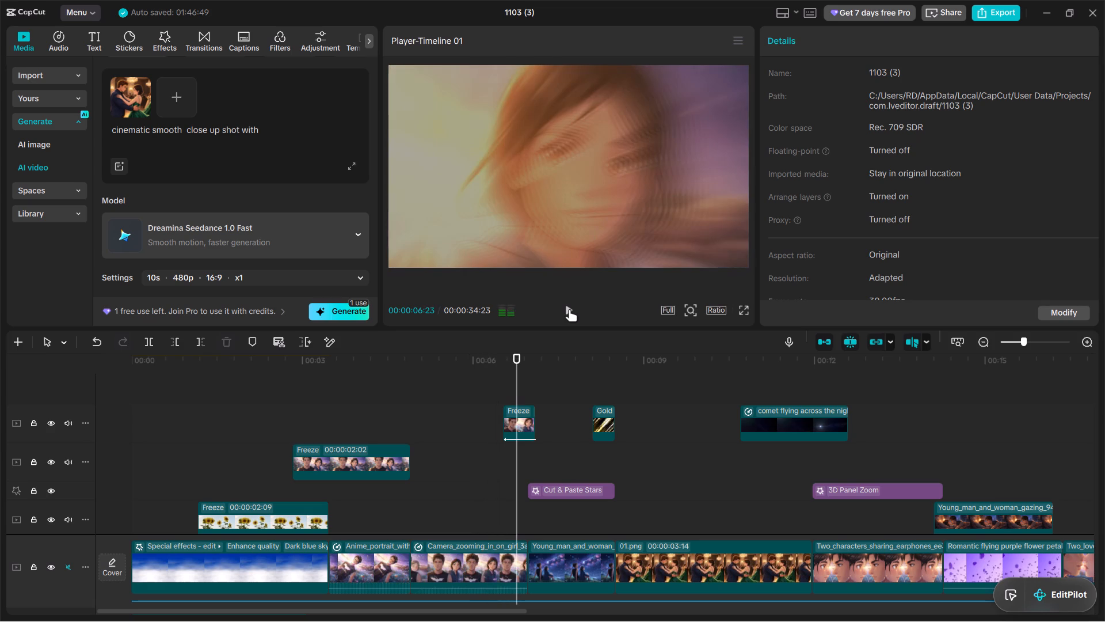
pyautogui.click(569, 309)
pyautogui.click(569, 309)
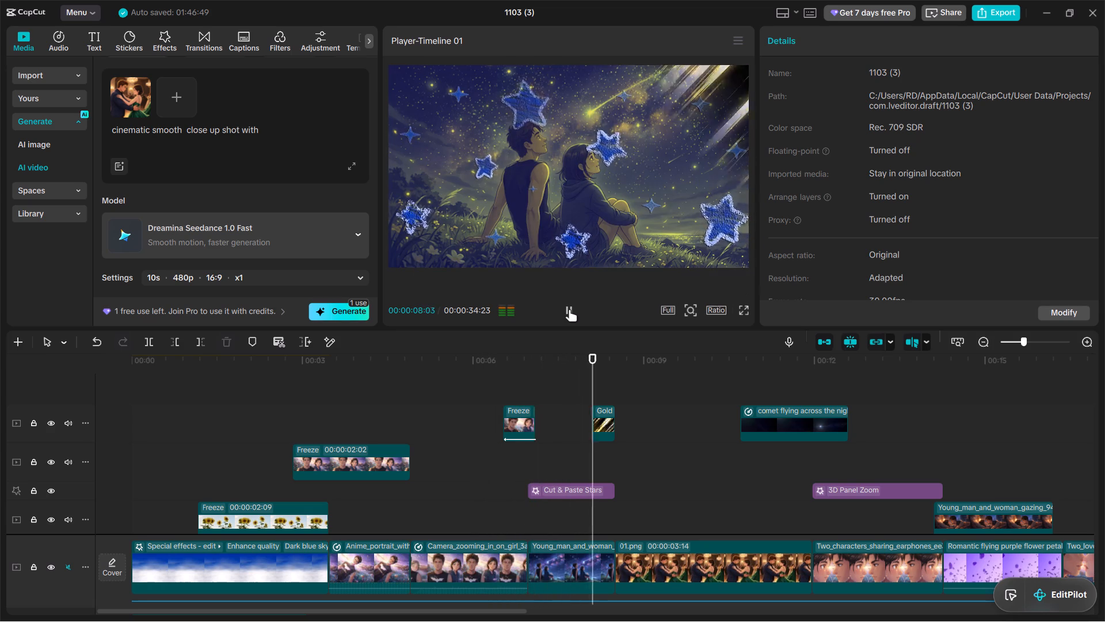
# Move the short couple Freeze overlay from beneath the Cut & Paste Stars effect to 0:00, on the 2:02 couple Freeze's track.
pyautogui.scroll(-3, 519, 420)
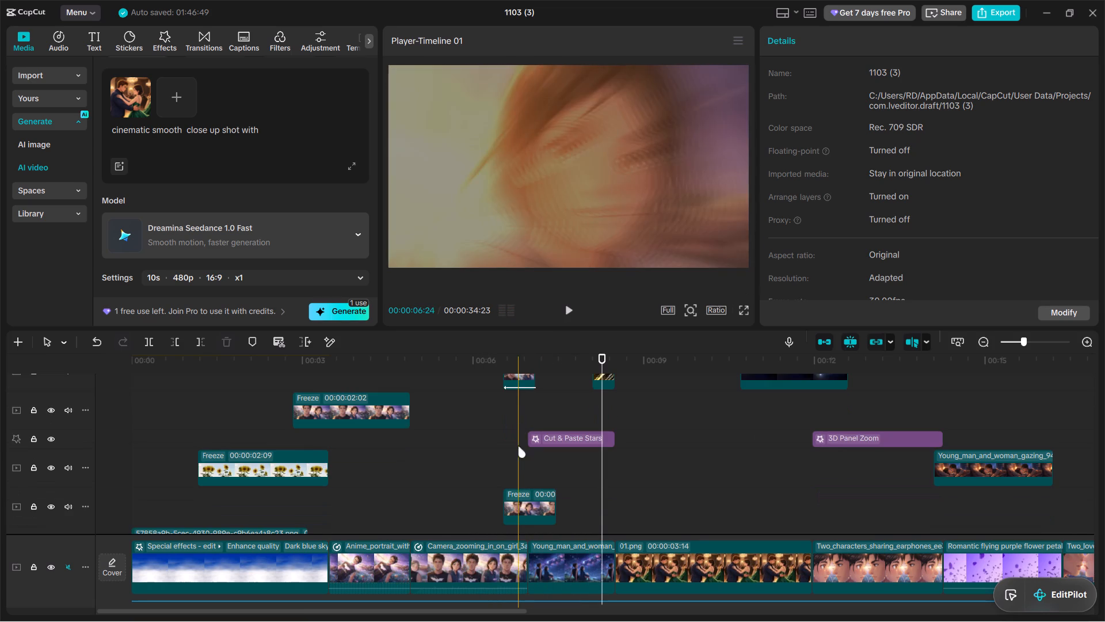
pyautogui.click(515, 497)
pyautogui.moveTo(517, 500); pyautogui.dragTo(467, 498)
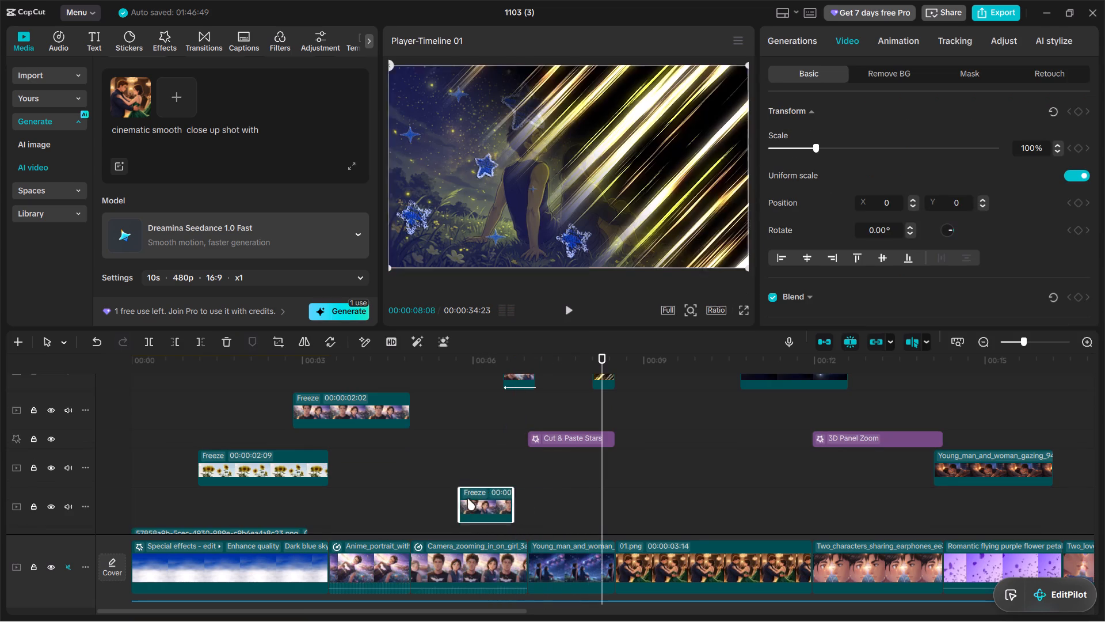
pyautogui.moveTo(467, 498); pyautogui.dragTo(129, 442)
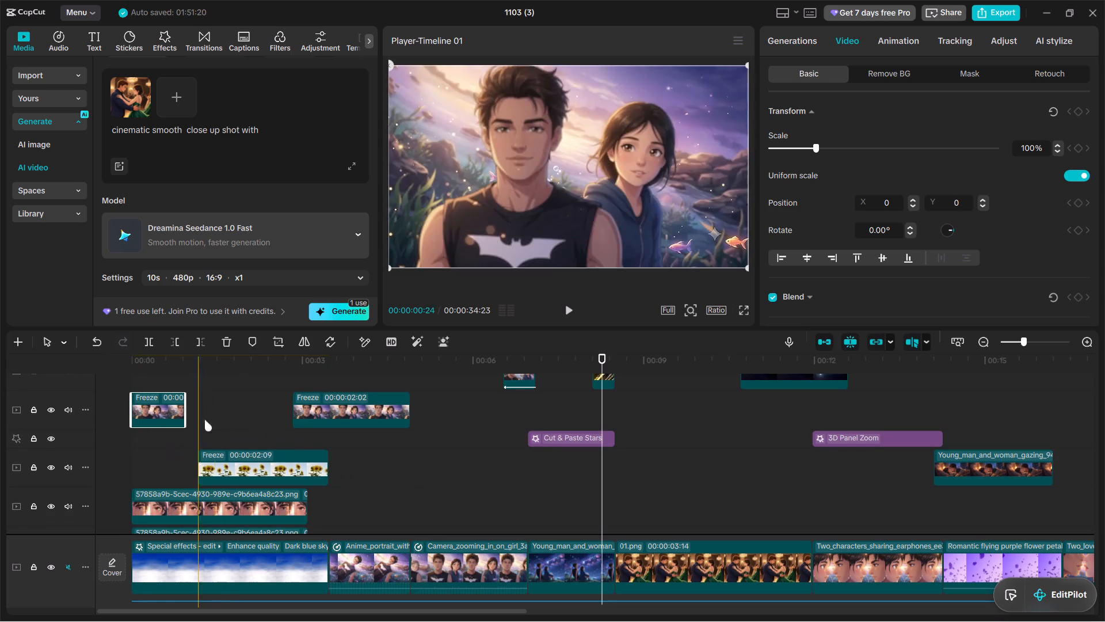
# Play back the video from about 1:05 through the comet and later couple scenes to about 21 seconds to review the sequence.
pyautogui.click(199, 408)
pyautogui.click(571, 305)
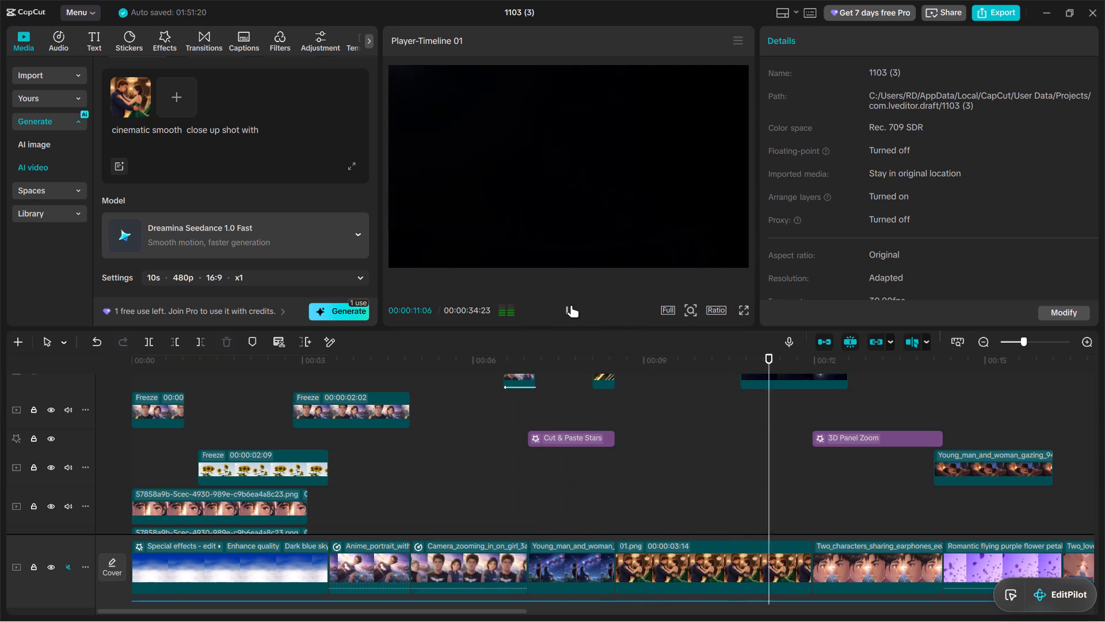
pyautogui.click(571, 305)
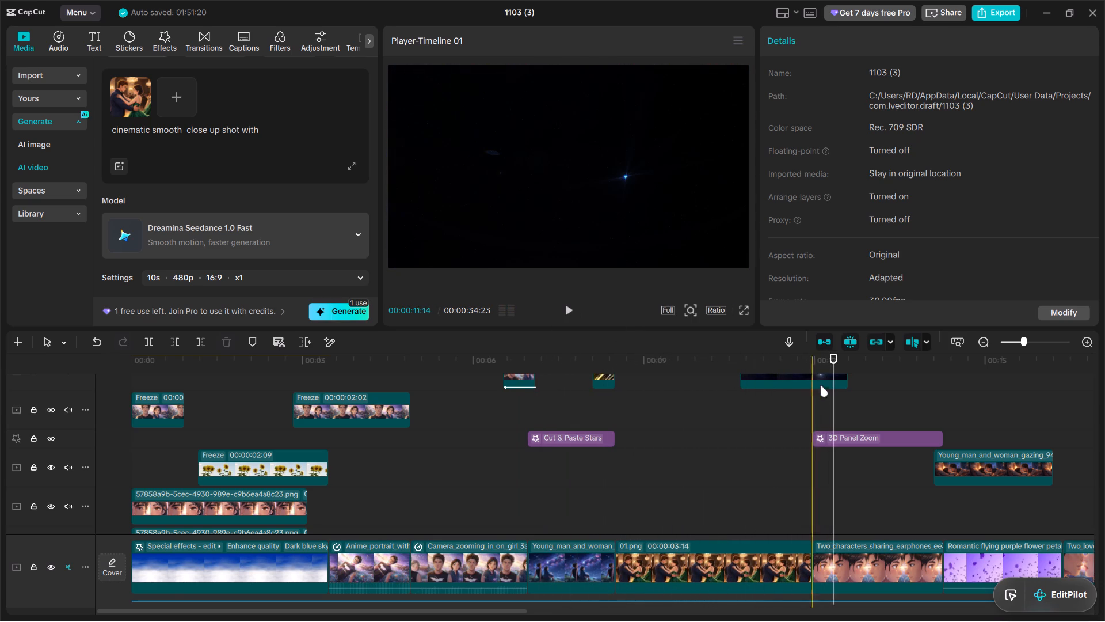
pyautogui.moveTo(822, 408); pyautogui.dragTo(787, 413)
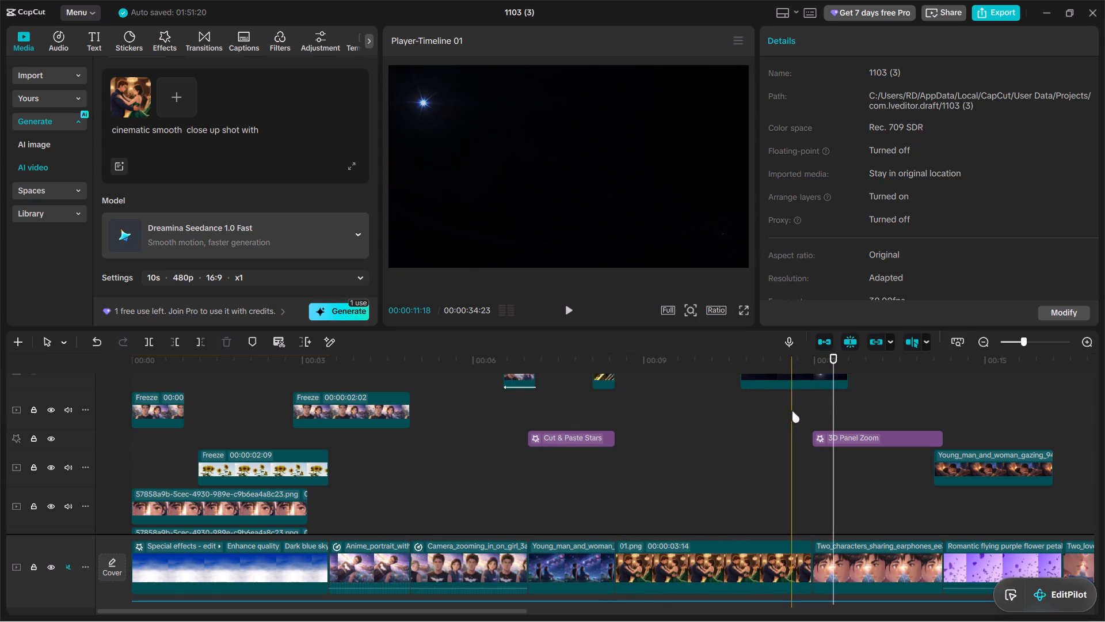
pyautogui.click(566, 311)
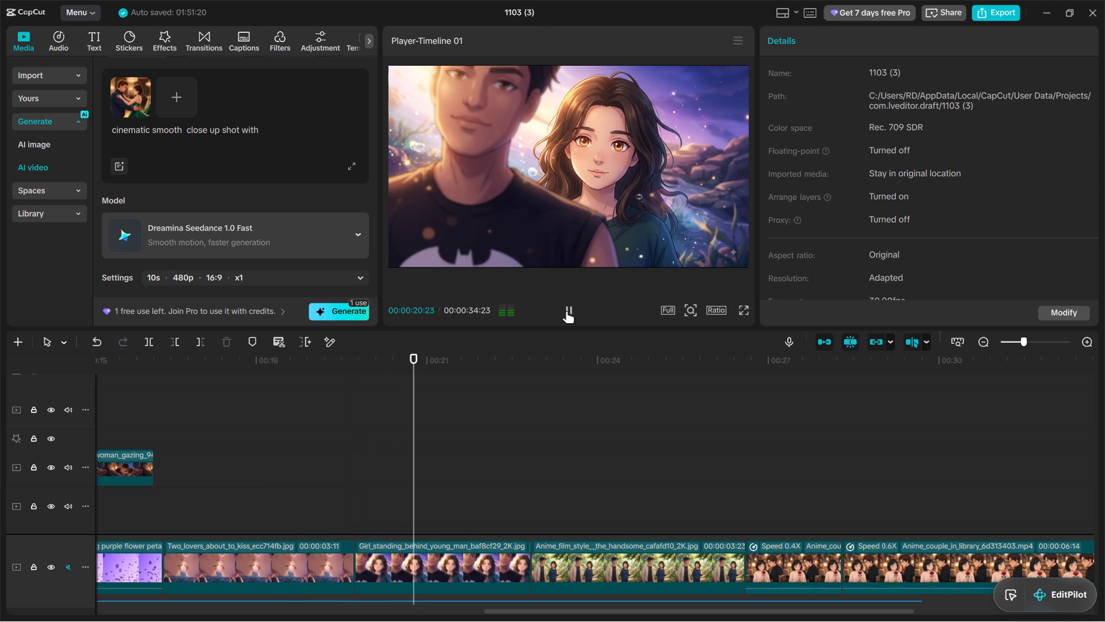
pyautogui.click(566, 311)
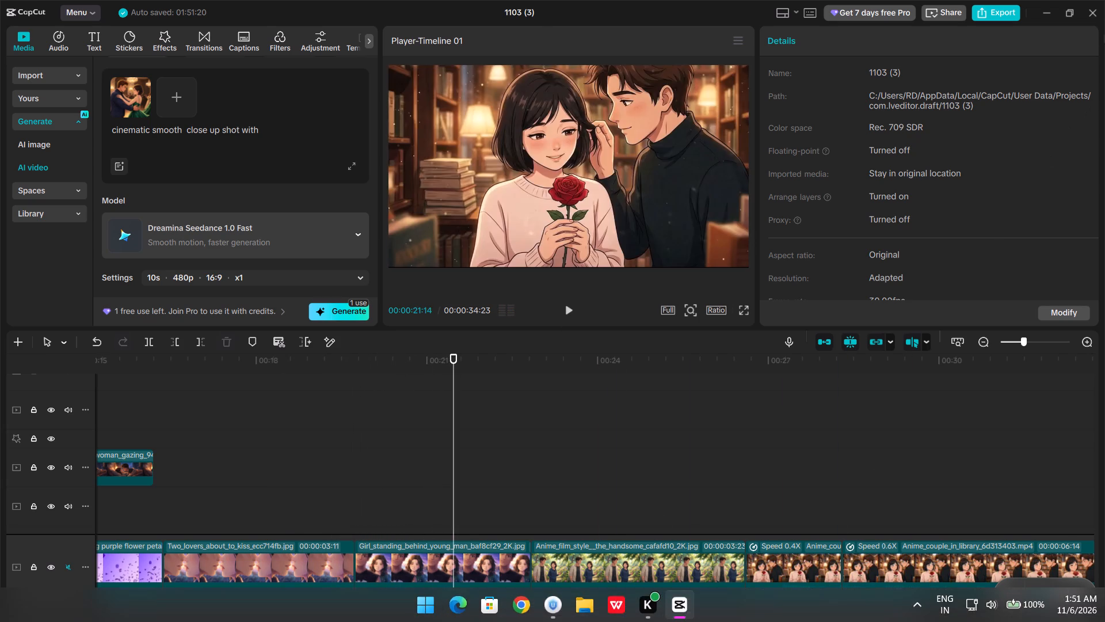